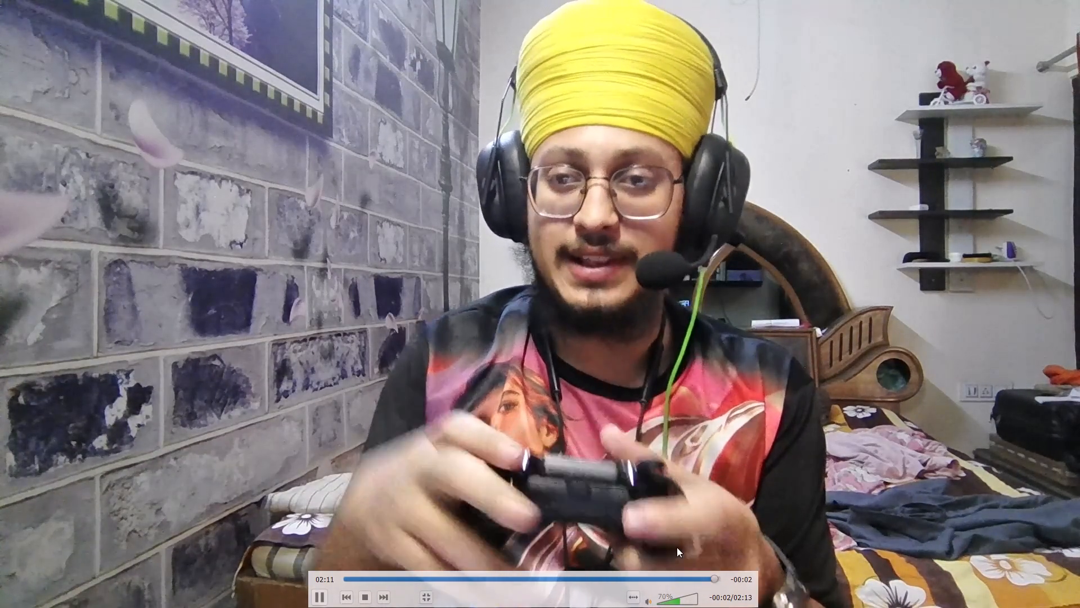
Exit the full-screen video playback and close the media player.
{"action": "key", "text": "Escape"}
{"action": "left_click", "coordinate": [1079, 0]}
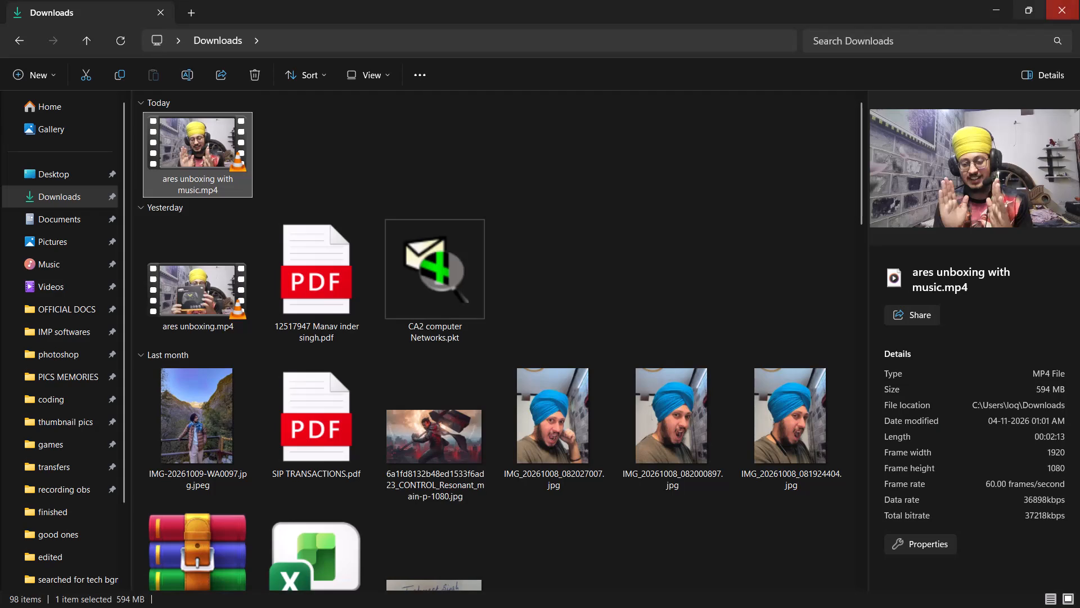
Switch to YouTube Studio and upload "ares unboxing with music.mp4" from the Downloads folder as a new video.
{"action": "left_click", "coordinate": [565, 596]}
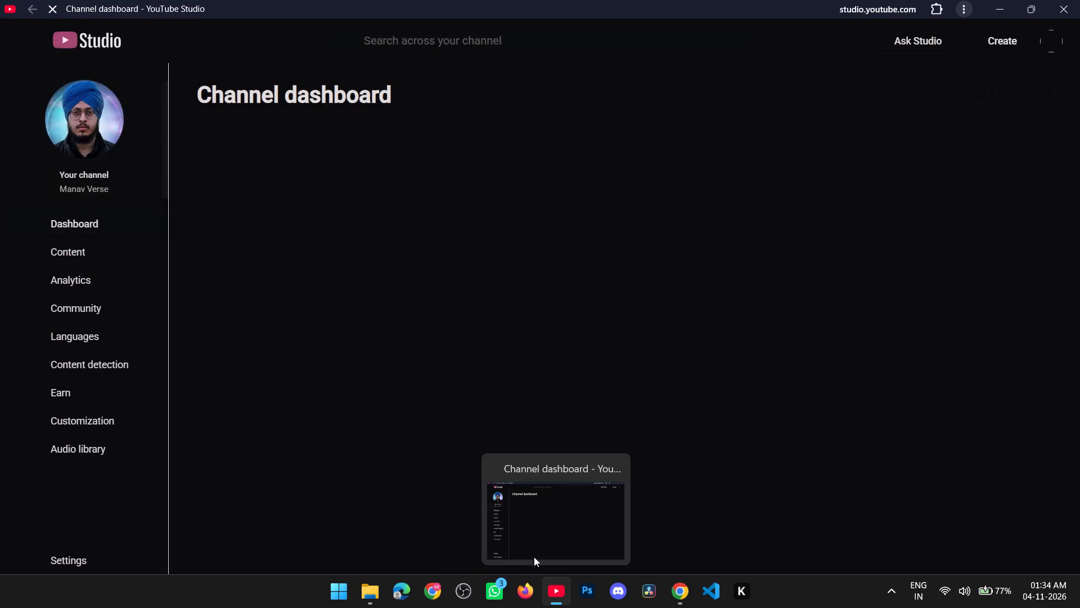
{"action": "left_click", "coordinate": [985, 98]}
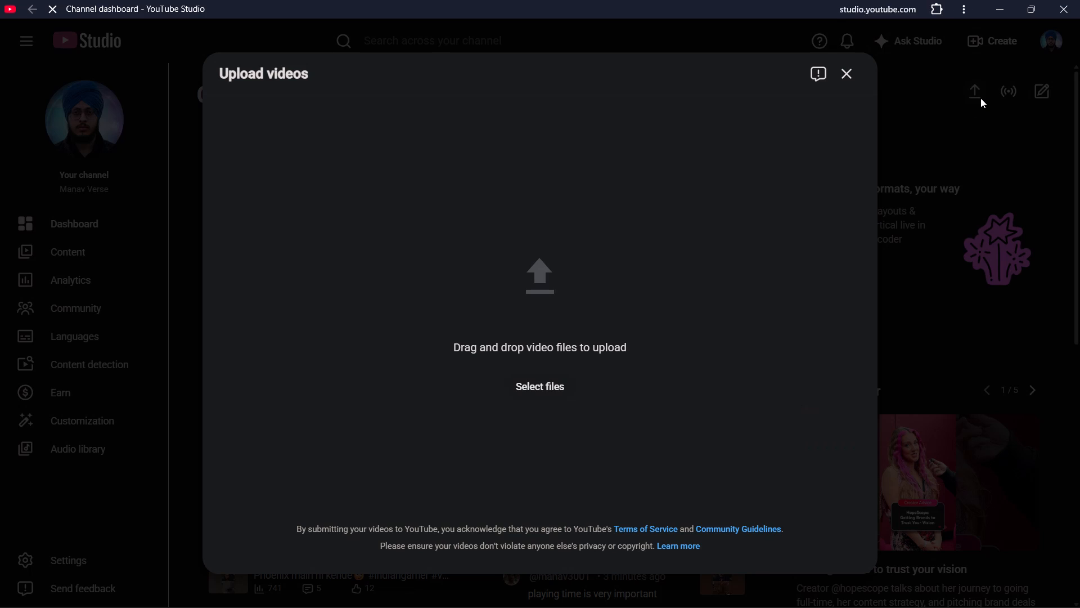
{"action": "left_click", "coordinate": [530, 388]}
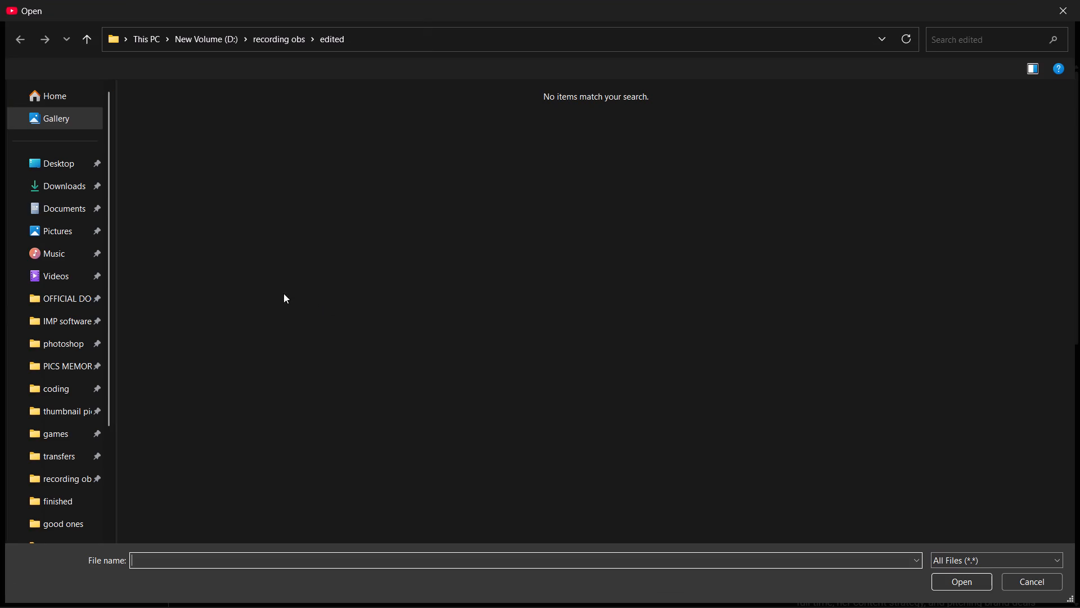
{"action": "left_click", "coordinate": [87, 184]}
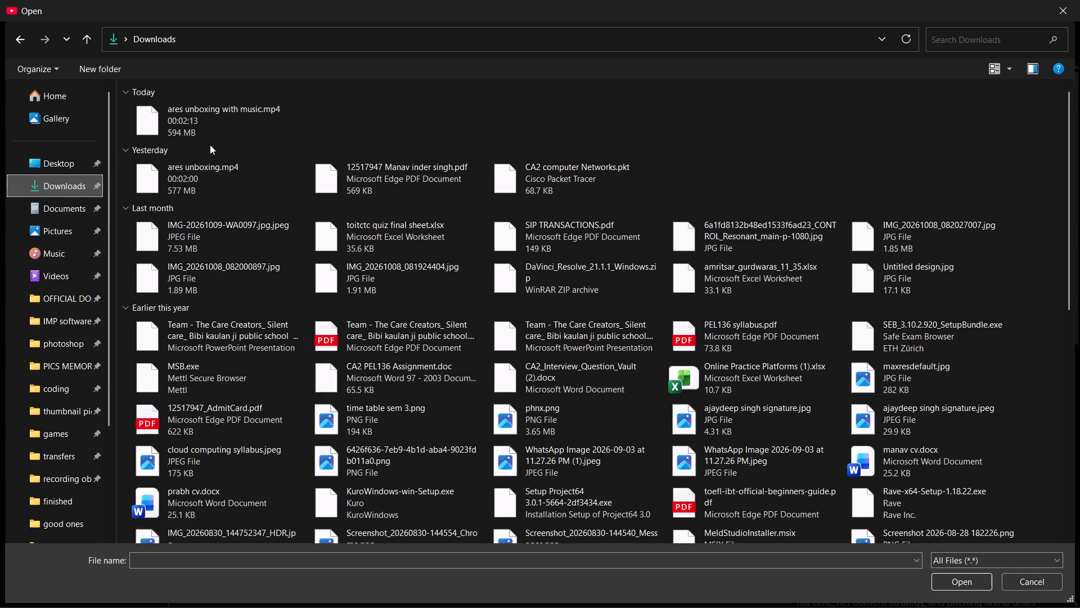
{"action": "double_click", "coordinate": [214, 127]}
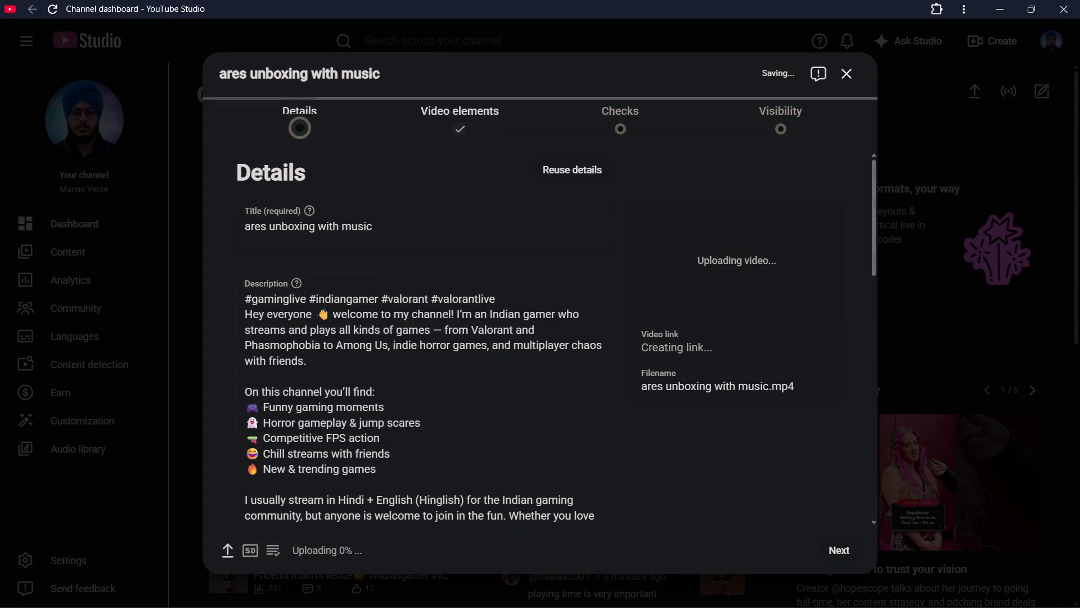
Reuse all details from the previous video "KYA AAJ HUSH KHULEGI...? | VALORANT NEW AGENT | VALORANT LIVE" for this upload.
{"action": "left_click", "coordinate": [622, 173]}
{"action": "left_click", "coordinate": [582, 171]}
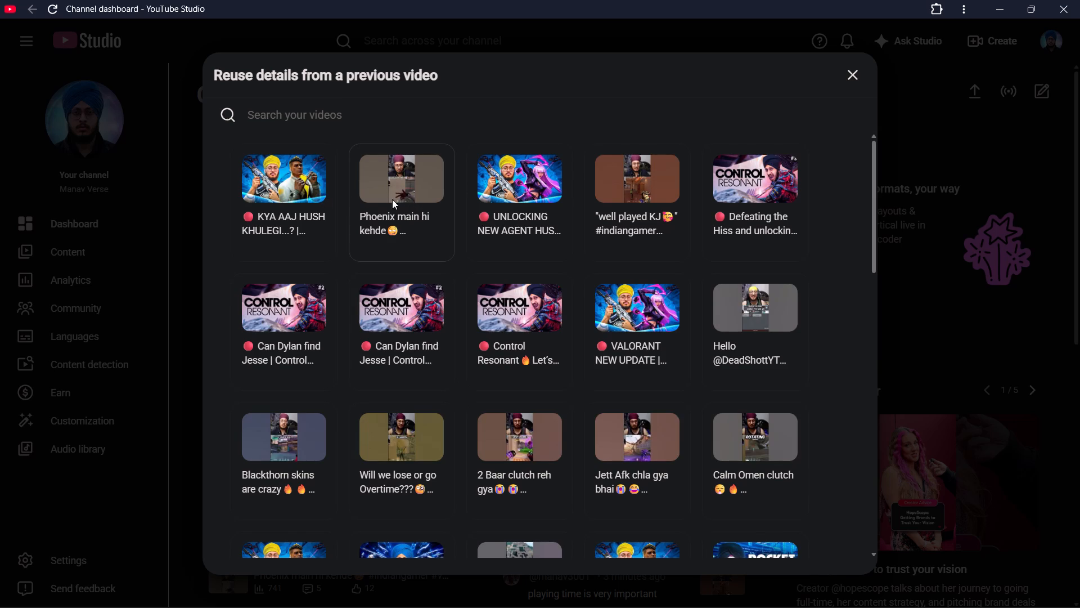
{"action": "scroll", "coordinate": [427, 199], "scroll_direction": "down", "scroll_amount": 1}
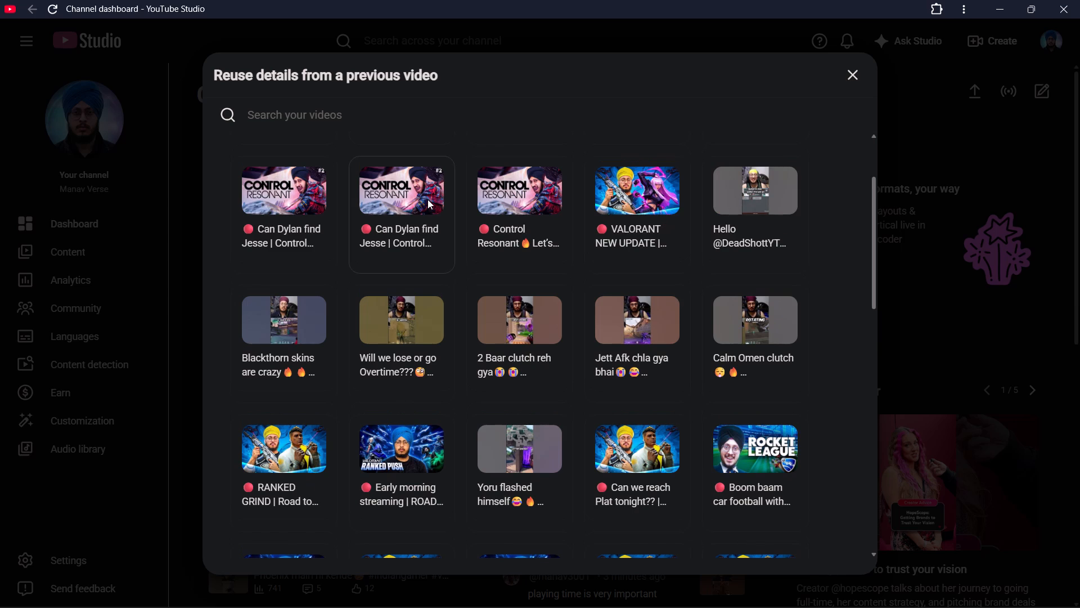
{"action": "scroll", "coordinate": [427, 199], "scroll_direction": "down", "scroll_amount": 5}
{"action": "scroll", "coordinate": [427, 199], "scroll_direction": "up", "scroll_amount": 4}
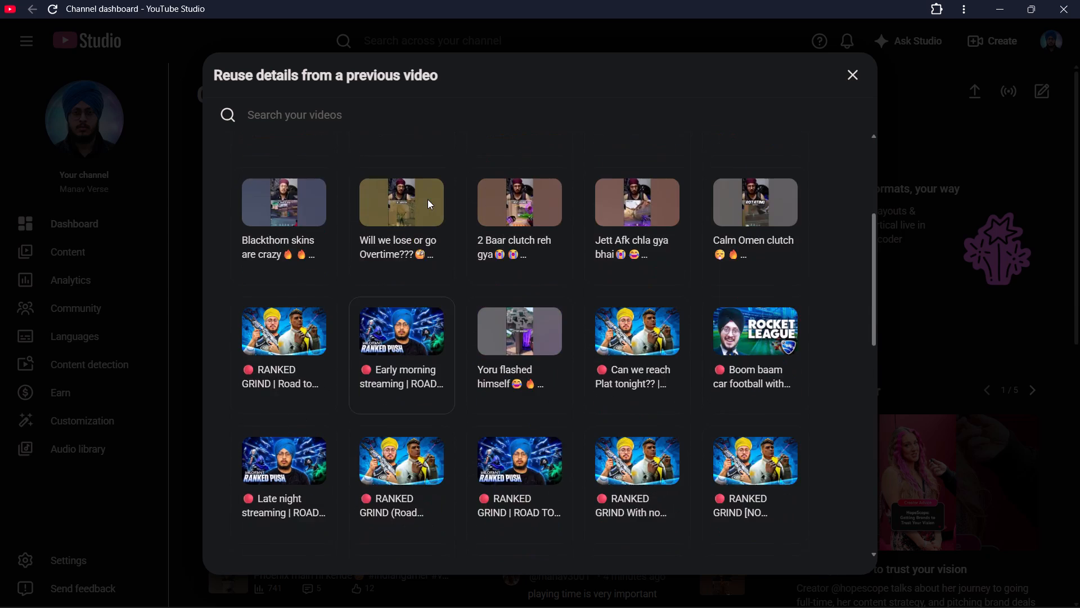
{"action": "scroll", "coordinate": [427, 199], "scroll_direction": "up", "scroll_amount": 7}
{"action": "left_click", "coordinate": [322, 180]}
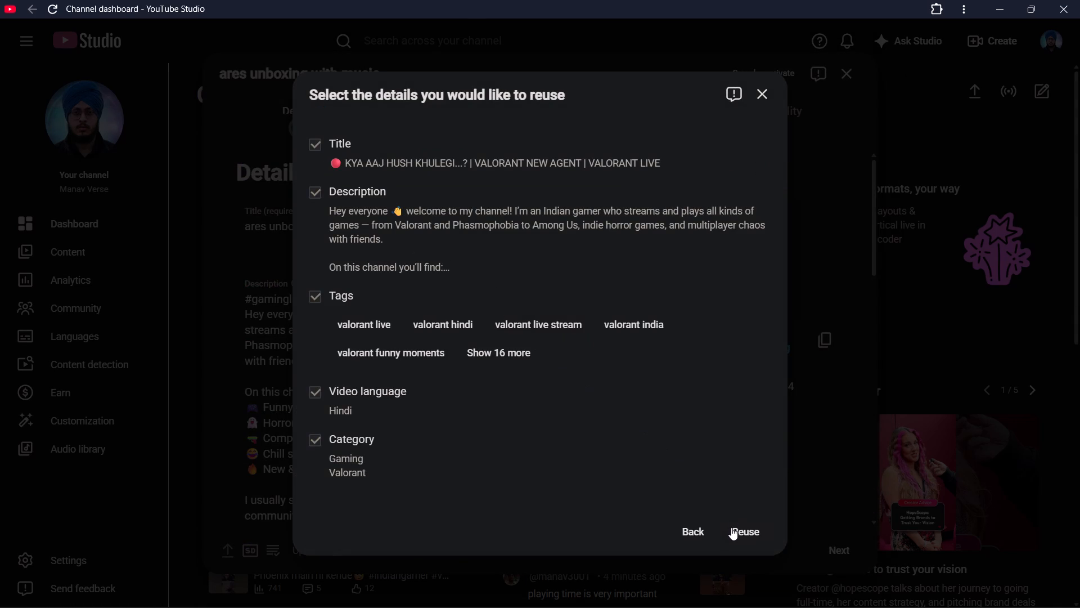
{"action": "left_click", "coordinate": [742, 534]}
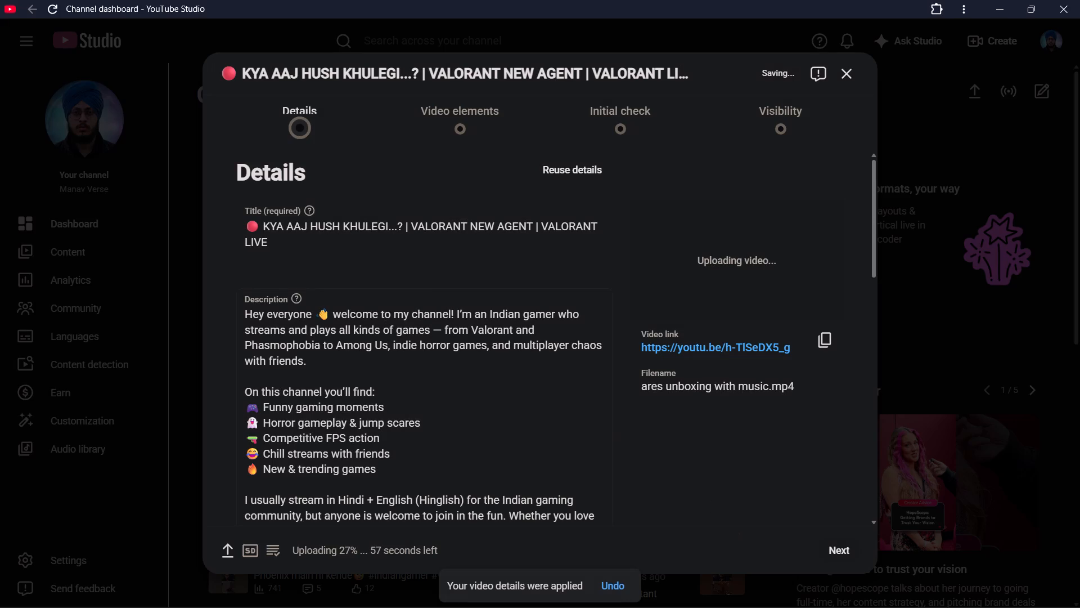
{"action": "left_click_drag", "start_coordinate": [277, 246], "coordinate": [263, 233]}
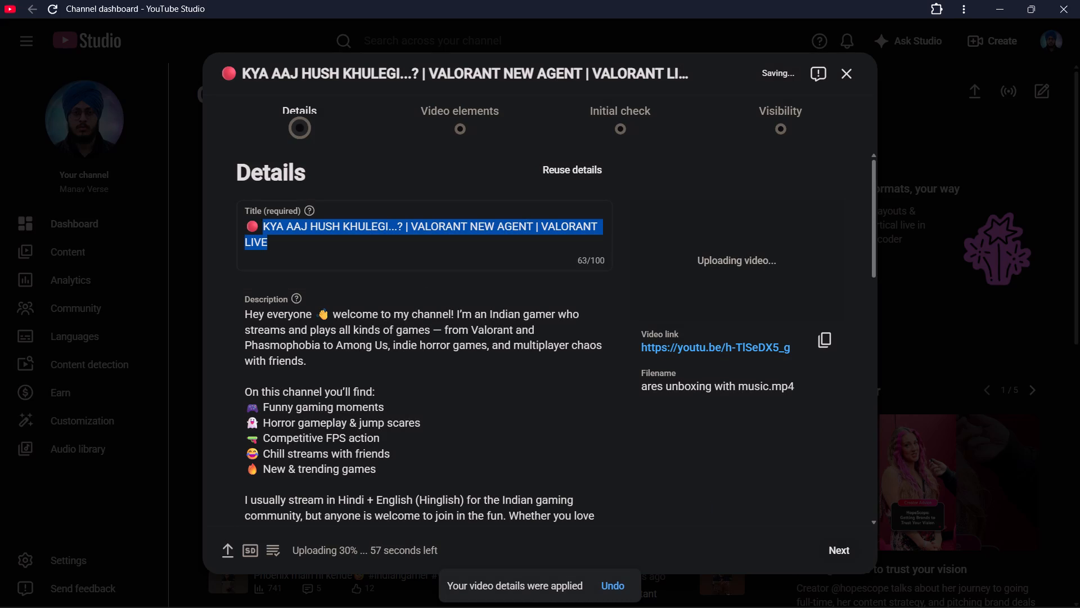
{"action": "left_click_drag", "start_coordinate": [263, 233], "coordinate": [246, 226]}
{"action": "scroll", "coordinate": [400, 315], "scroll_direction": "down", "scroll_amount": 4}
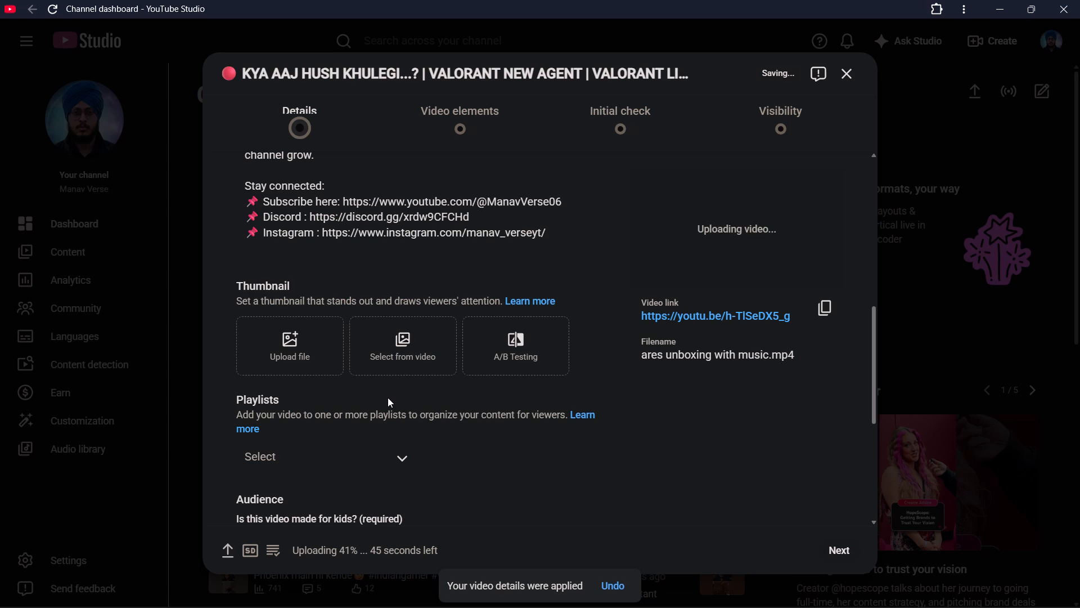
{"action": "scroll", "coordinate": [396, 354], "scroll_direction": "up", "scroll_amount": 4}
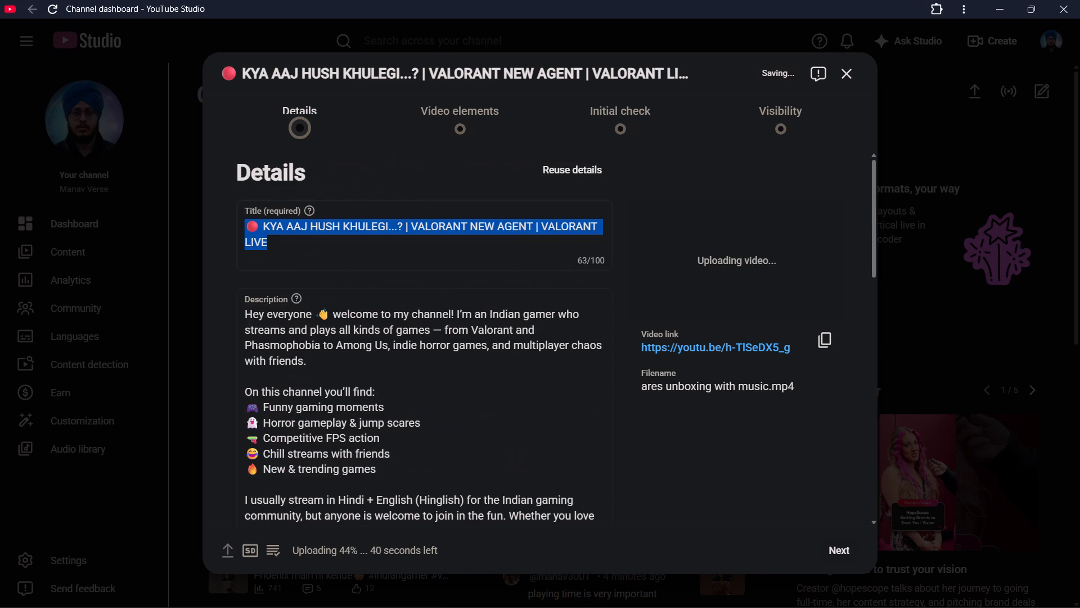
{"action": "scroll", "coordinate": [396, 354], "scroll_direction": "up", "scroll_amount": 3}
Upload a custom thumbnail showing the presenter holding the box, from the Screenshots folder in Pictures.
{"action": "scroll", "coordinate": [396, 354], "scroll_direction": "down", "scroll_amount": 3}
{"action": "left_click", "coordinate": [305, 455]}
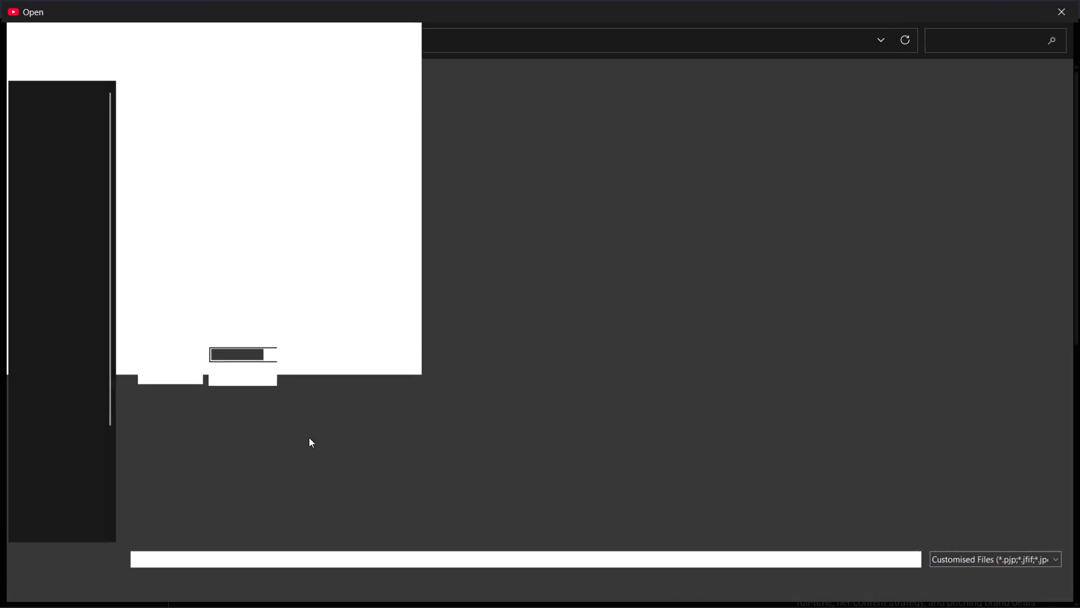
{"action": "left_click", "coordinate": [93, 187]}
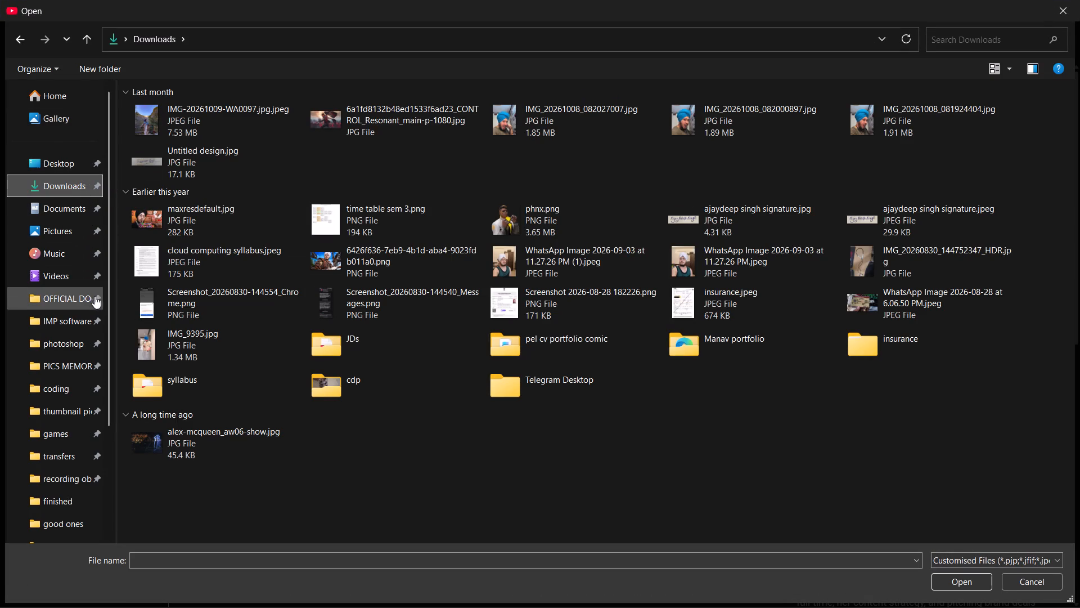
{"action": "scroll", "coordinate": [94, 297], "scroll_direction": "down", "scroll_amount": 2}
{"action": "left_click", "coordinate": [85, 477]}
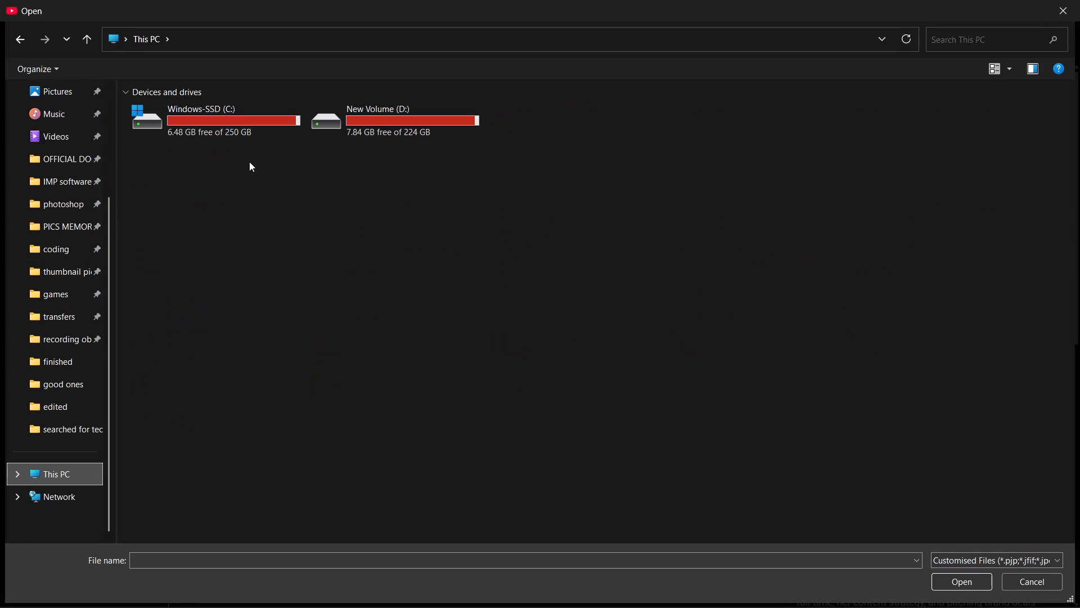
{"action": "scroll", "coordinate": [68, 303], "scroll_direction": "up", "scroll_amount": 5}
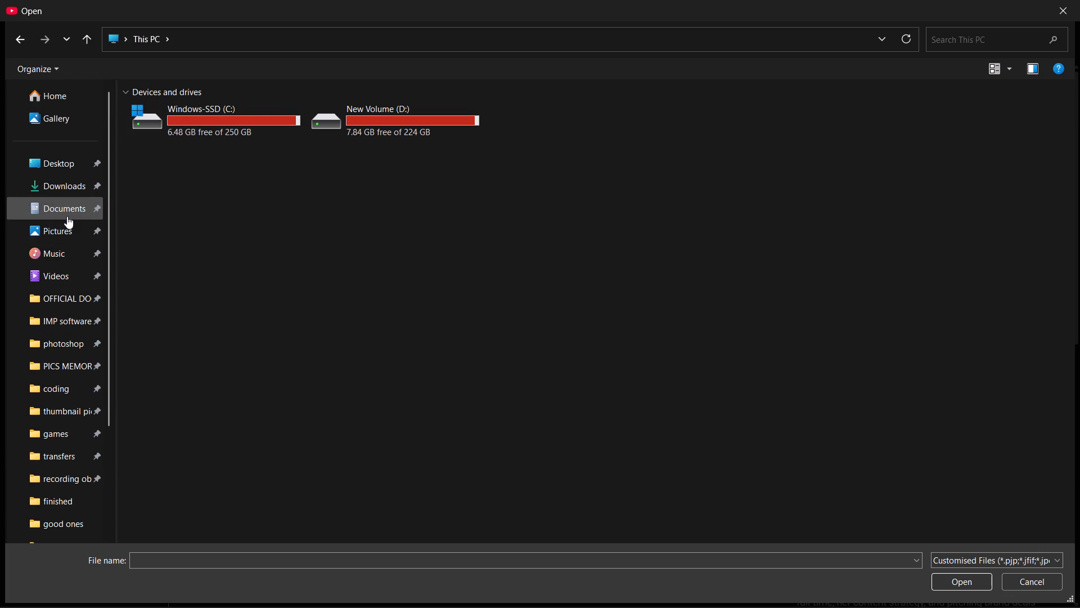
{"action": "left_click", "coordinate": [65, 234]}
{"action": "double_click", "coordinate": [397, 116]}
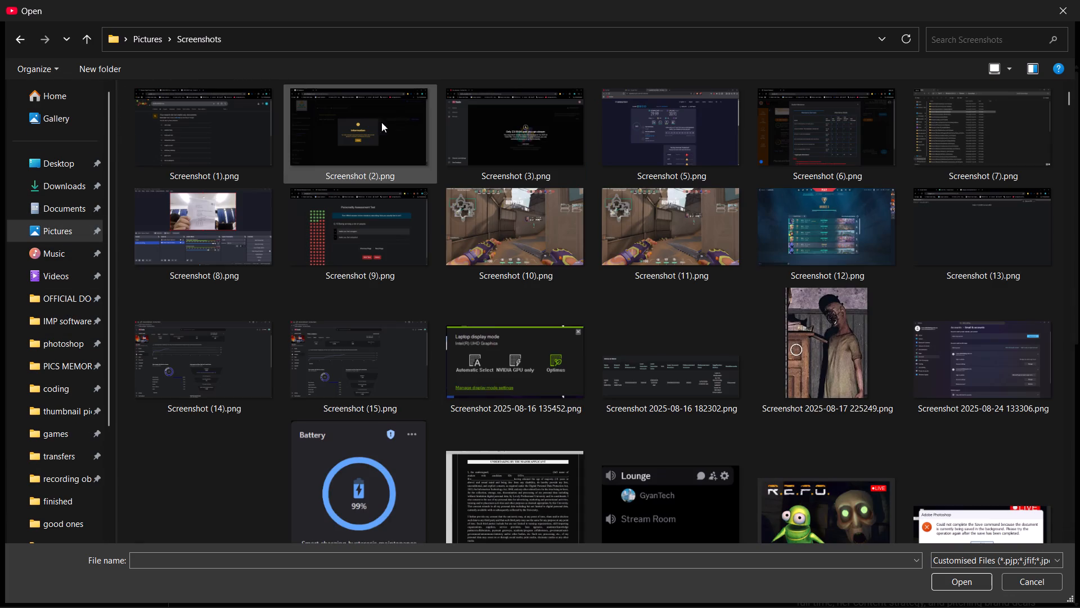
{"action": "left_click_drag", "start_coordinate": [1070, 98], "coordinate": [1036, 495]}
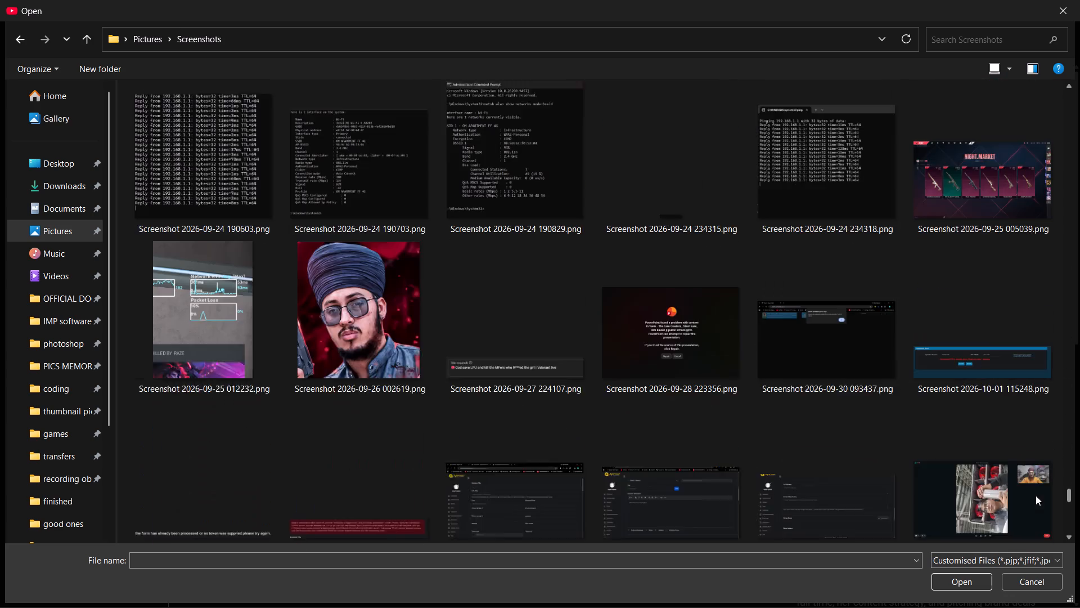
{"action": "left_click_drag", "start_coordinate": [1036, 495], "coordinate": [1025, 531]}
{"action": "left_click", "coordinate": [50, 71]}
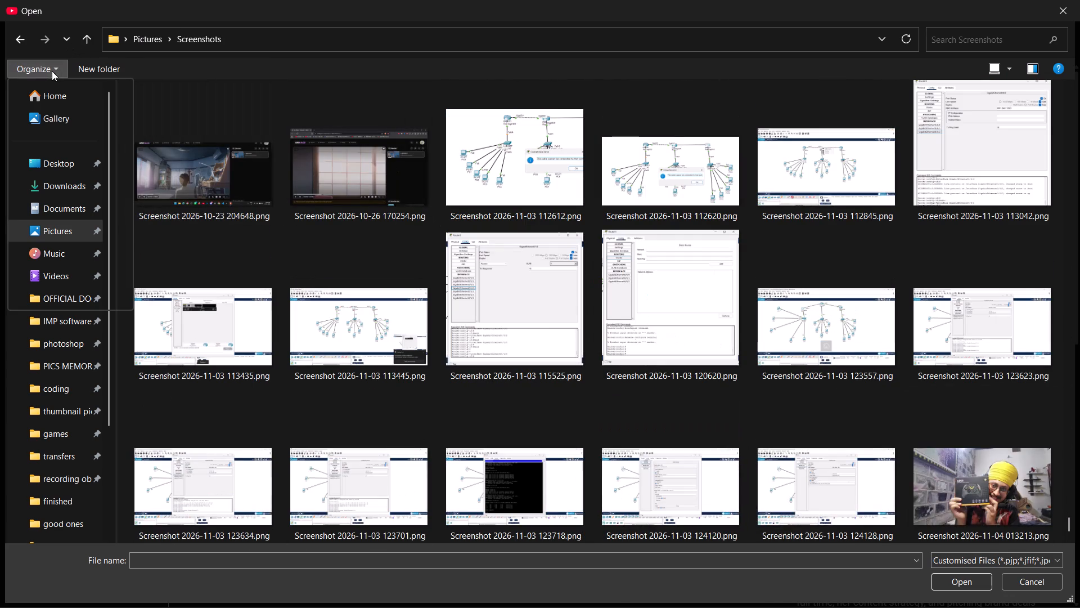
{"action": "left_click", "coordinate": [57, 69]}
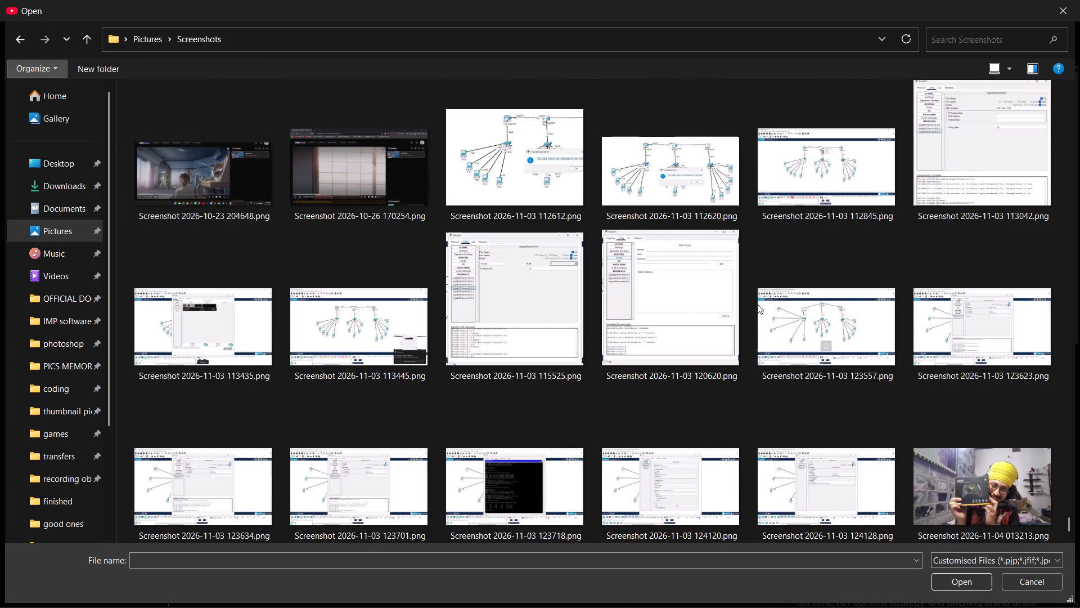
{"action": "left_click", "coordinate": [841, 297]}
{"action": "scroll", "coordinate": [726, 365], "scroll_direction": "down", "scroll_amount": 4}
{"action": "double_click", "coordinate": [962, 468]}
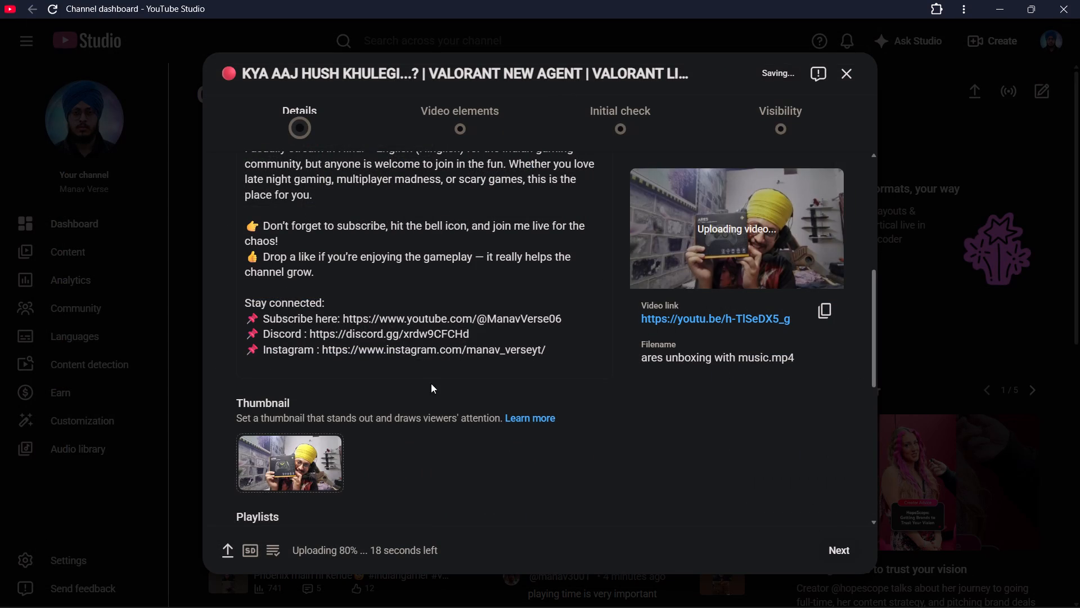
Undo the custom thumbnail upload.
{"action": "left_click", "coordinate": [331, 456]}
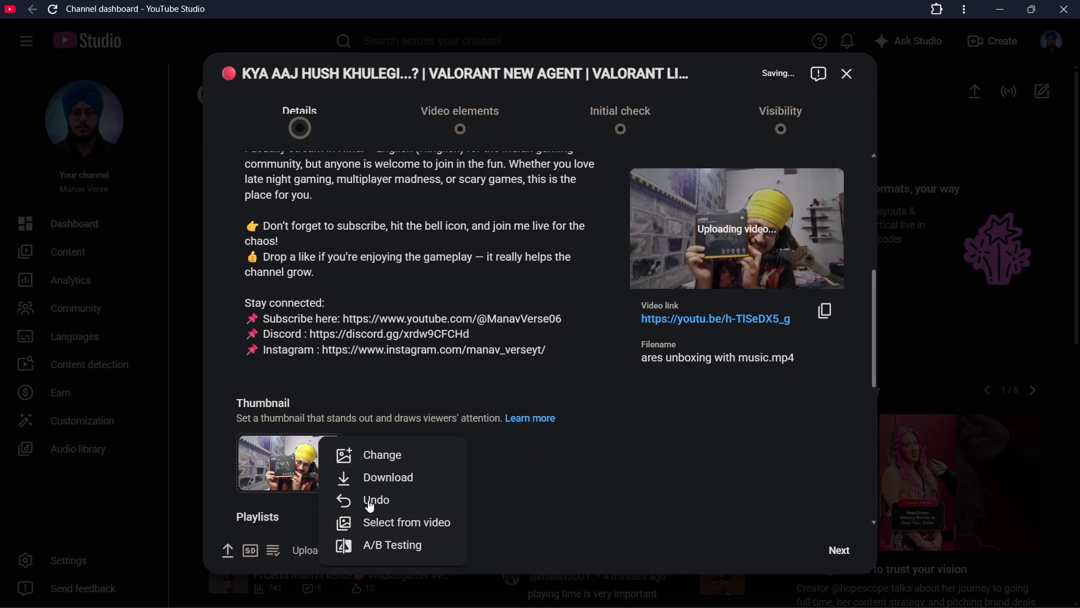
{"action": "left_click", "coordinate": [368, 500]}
Replace the whole video title with "I WAS VERY EXCITED FOR THIS ONE".
{"action": "scroll", "coordinate": [495, 417], "scroll_direction": "up", "scroll_amount": 9}
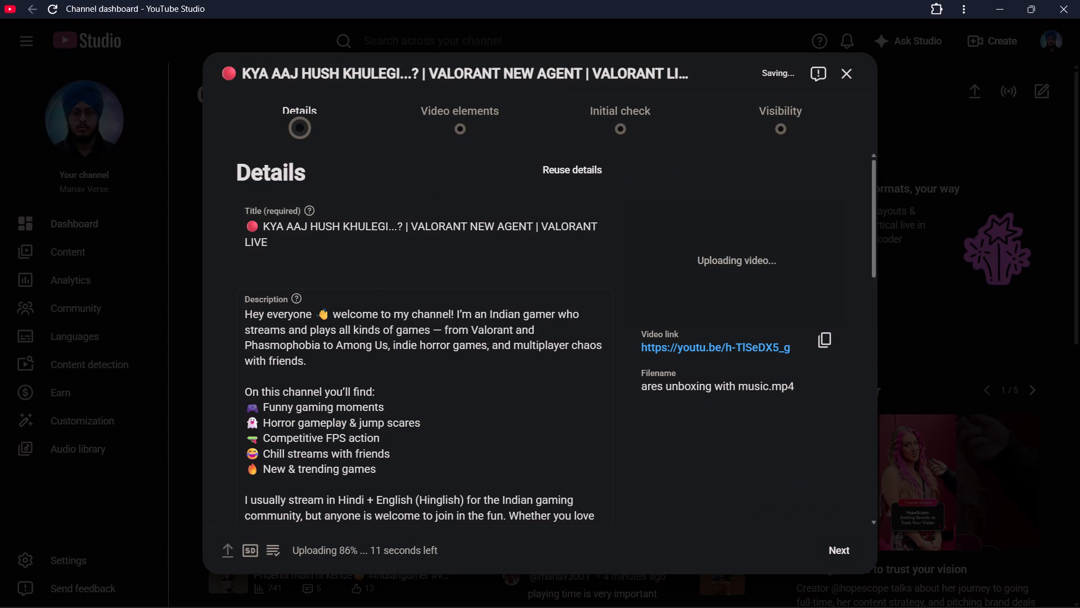
{"action": "left_click_drag", "start_coordinate": [269, 246], "coordinate": [233, 221]}
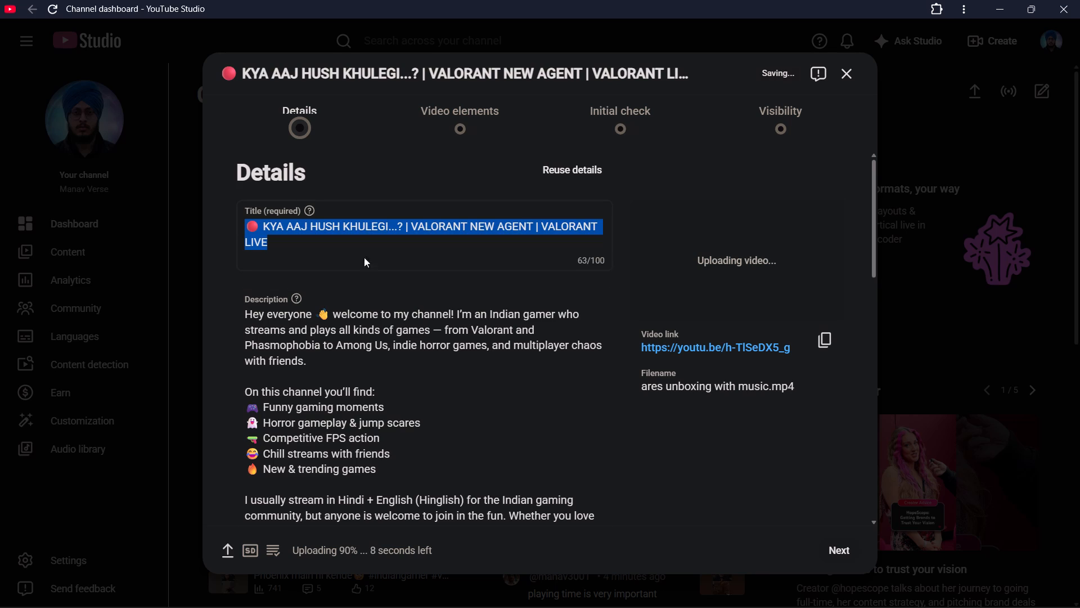
{"action": "type", "text": "I WAS VERY EXCITED FOR THIS ONE"}
{"action": "type", "text": "...."}
{"action": "key", "text": "super+period"}
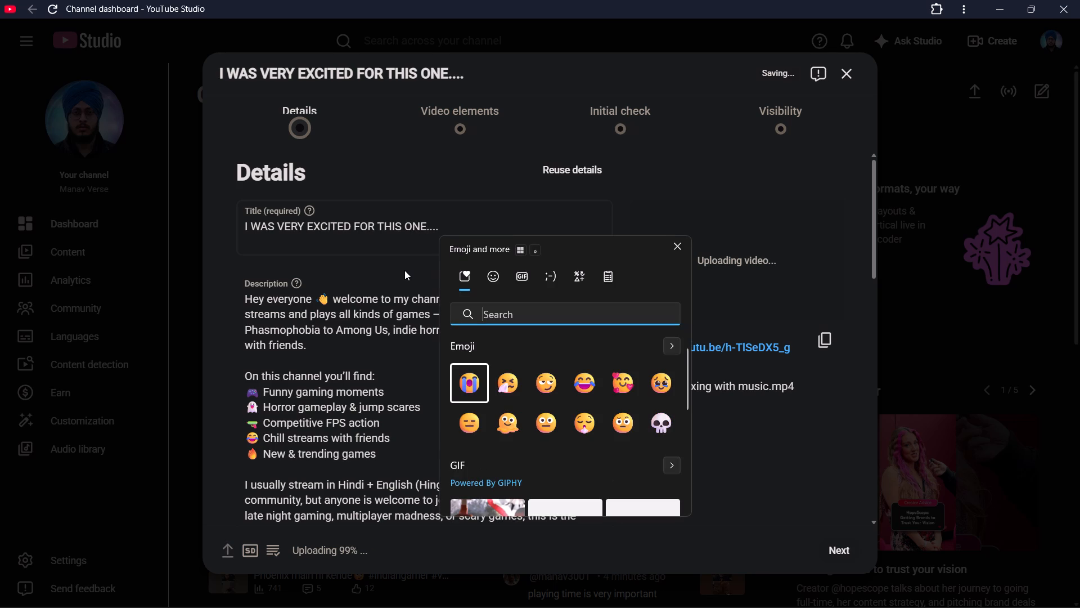
{"action": "key", "text": "Escape"}
{"action": "key", "text": "BackSpace"}
{"action": "key", "text": "BackSpace"}
{"action": "key", "text": "BackSpace"}
{"action": "key", "text": "BackSpace"}
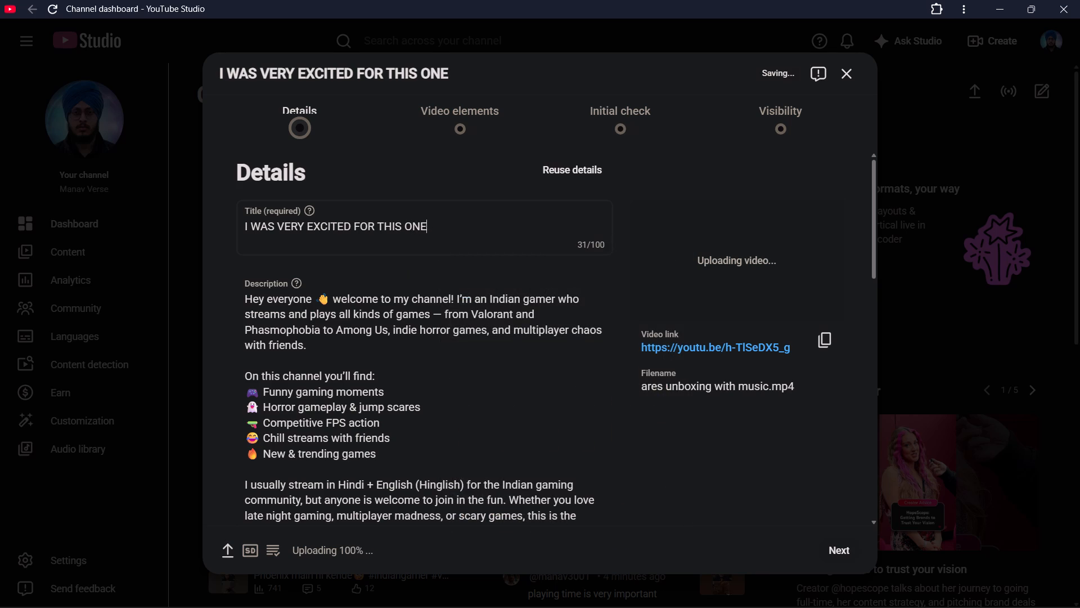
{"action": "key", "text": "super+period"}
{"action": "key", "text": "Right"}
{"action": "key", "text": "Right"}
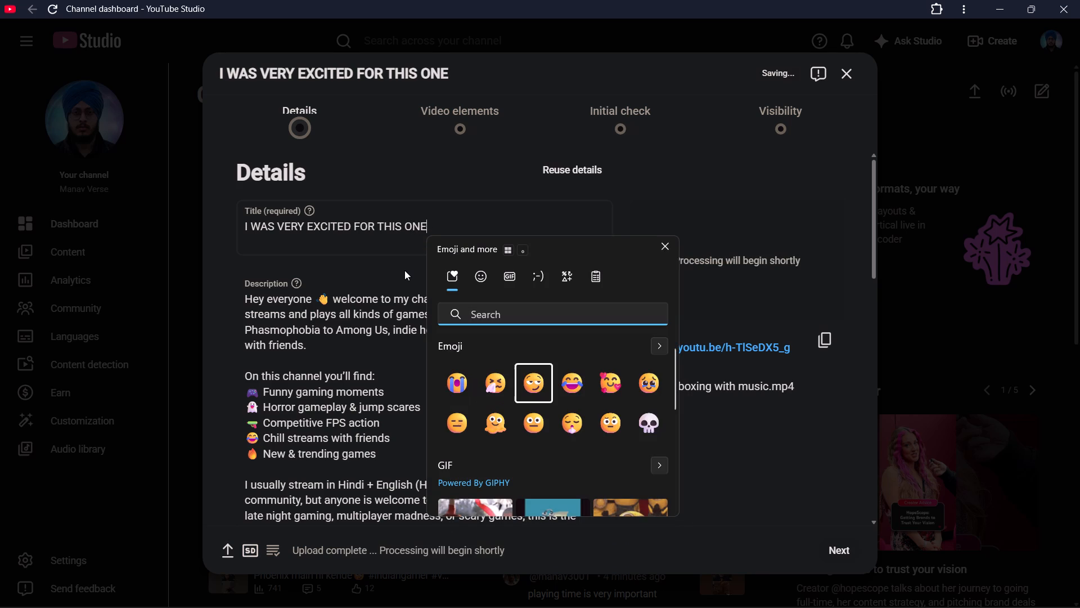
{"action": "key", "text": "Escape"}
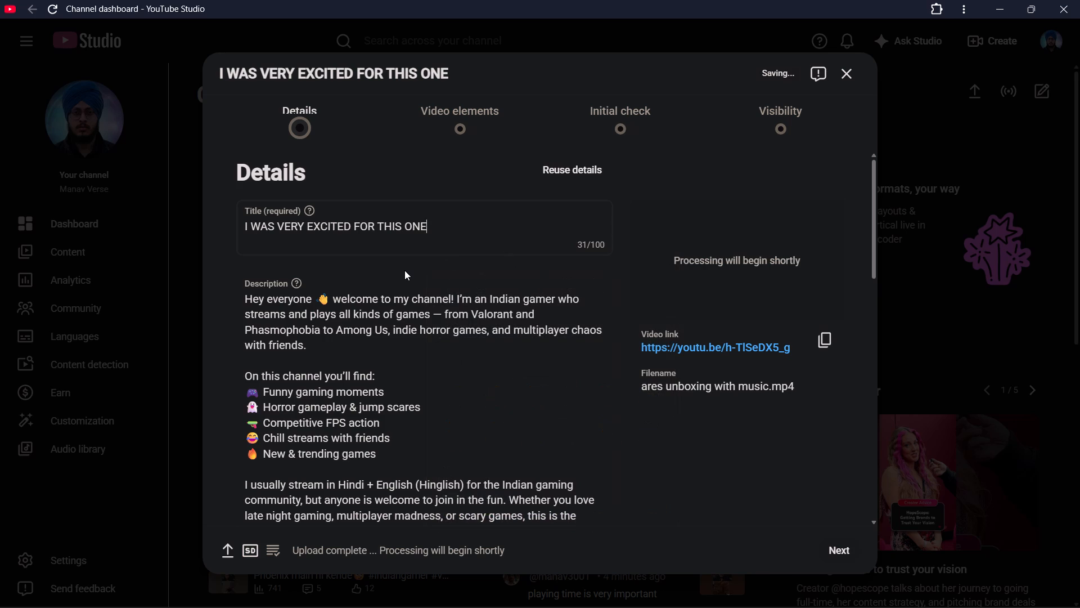
Extend the end of the video title with "...!!!!!" directly after "ONE".
{"action": "type", "text": "!!!!!"}
{"action": "key", "text": "ctrl+Left"}
{"action": "type", "text": "..."}
{"action": "key", "text": "Right"}
{"action": "key", "text": "Right"}
{"action": "key", "text": "Right"}
{"action": "key", "text": "ctrl+Right"}
{"action": "key", "text": "ctrl+Right"}
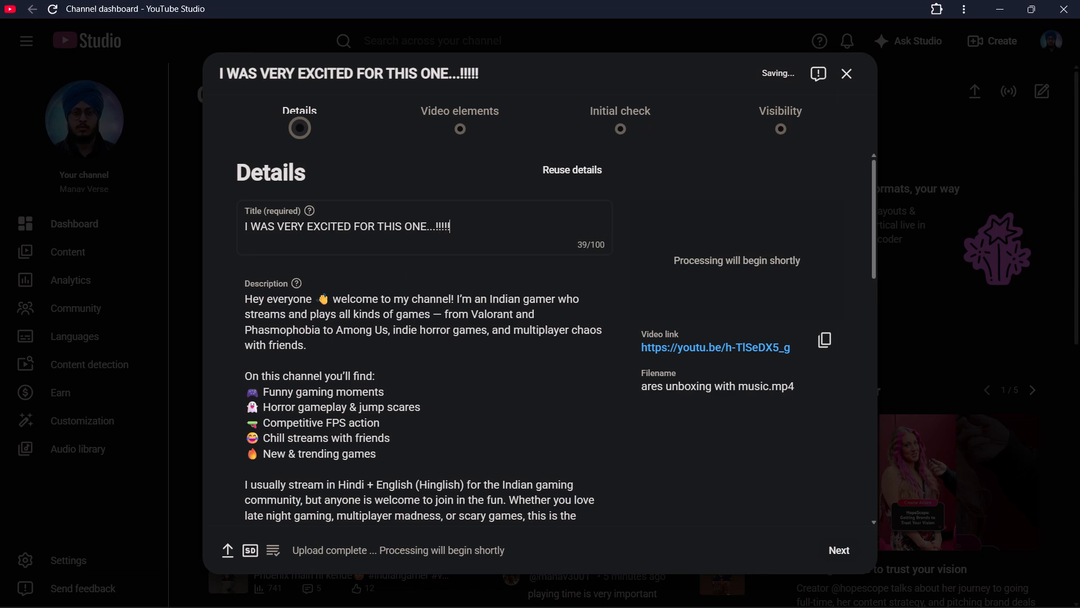
Insert the face-holding-back-tears emoji at the end of the video title.
{"action": "key", "text": "super+period"}
{"action": "key", "text": "Right"}
{"action": "key", "text": "Right"}
{"action": "key", "text": "Right"}
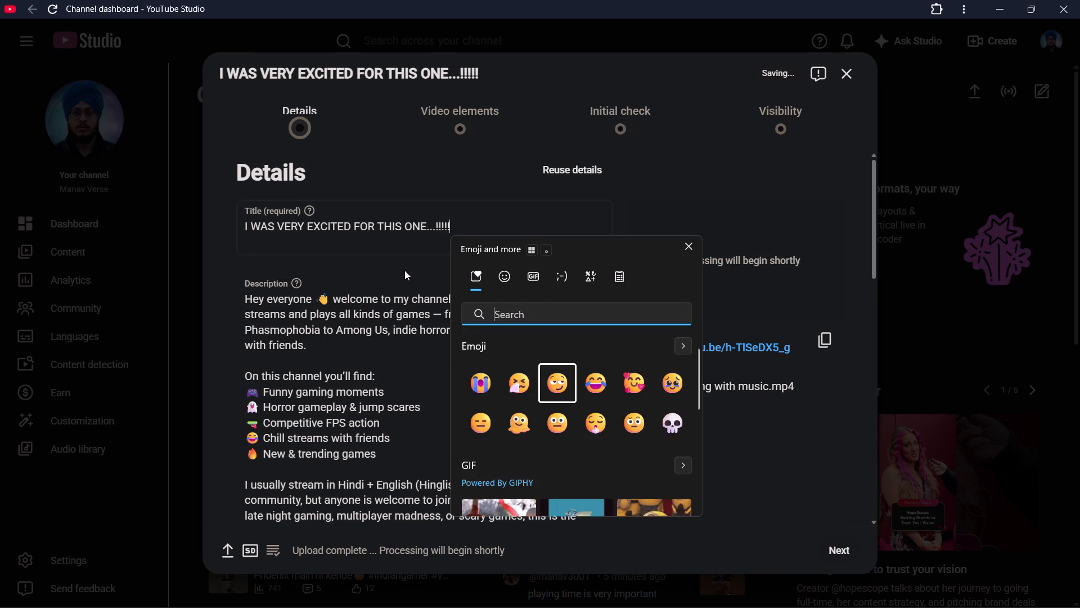
{"action": "key", "text": "Right"}
{"action": "key", "text": "Right"}
{"action": "key", "text": "Return"}
{"action": "key", "text": "Escape"}
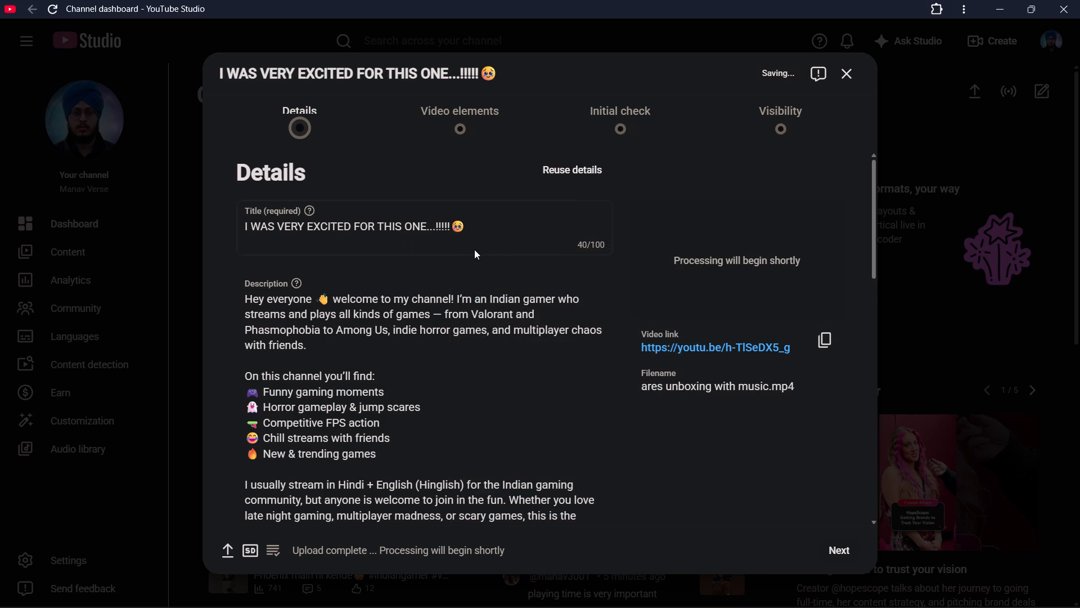
Leave the upload details at the Thumbnail section and switch to Adobe Photoshop 2023.
{"action": "scroll", "coordinate": [474, 249], "scroll_direction": "down", "scroll_amount": 4}
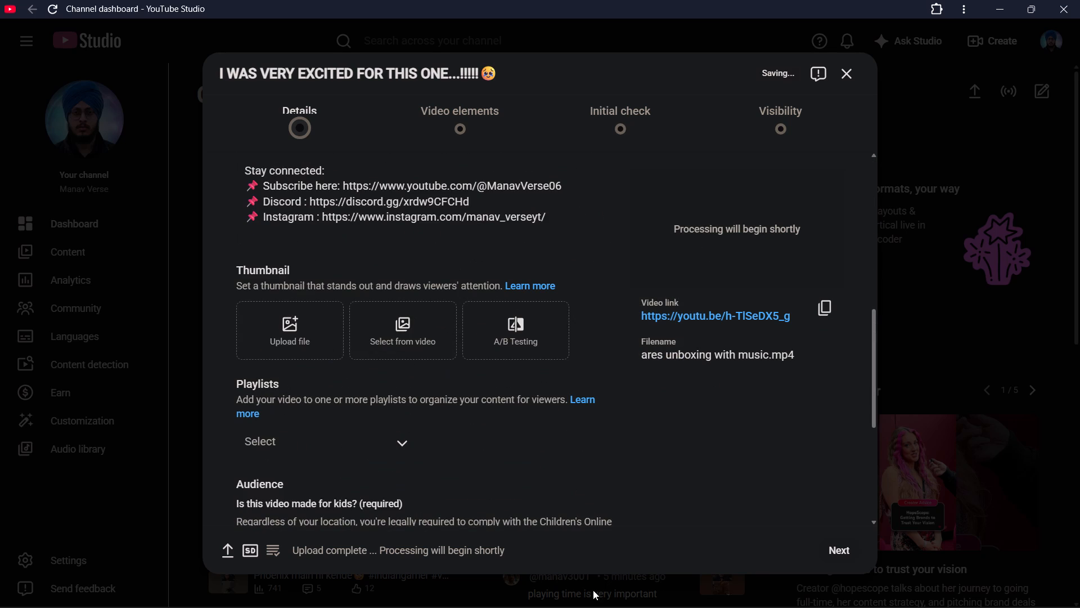
{"action": "left_click", "coordinate": [579, 595]}
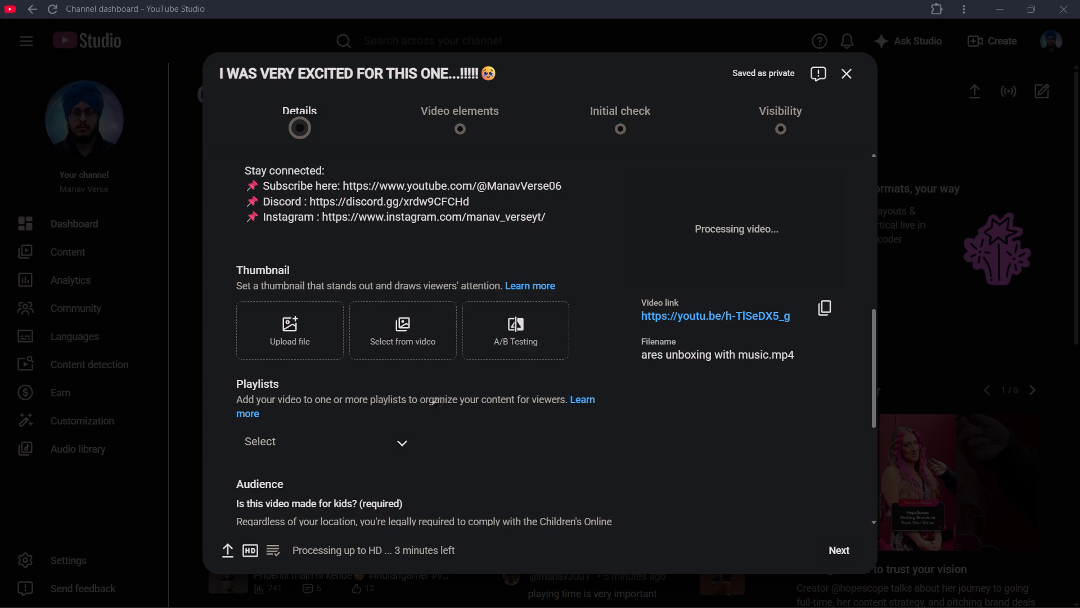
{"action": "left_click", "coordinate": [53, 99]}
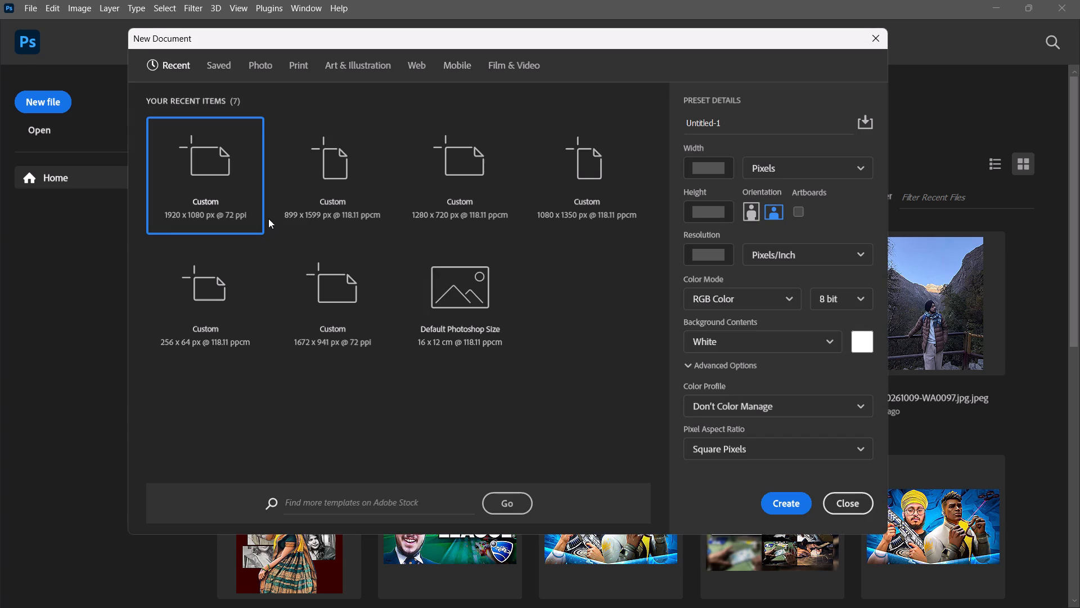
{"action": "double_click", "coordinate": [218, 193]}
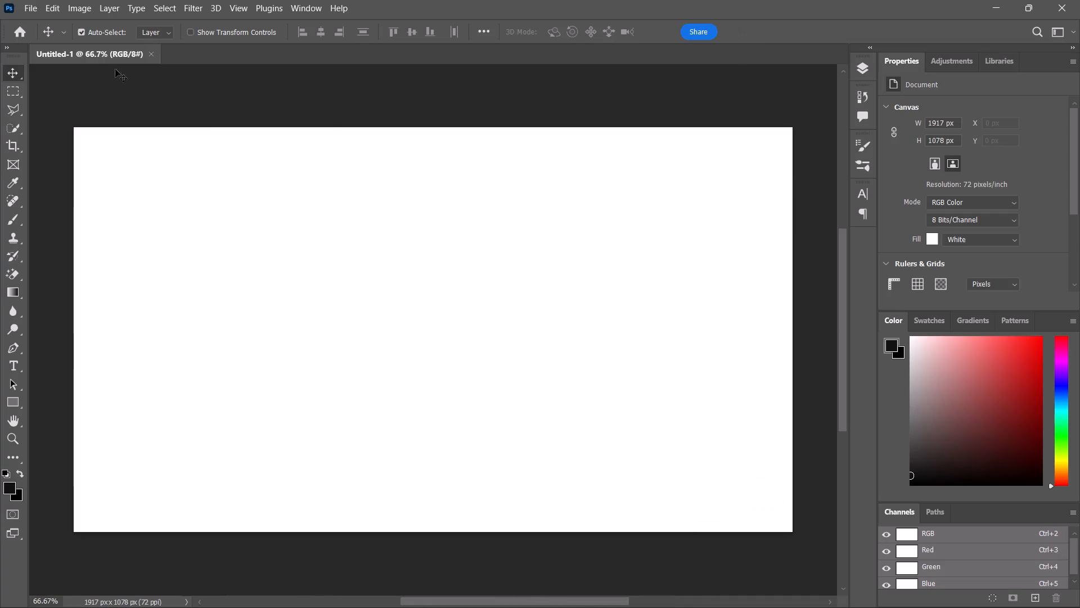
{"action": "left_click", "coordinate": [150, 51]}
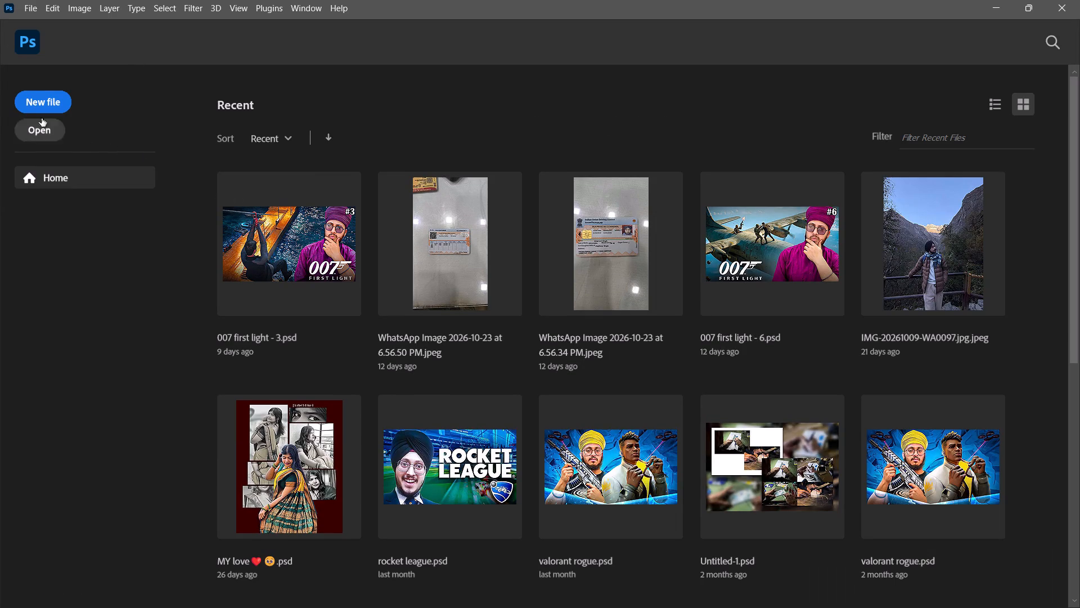
Create a new 1920 x 1080 px document at 72 ppi and paste the copied ARES box photo into it.
{"action": "left_click", "coordinate": [29, 105]}
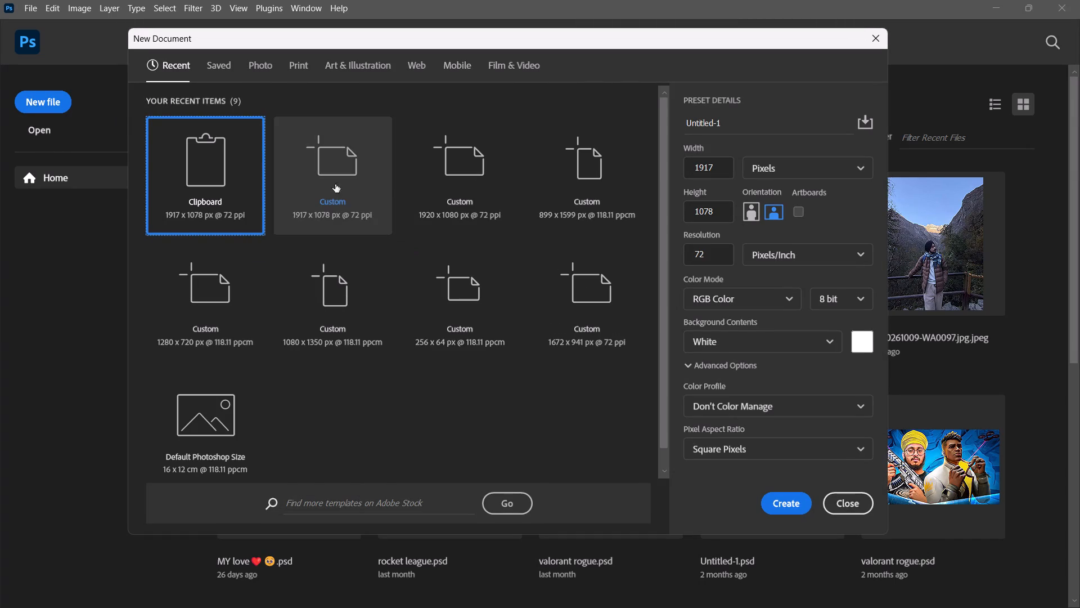
{"action": "double_click", "coordinate": [457, 184]}
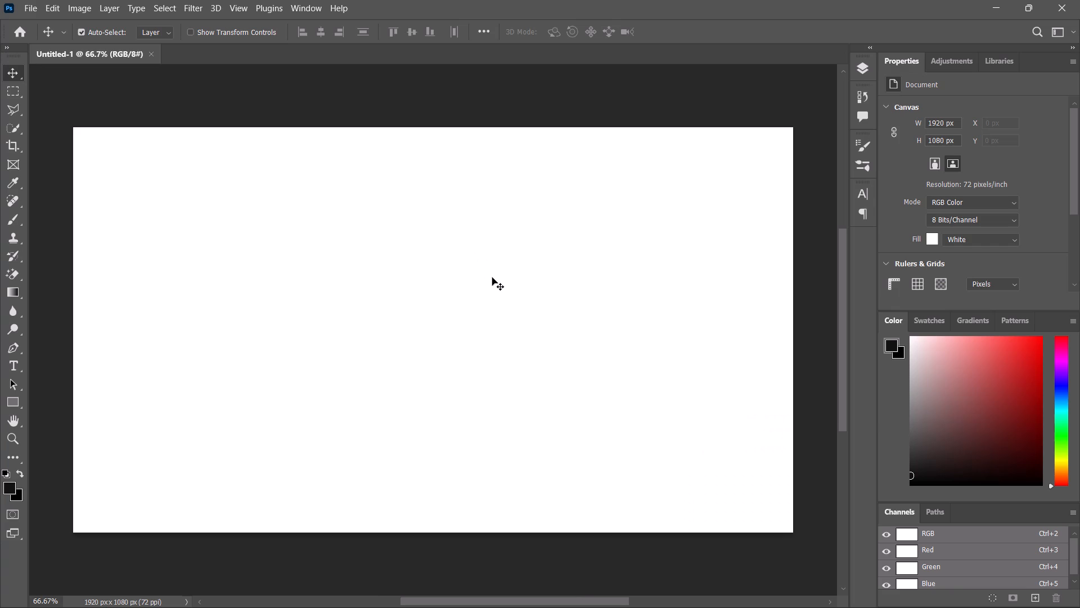
{"action": "key", "text": "ctrl+v"}
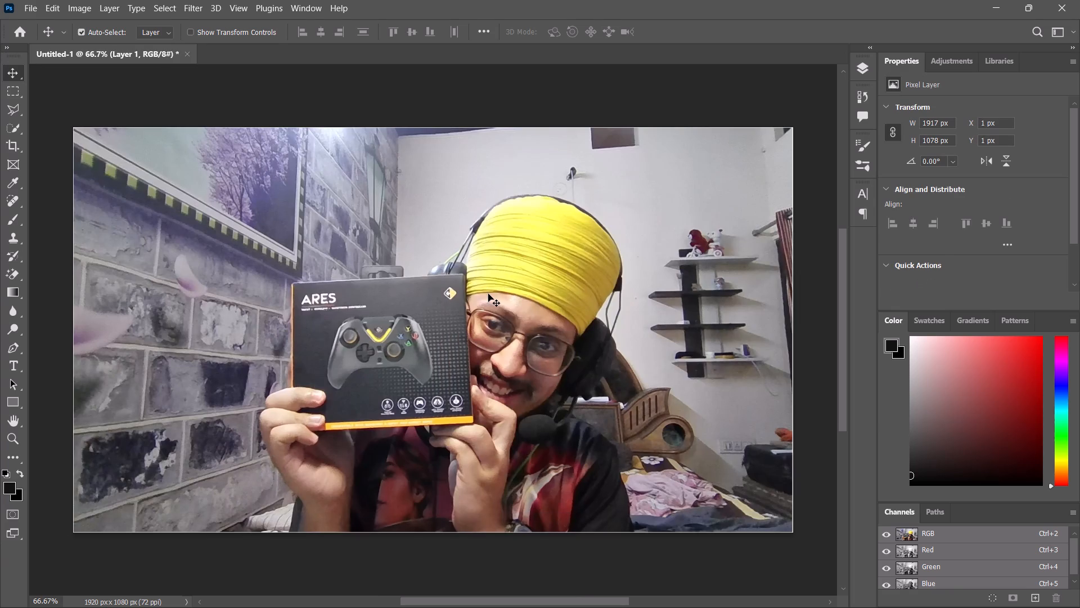
Enlarge the pasted photo to about 124% with Free Transform and shift it slightly left, at about X -242, Y -255 px.
{"action": "key", "text": "ctrl+t"}
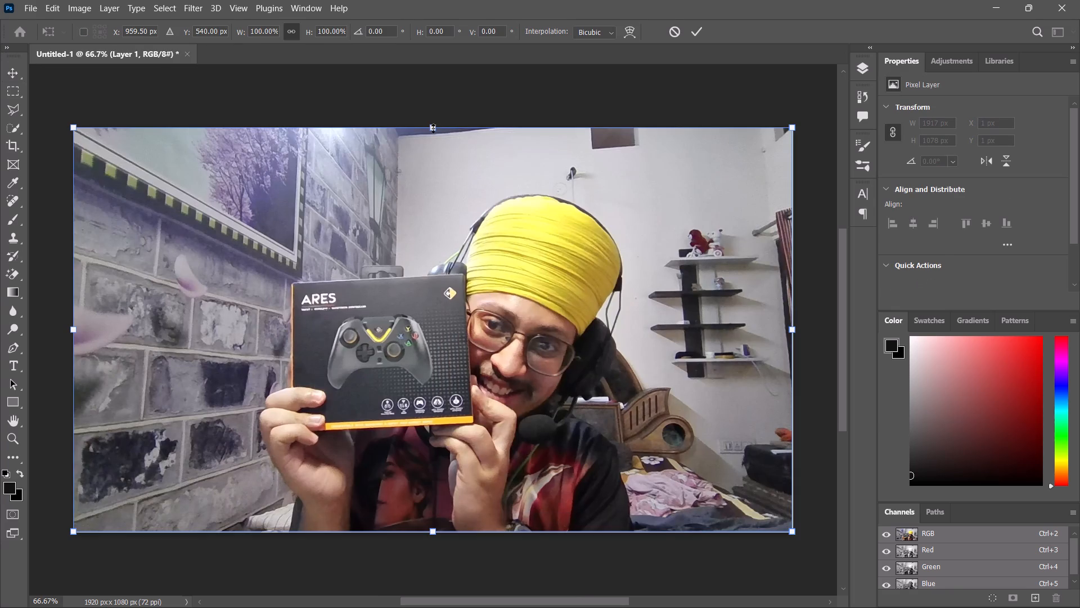
{"action": "left_click_drag", "start_coordinate": [433, 127], "coordinate": [426, 89]}
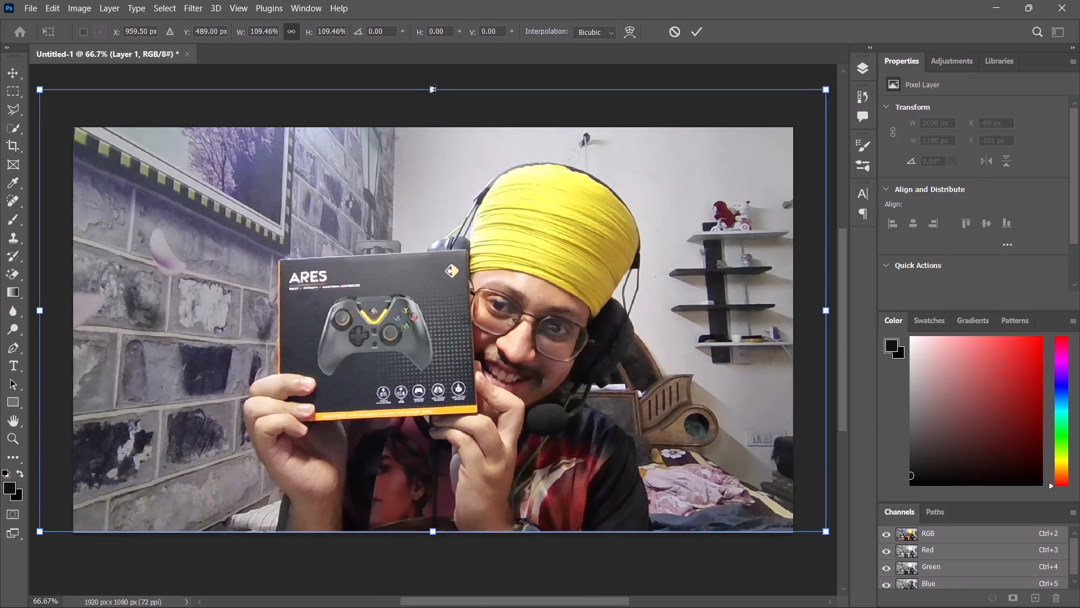
{"action": "left_click_drag", "start_coordinate": [434, 89], "coordinate": [435, 55]}
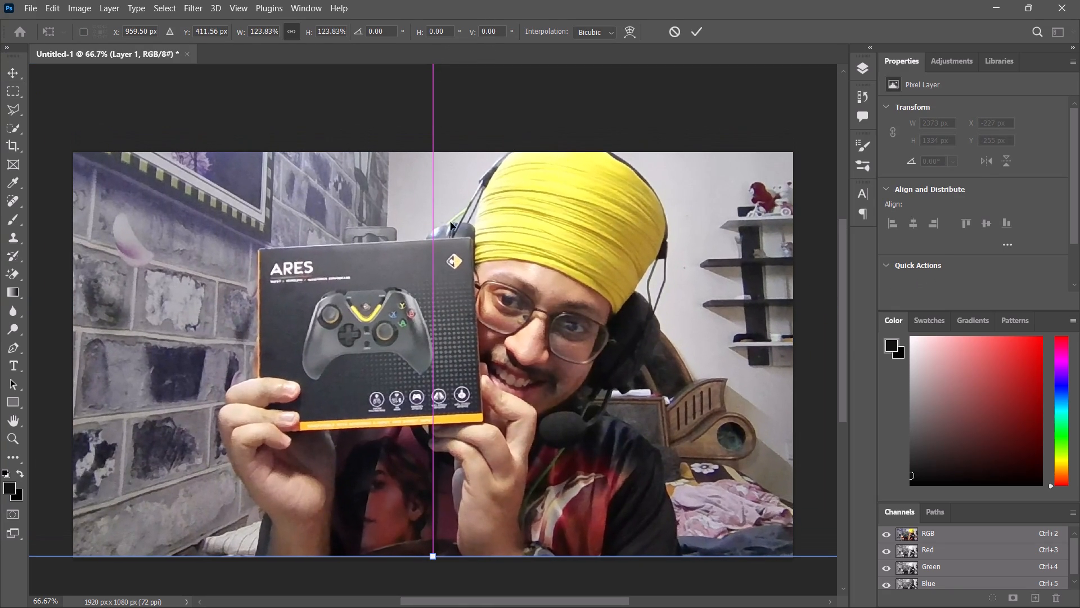
{"action": "left_click_drag", "start_coordinate": [461, 266], "coordinate": [453, 266]}
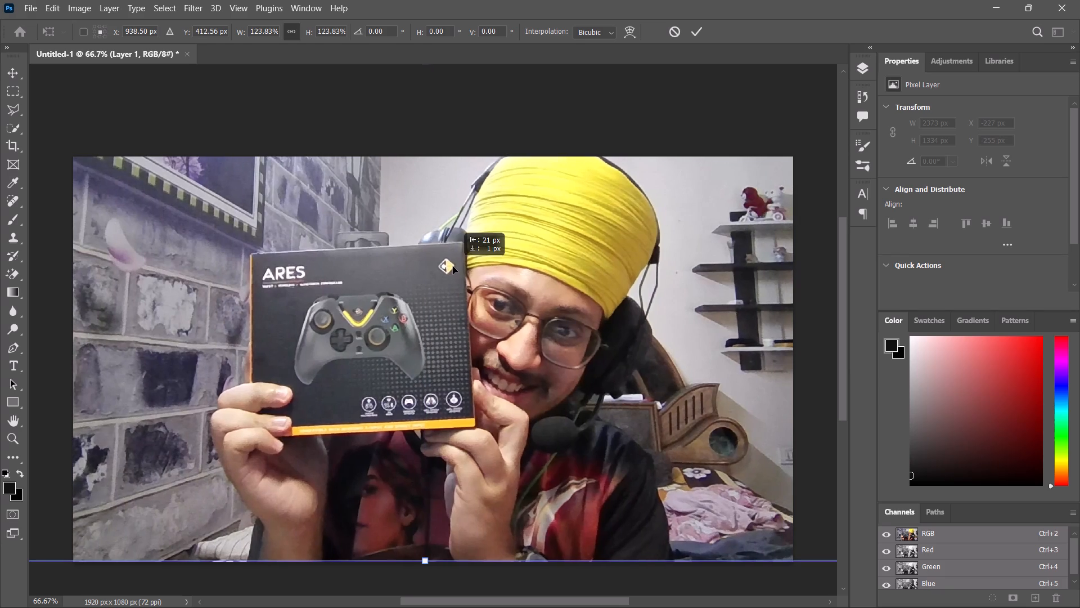
{"action": "left_click_drag", "start_coordinate": [453, 266], "coordinate": [455, 266]}
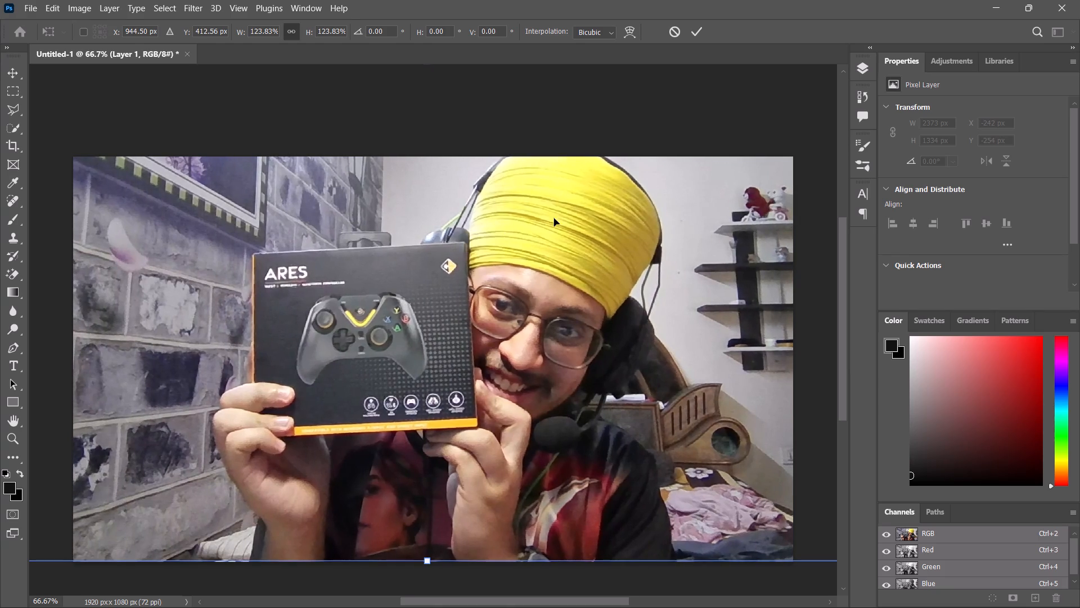
{"action": "left_click", "coordinate": [691, 33]}
Examine how the enlarged photo is framed on the canvas at a reduced, thumbnail-like size.
{"action": "key", "text": "z"}
{"action": "key", "text": "z"}
{"action": "key", "text": "z"}
{"action": "key", "text": "z"}
{"action": "key", "text": "z"}
{"action": "key", "text": "z"}
{"action": "key", "text": "z"}
{"action": "key", "text": "z"}
{"action": "key", "text": "z"}
{"action": "key", "text": "z"}
{"action": "key", "text": "z"}
{"action": "key", "text": "z"}
{"action": "left_click_drag", "start_coordinate": [489, 303], "coordinate": [462, 304]}
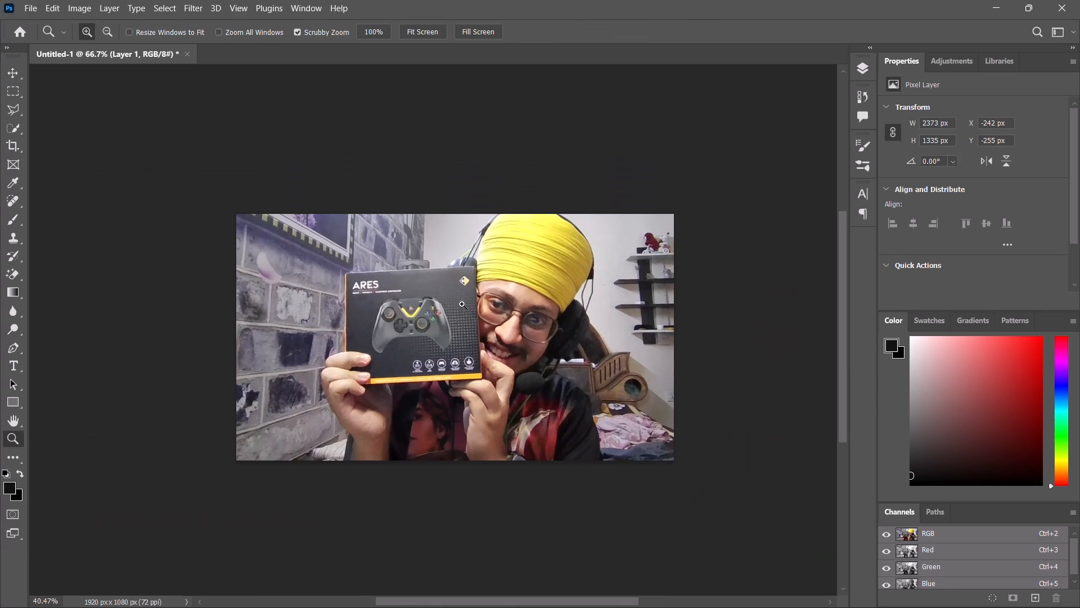
{"action": "left_click_drag", "start_coordinate": [462, 304], "coordinate": [462, 304]}
{"action": "key", "text": "space"}
{"action": "key", "text": "space"}
{"action": "key", "text": "space"}
{"action": "key", "text": "space"}
{"action": "left_click_drag", "start_coordinate": [479, 321], "coordinate": [429, 310]}
{"action": "key", "text": "z"}
{"action": "key", "text": "z"}
{"action": "key", "text": "z"}
{"action": "key", "text": "z"}
{"action": "key", "text": "z"}
{"action": "key", "text": "z"}
{"action": "key", "text": "z"}
{"action": "key", "text": "z"}
{"action": "key", "text": "z"}
{"action": "left_click_drag", "start_coordinate": [433, 310], "coordinate": [447, 310]}
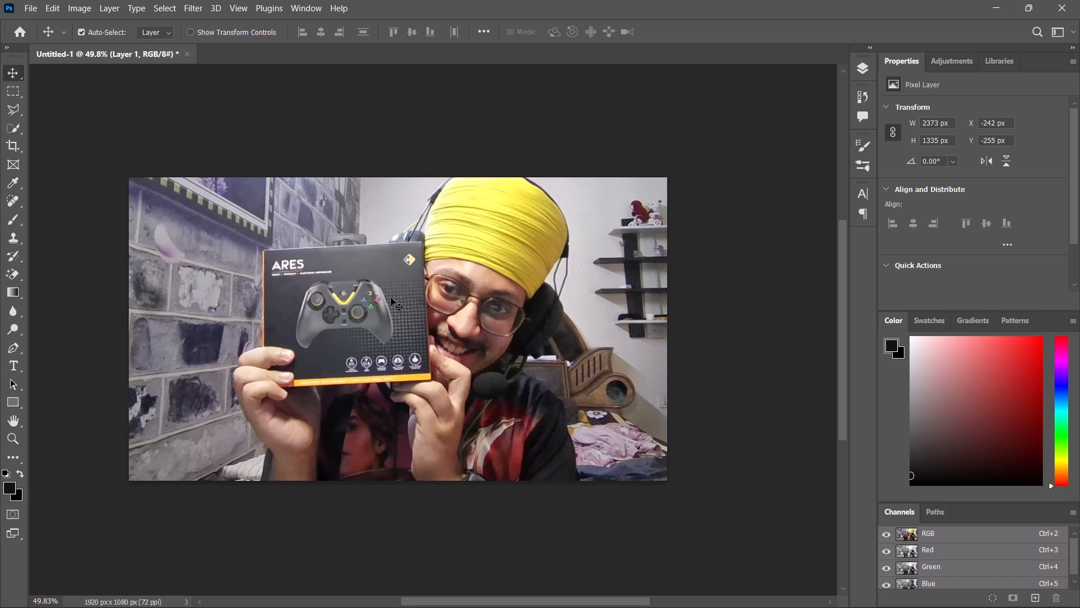
Scale the photo up to about 104% and move it further left and lower, to about X -366, Y -195 px.
{"action": "key", "text": "ctrl+t"}
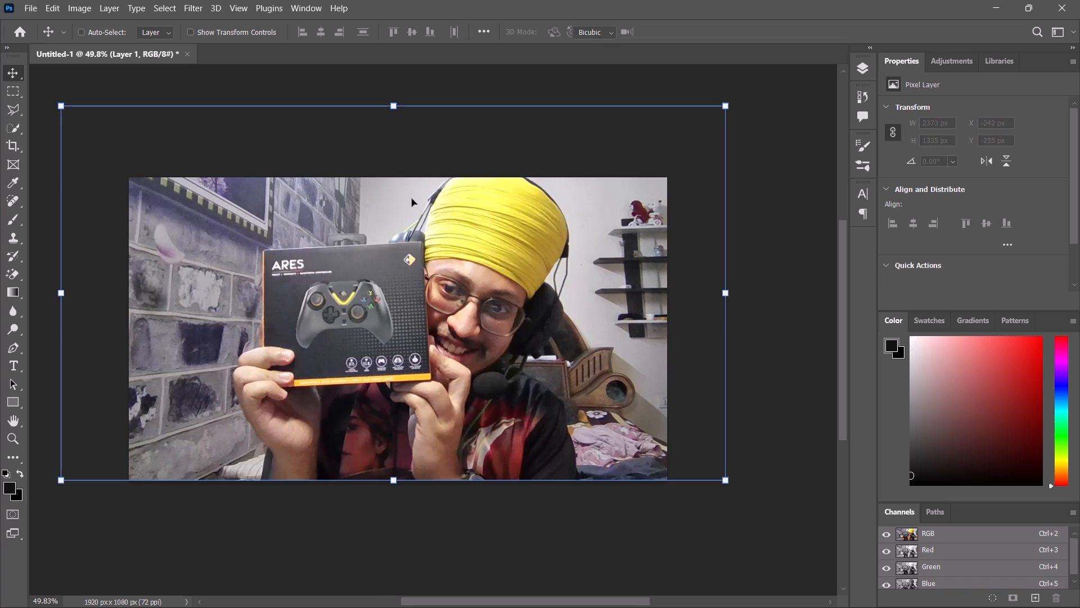
{"action": "left_click_drag", "start_coordinate": [388, 208], "coordinate": [377, 208]}
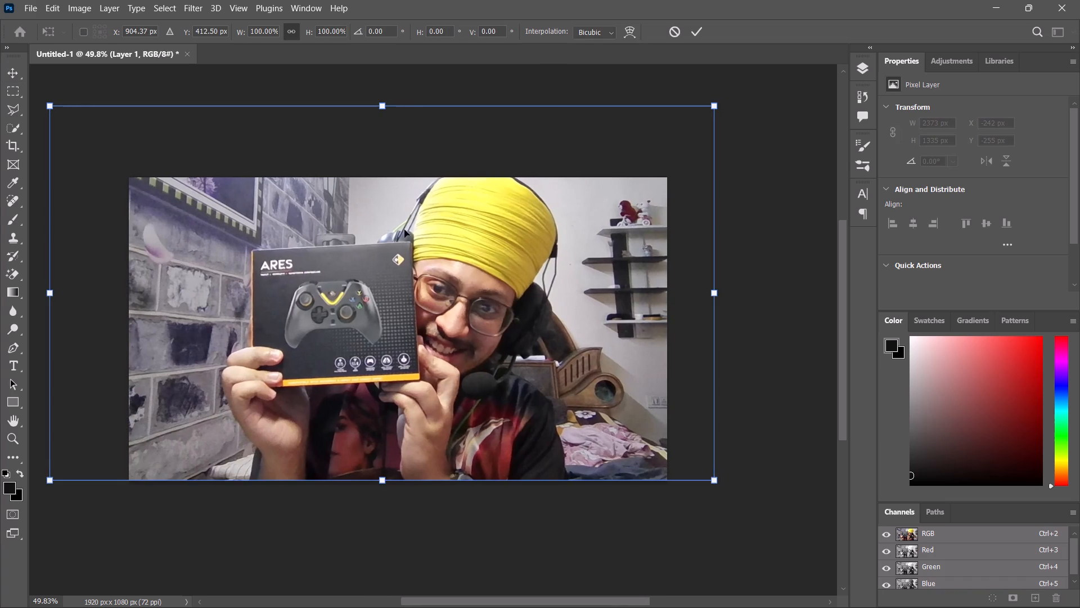
{"action": "left_click_drag", "start_coordinate": [382, 108], "coordinate": [382, 105], "text": "shift"}
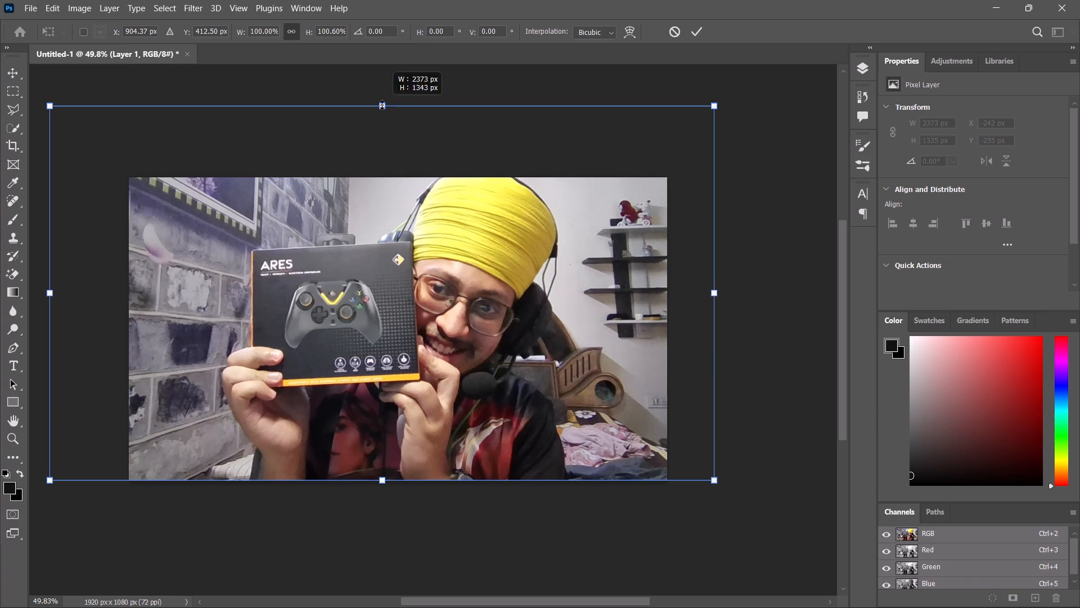
{"action": "left_click_drag", "start_coordinate": [382, 105], "coordinate": [382, 97], "text": "shift"}
{"action": "key", "text": "ctrl+z"}
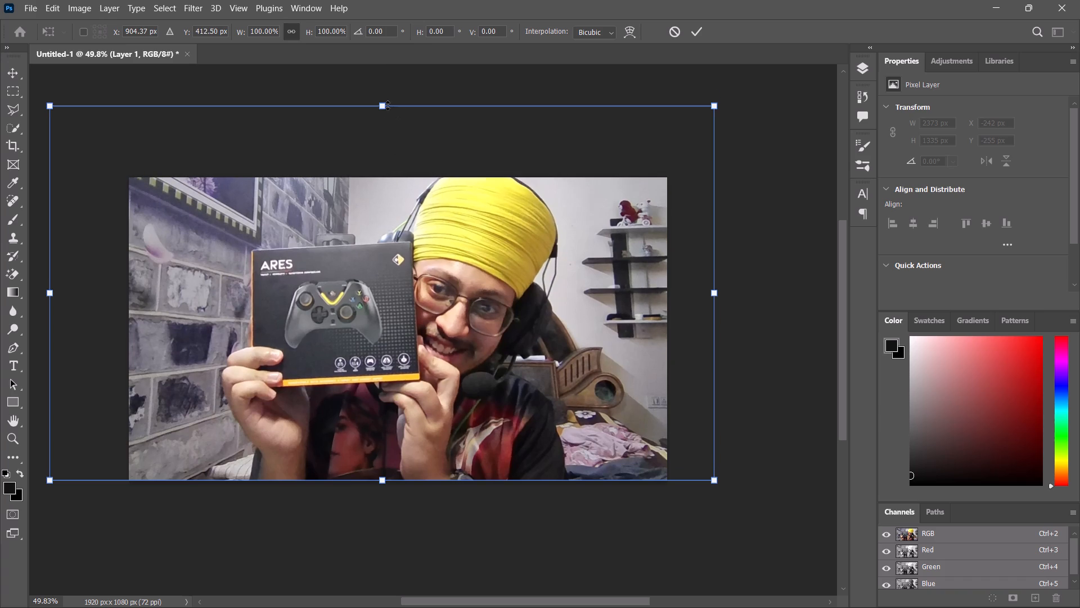
{"action": "left_click_drag", "start_coordinate": [385, 105], "coordinate": [384, 89]}
{"action": "left_click_drag", "start_coordinate": [385, 225], "coordinate": [379, 240]}
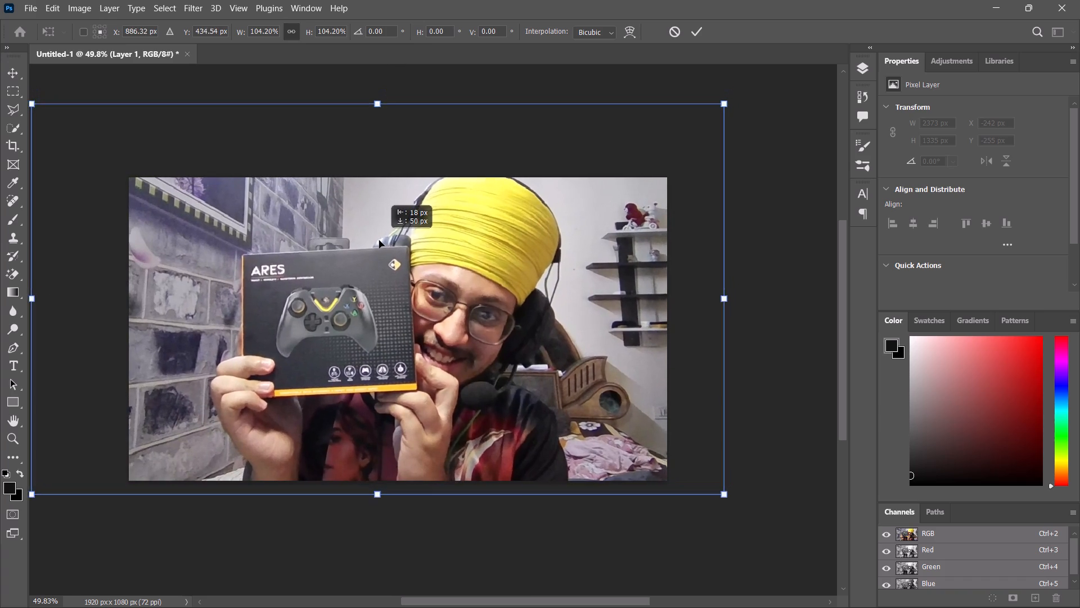
{"action": "left_click_drag", "start_coordinate": [379, 240], "coordinate": [384, 254]}
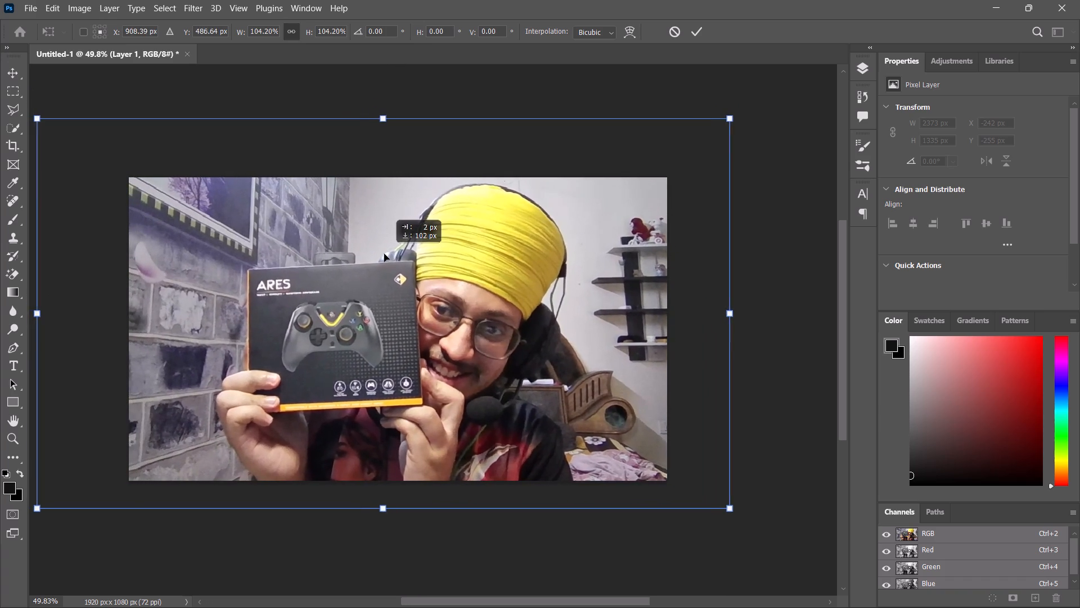
{"action": "left_click_drag", "start_coordinate": [384, 254], "coordinate": [376, 257]}
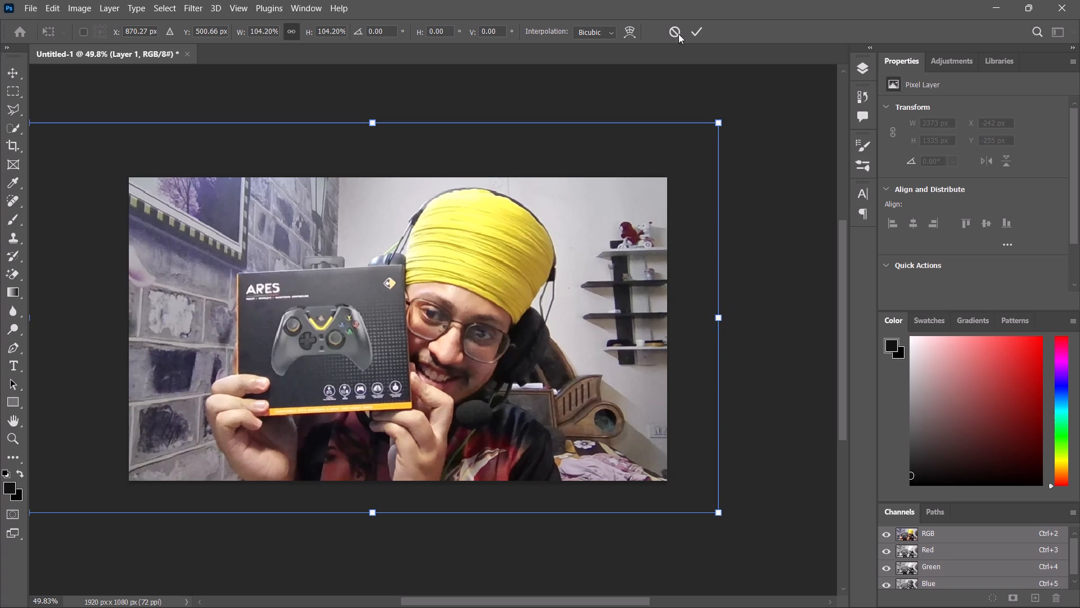
{"action": "left_click", "coordinate": [694, 33]}
Examine the adjusted framing of the man and the ARES box at small and large size.
{"action": "key", "text": "z"}
{"action": "key", "text": "z"}
{"action": "key", "text": "z"}
{"action": "key", "text": "z"}
{"action": "key", "text": "z"}
{"action": "key", "text": "z"}
{"action": "key", "text": "z"}
{"action": "key", "text": "z"}
{"action": "key", "text": "z"}
{"action": "key", "text": "z"}
{"action": "key", "text": "z"}
{"action": "key", "text": "z"}
{"action": "key", "text": "z"}
{"action": "key", "text": "z"}
{"action": "key", "text": "z"}
{"action": "key", "text": "z"}
{"action": "key", "text": "z"}
{"action": "key", "text": "z"}
{"action": "key", "text": "z"}
{"action": "left_click_drag", "start_coordinate": [478, 267], "coordinate": [453, 268]}
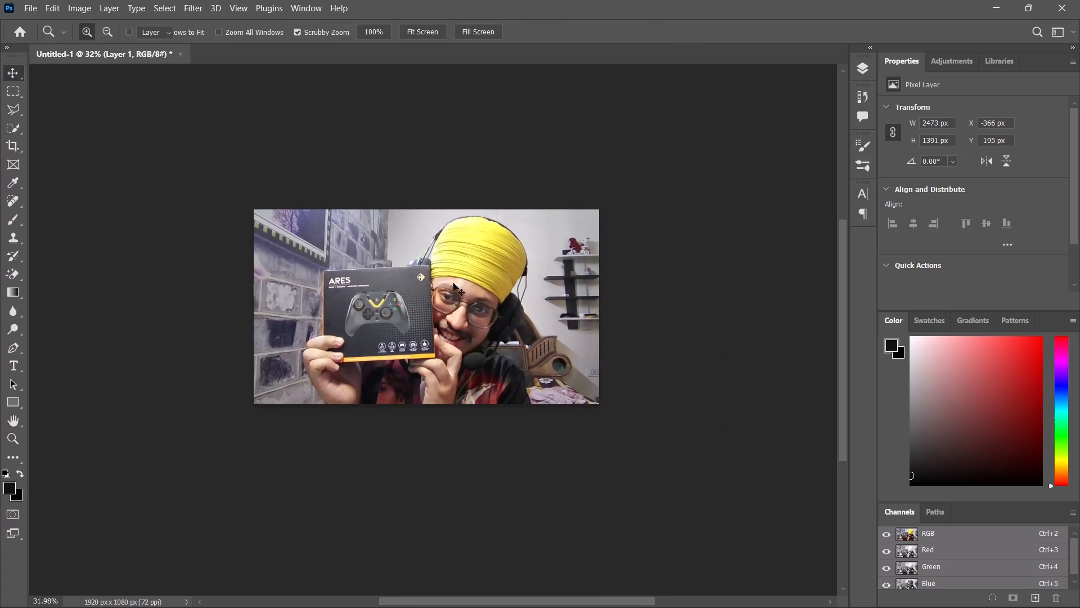
{"action": "key", "text": "z"}
{"action": "key", "text": "z"}
{"action": "key", "text": "z"}
{"action": "key", "text": "z"}
{"action": "key", "text": "z"}
{"action": "key", "text": "z"}
{"action": "key", "text": "z"}
{"action": "key", "text": "z"}
{"action": "key", "text": "z"}
{"action": "key", "text": "z"}
{"action": "key", "text": "z"}
{"action": "key", "text": "z"}
{"action": "key", "text": "z"}
{"action": "key", "text": "z"}
{"action": "key", "text": "z"}
{"action": "key", "text": "z"}
{"action": "left_click_drag", "start_coordinate": [447, 299], "coordinate": [478, 300]}
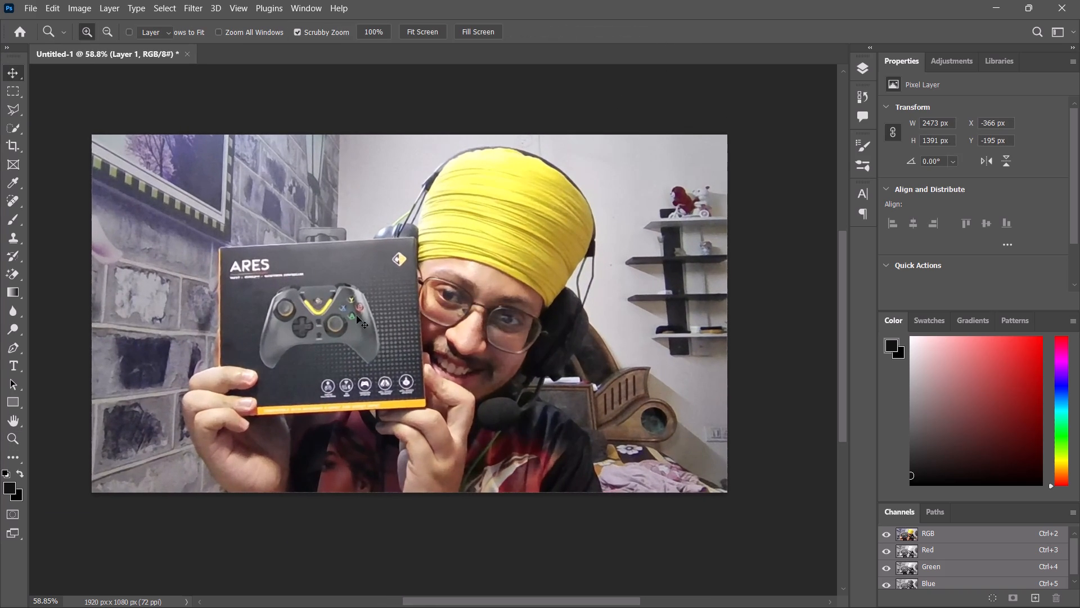
Add an empty layer above the photo and convert it to a smart object.
{"action": "left_click", "coordinate": [857, 71]}
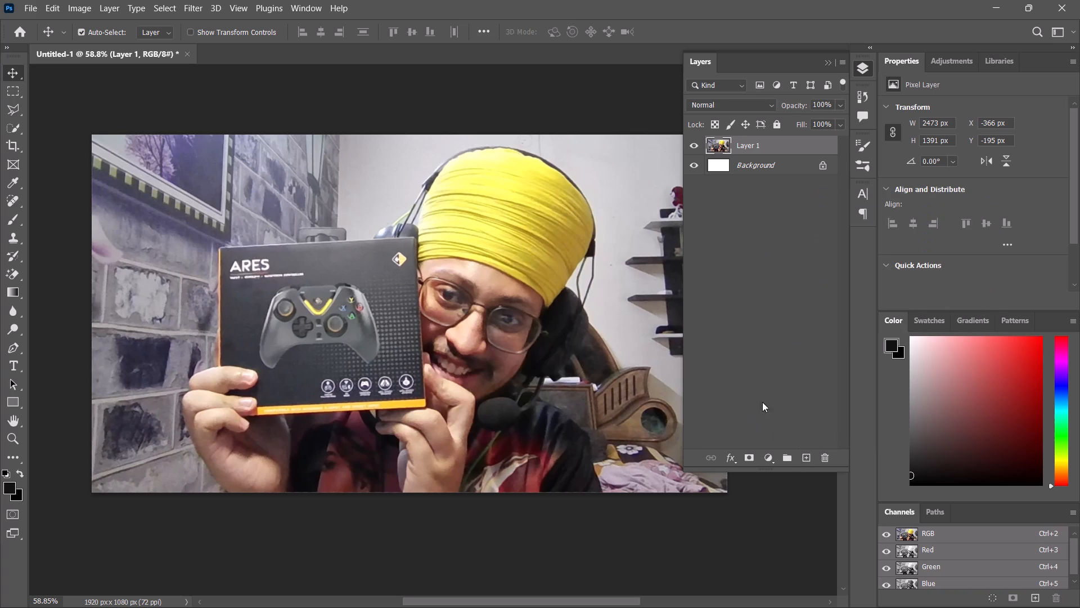
{"action": "left_click", "coordinate": [802, 457]}
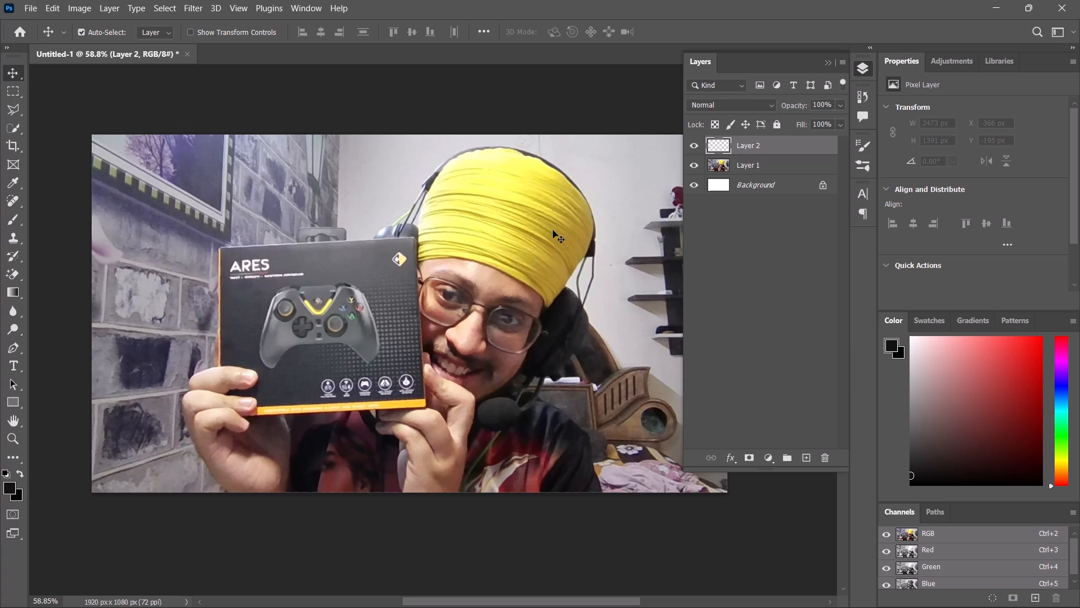
{"action": "right_click", "coordinate": [753, 150]}
{"action": "left_click", "coordinate": [780, 250]}
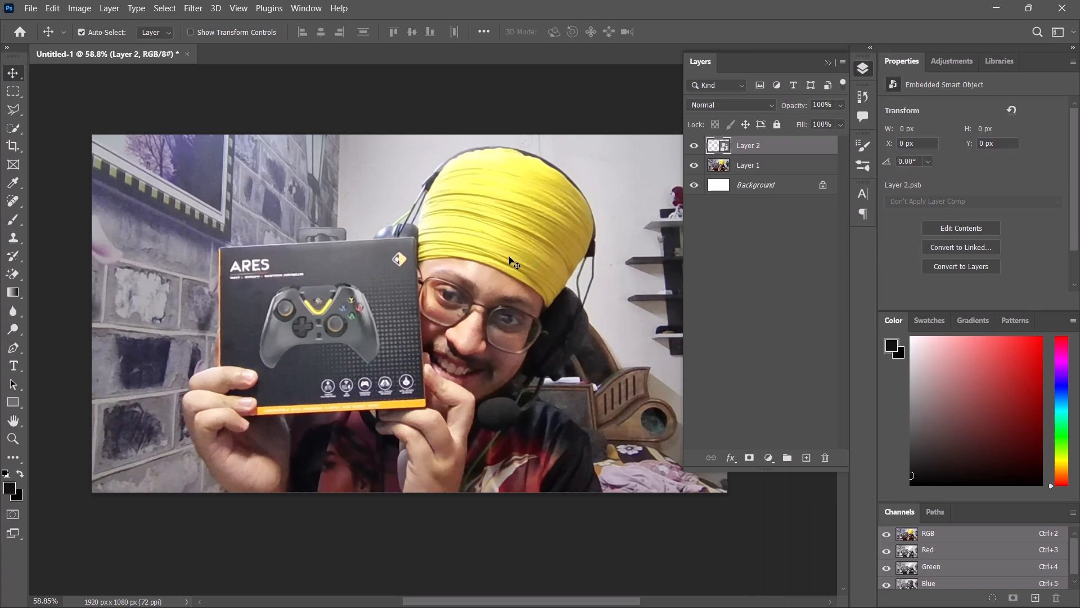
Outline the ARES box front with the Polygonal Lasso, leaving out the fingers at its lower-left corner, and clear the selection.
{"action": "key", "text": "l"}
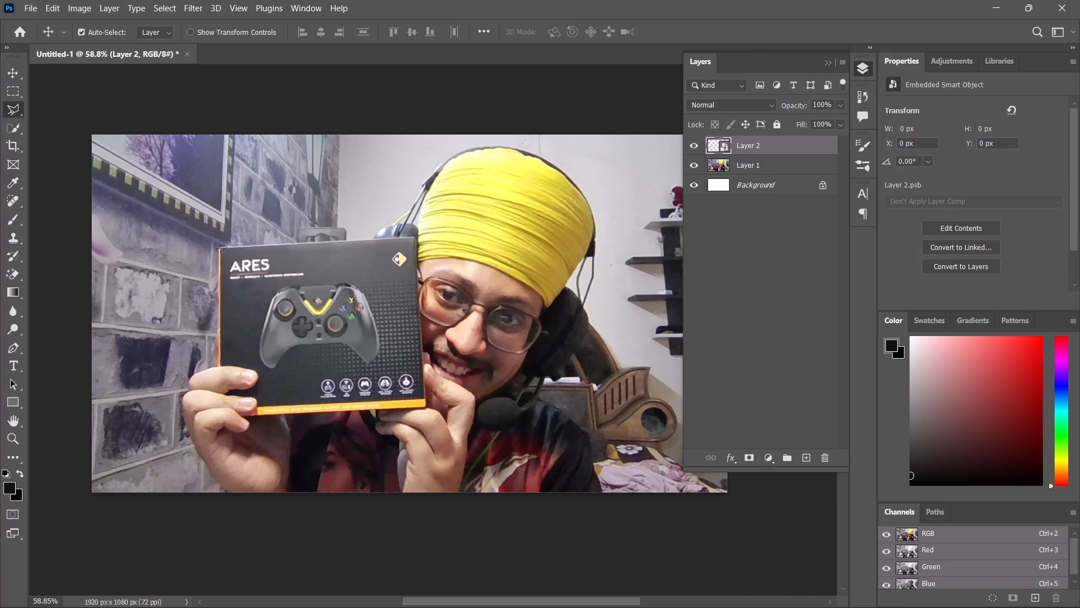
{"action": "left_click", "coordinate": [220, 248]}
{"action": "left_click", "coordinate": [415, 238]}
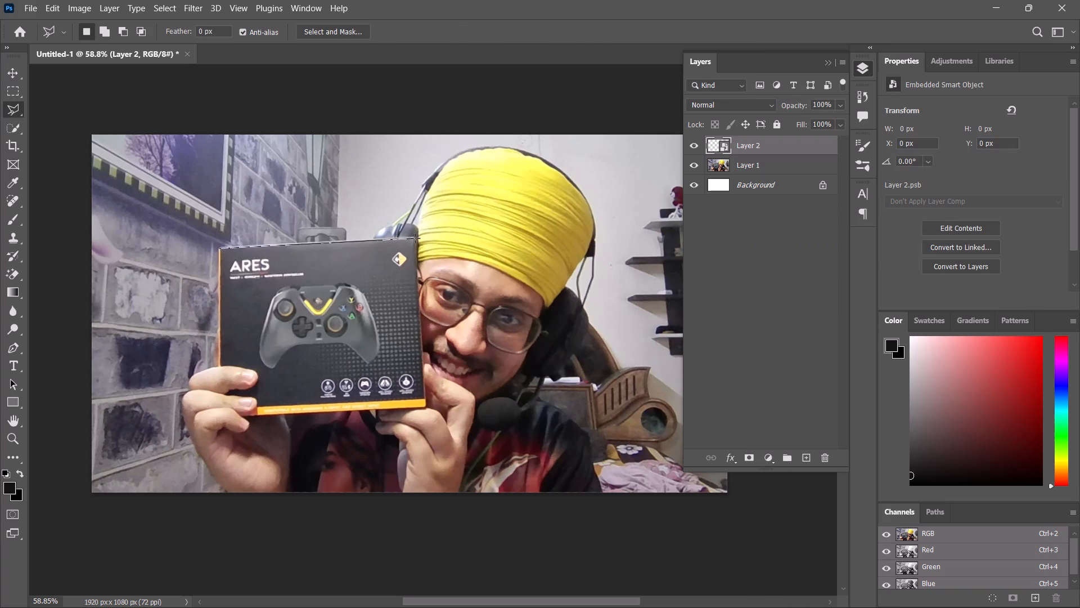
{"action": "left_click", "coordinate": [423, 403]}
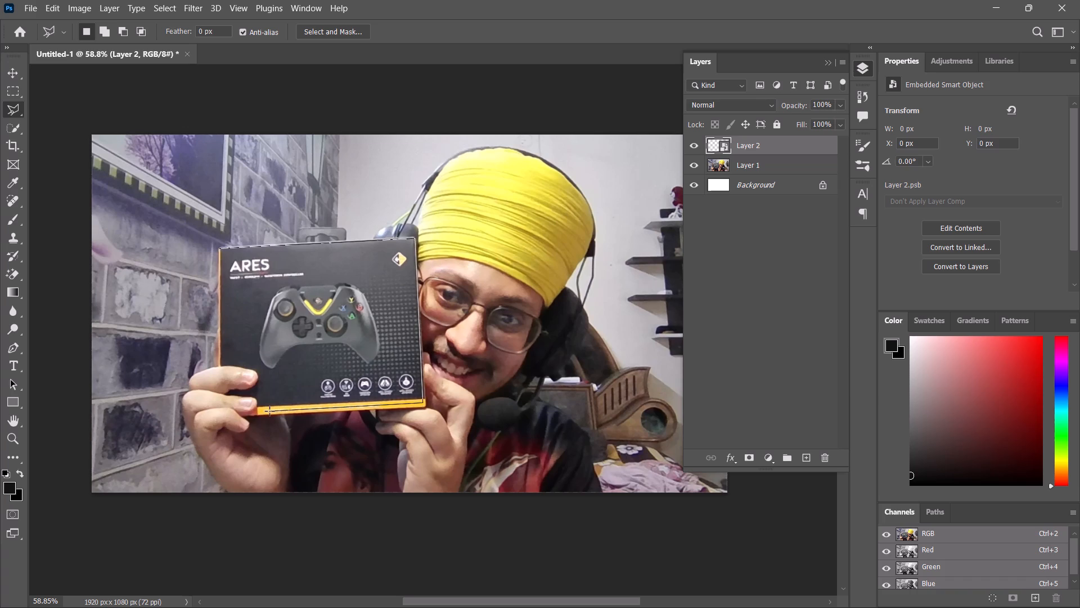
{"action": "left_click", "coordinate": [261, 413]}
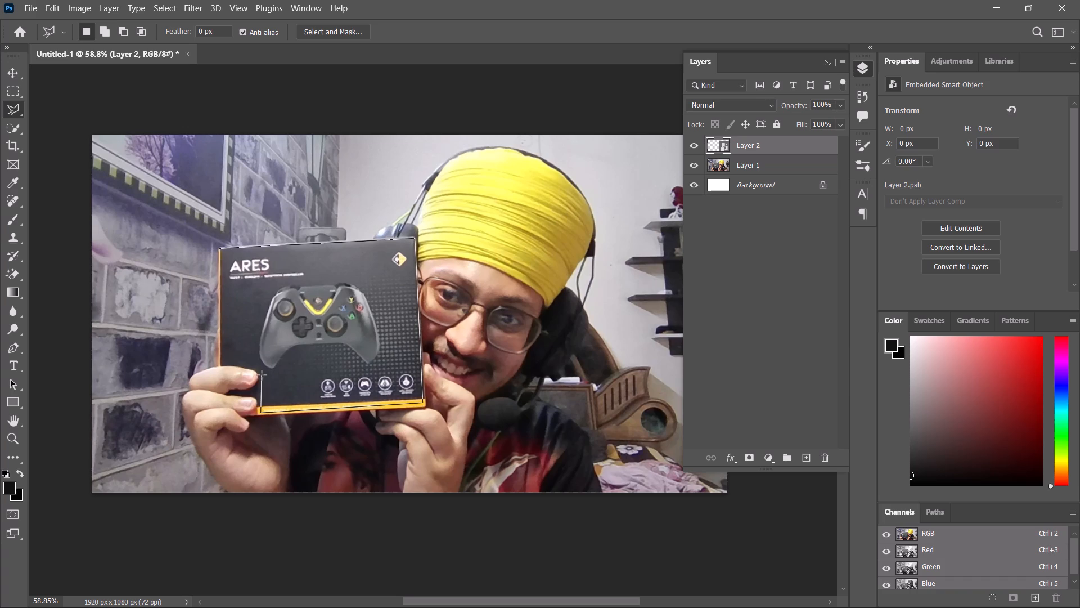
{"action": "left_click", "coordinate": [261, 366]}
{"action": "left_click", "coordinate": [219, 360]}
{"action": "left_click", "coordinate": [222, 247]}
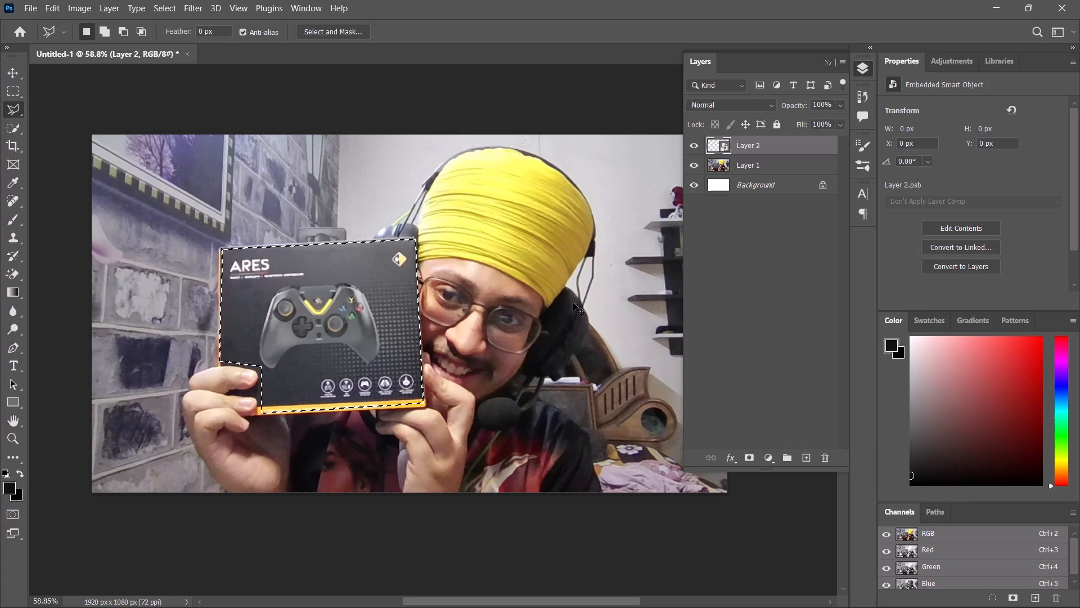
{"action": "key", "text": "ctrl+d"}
Add a layer mask to the empty smart object layer.
{"action": "left_click", "coordinate": [748, 460]}
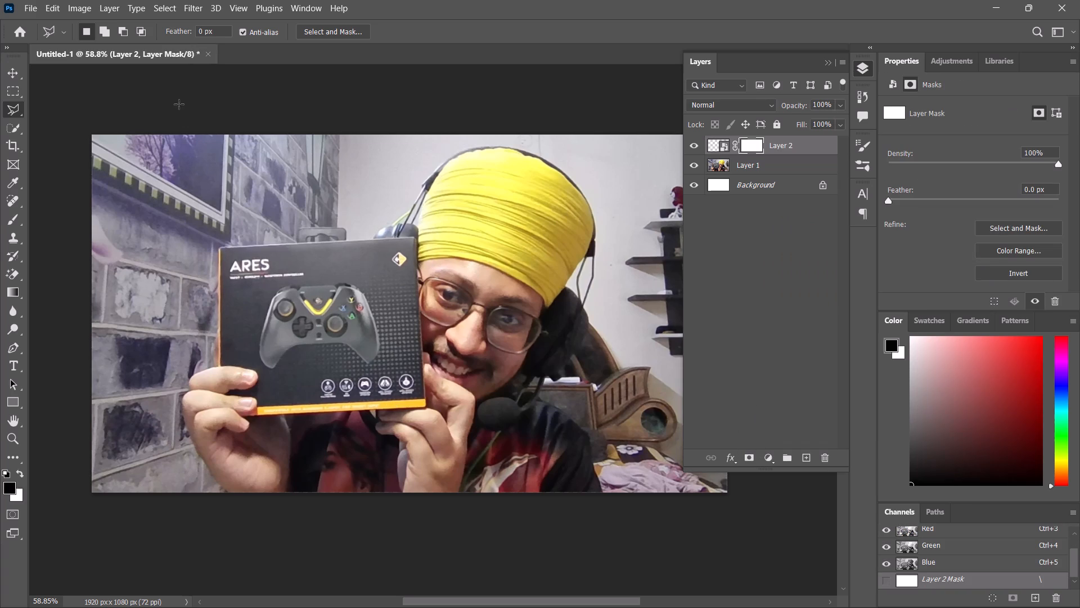
Outline the ARES box front with the Polygonal Lasso, leaving out the fingers at its lower-left corner.
{"action": "left_click", "coordinate": [220, 249]}
{"action": "left_click", "coordinate": [223, 362]}
{"action": "left_click", "coordinate": [258, 366]}
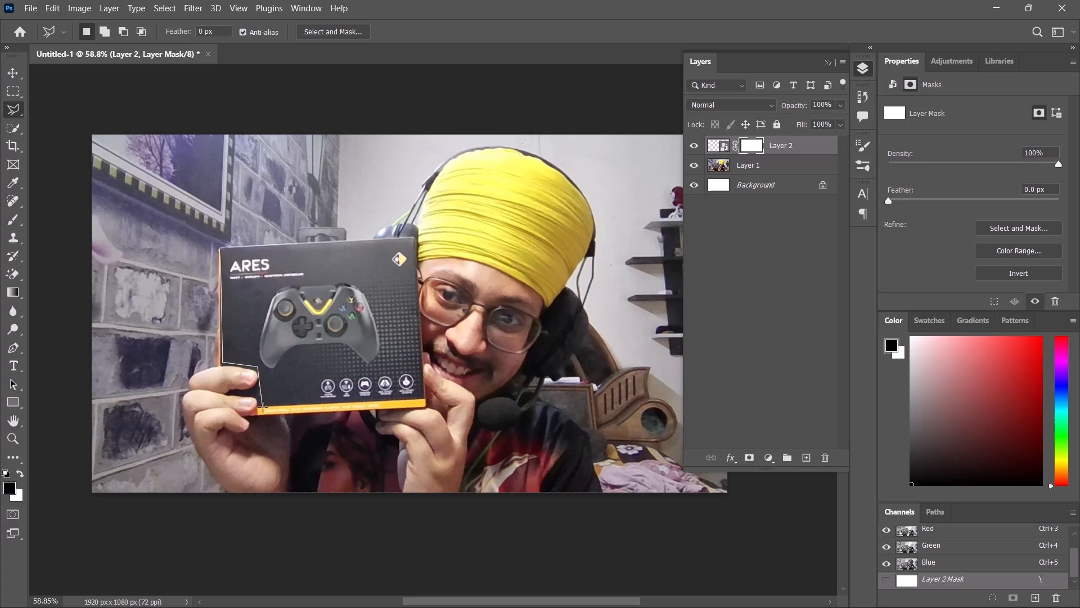
{"action": "left_click", "coordinate": [263, 409]}
{"action": "left_click", "coordinate": [264, 414]}
{"action": "left_click", "coordinate": [424, 406]}
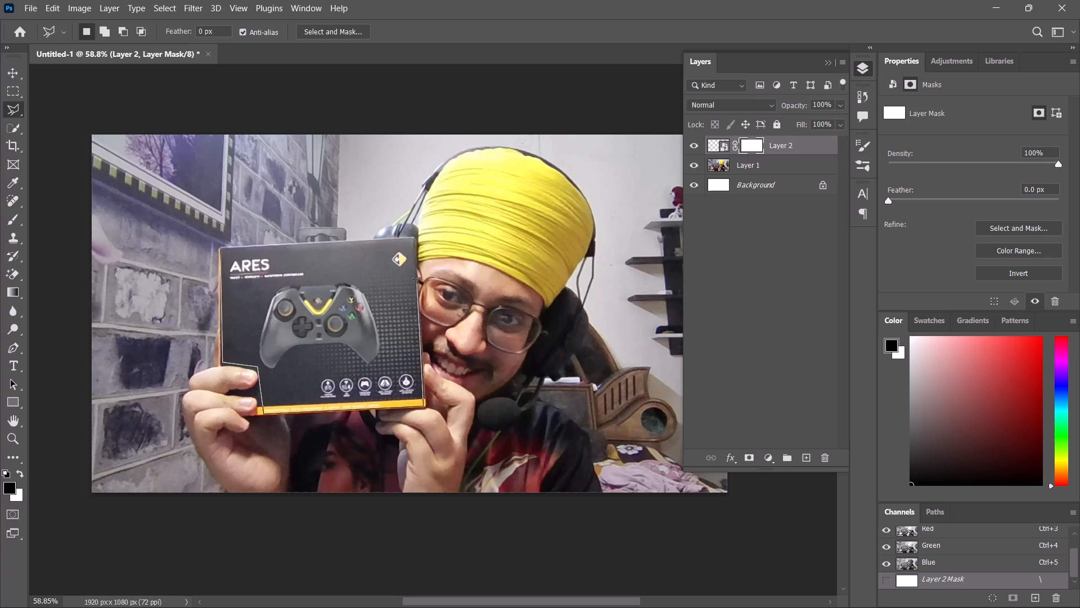
{"action": "left_click", "coordinate": [411, 240]}
{"action": "left_click", "coordinate": [222, 249]}
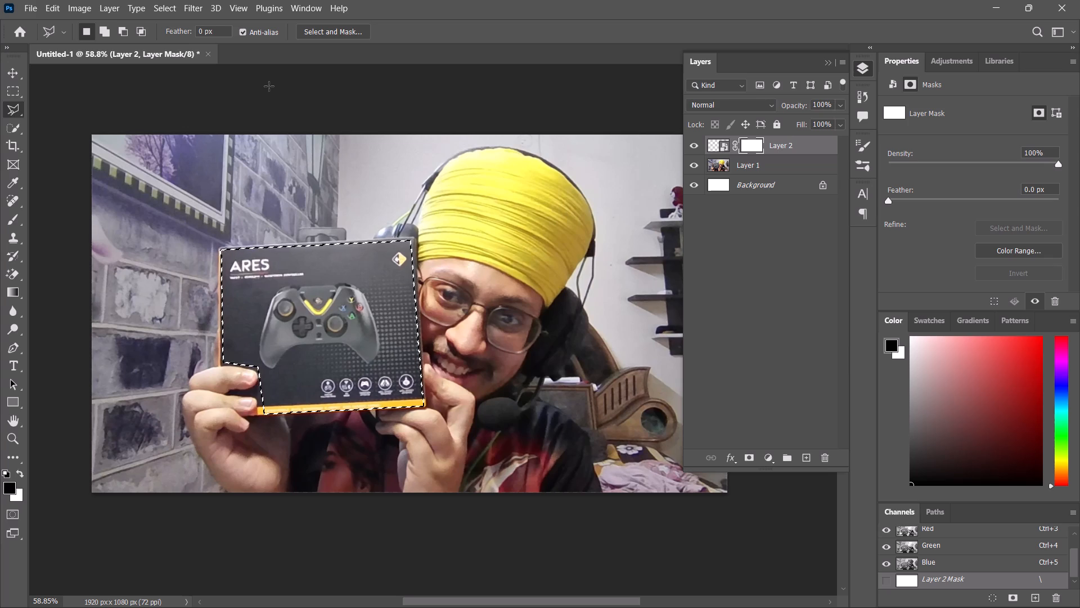
Enlarge the soft round brush to about 953 px.
{"action": "key", "text": "b"}
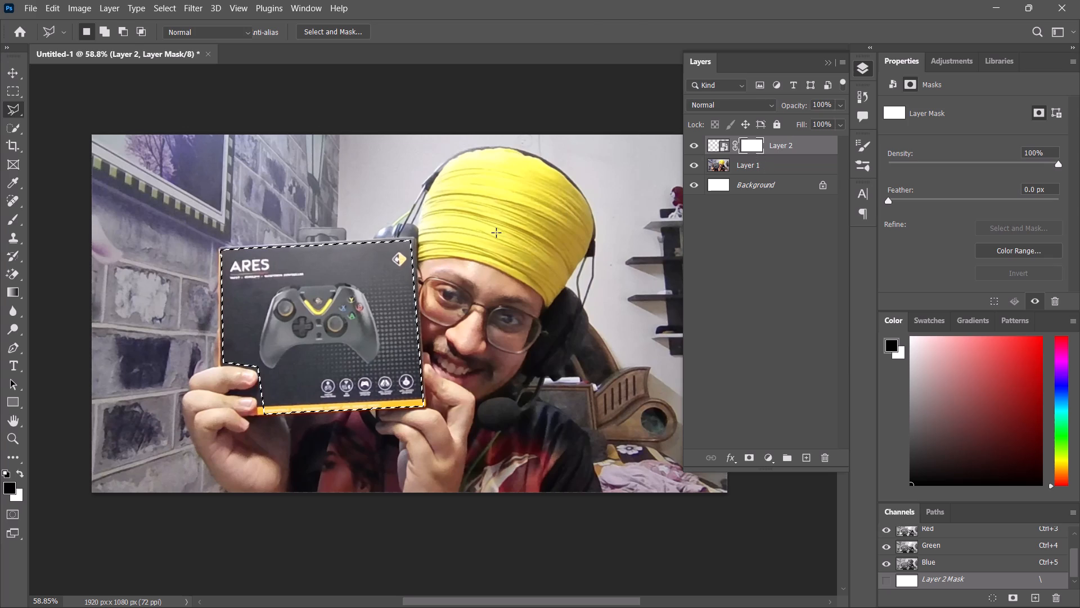
{"action": "right_click_drag", "start_coordinate": [400, 288], "coordinate": [466, 288], "text": "alt"}
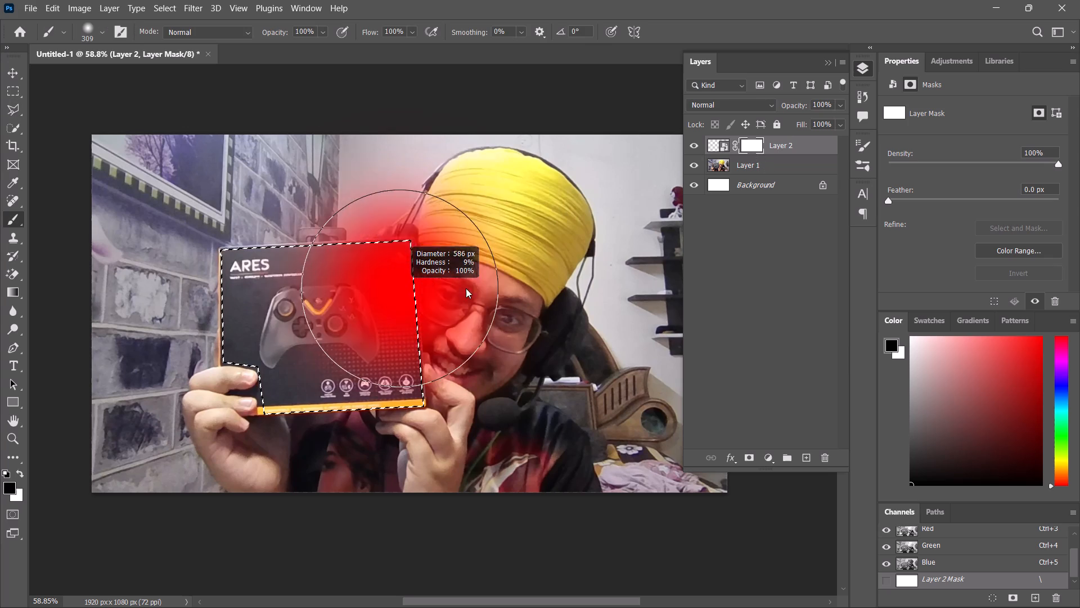
{"action": "right_click_drag", "start_coordinate": [466, 288], "coordinate": [461, 287], "text": "alt"}
{"action": "right_click_drag", "start_coordinate": [382, 289], "coordinate": [396, 289], "text": "alt"}
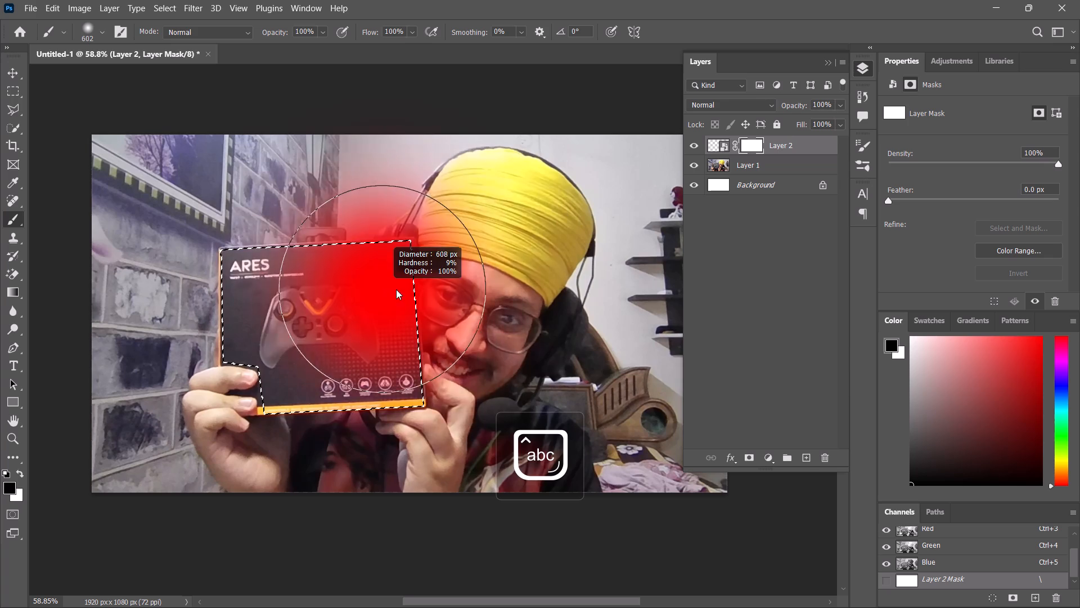
{"action": "right_click_drag", "start_coordinate": [396, 289], "coordinate": [458, 295], "text": "alt"}
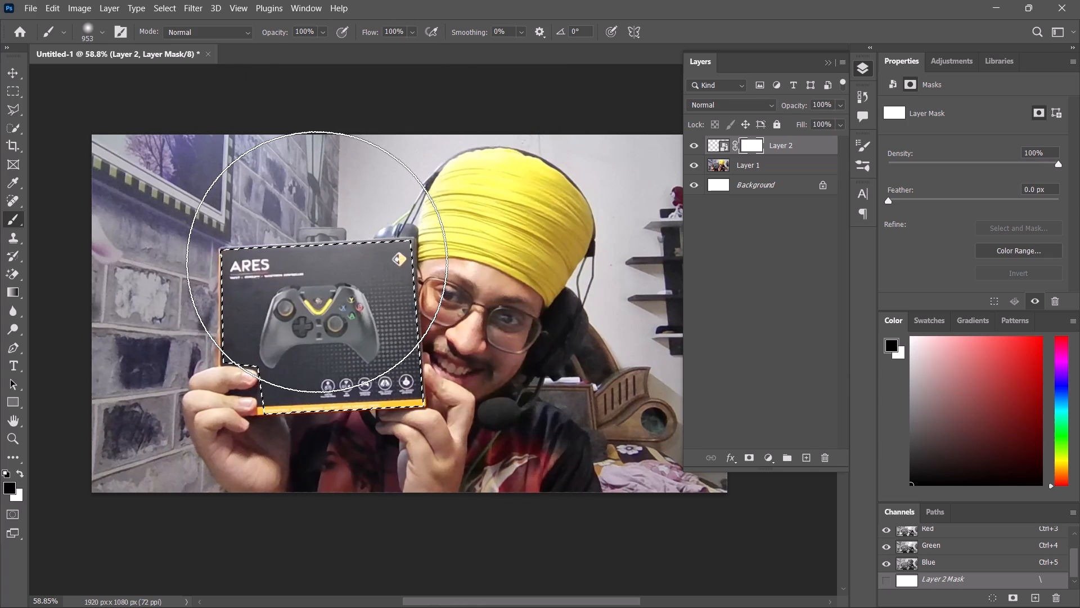
Invert the selection so it covers everything except the ARES box front.
{"action": "right_click", "coordinate": [300, 290]}
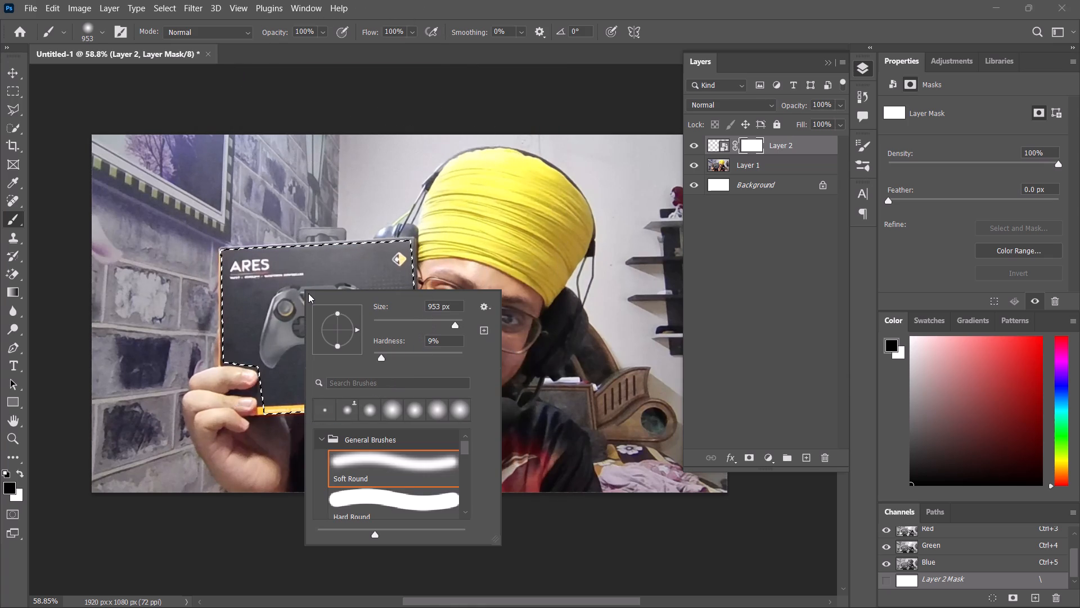
{"action": "key", "text": "v"}
{"action": "key", "text": "v"}
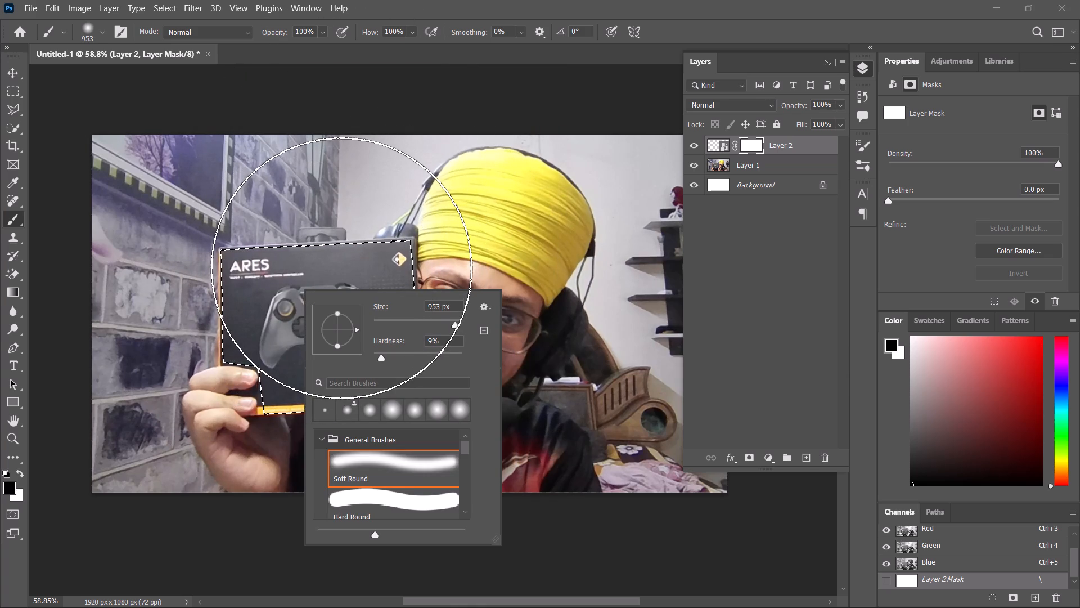
{"action": "key", "text": "Escape"}
{"action": "key", "text": "v"}
{"action": "right_click", "coordinate": [333, 284]}
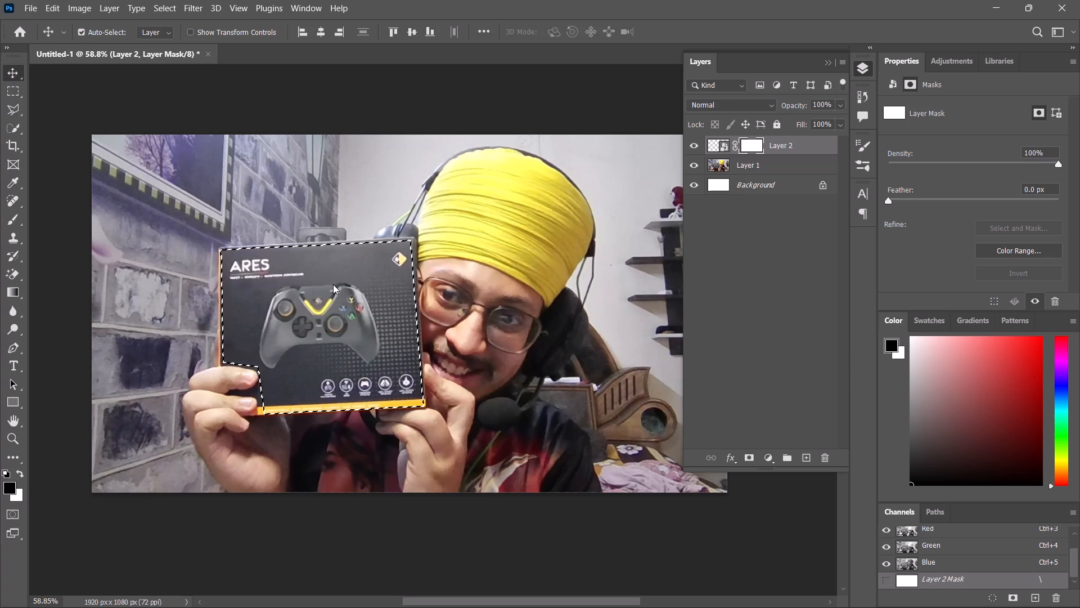
{"action": "right_click", "coordinate": [344, 297]}
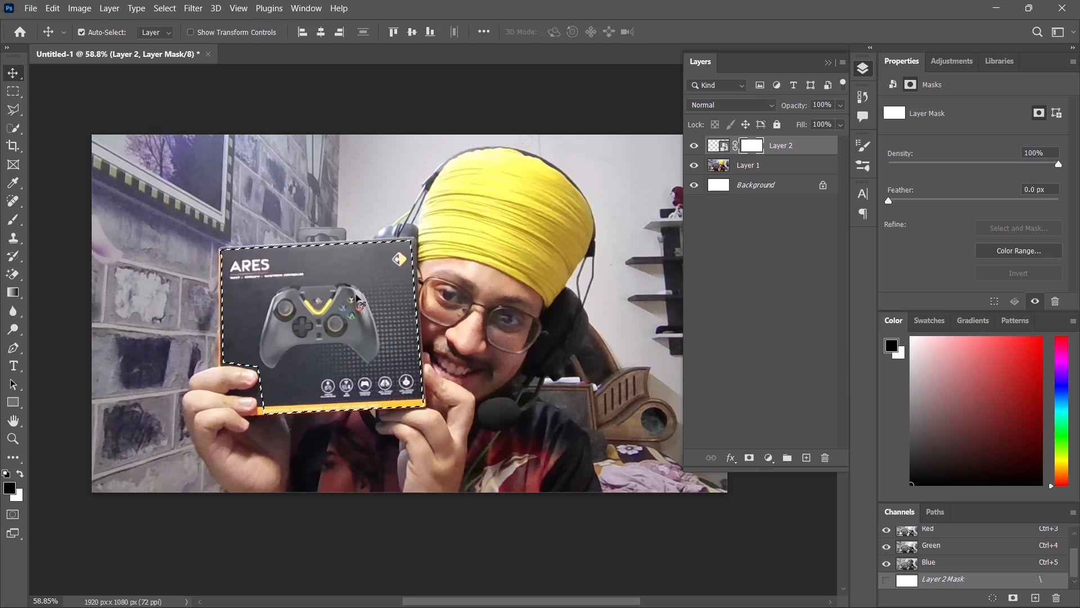
{"action": "key", "text": "l"}
{"action": "right_click", "coordinate": [358, 291]}
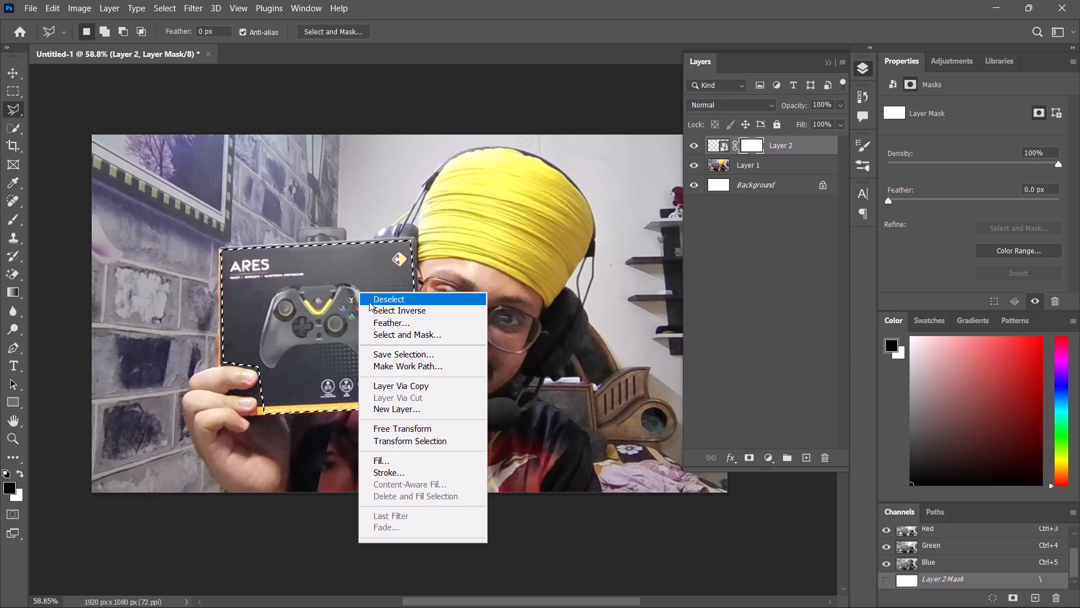
{"action": "left_click", "coordinate": [393, 312]}
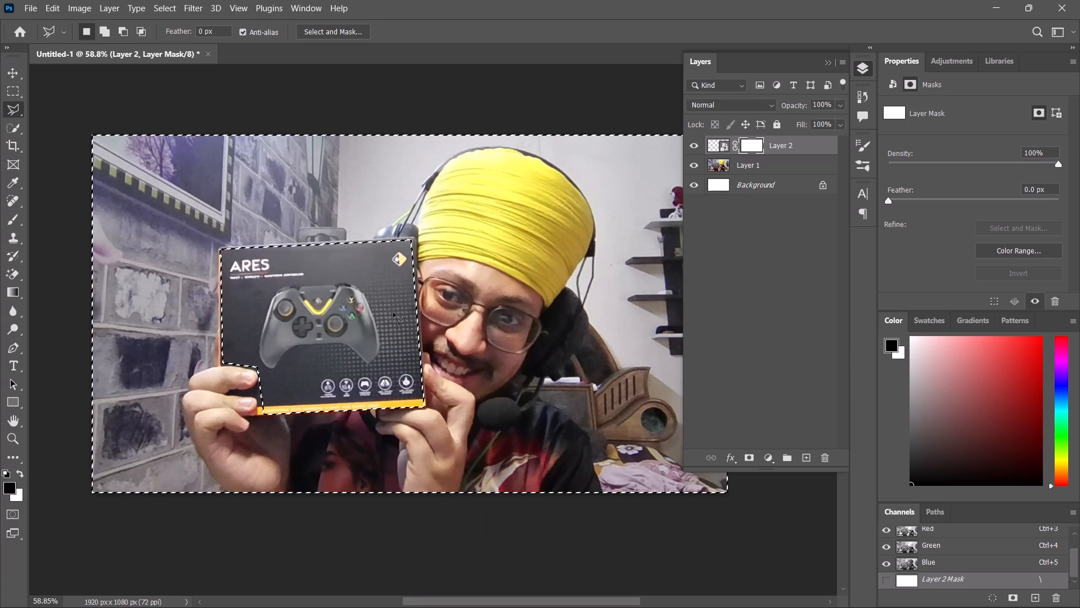
Paint the Layer 2 mask black everywhere outside the ARES box front and clear the selection.
{"action": "key", "text": "b"}
{"action": "left_click_drag", "start_coordinate": [270, 242], "coordinate": [535, 226]}
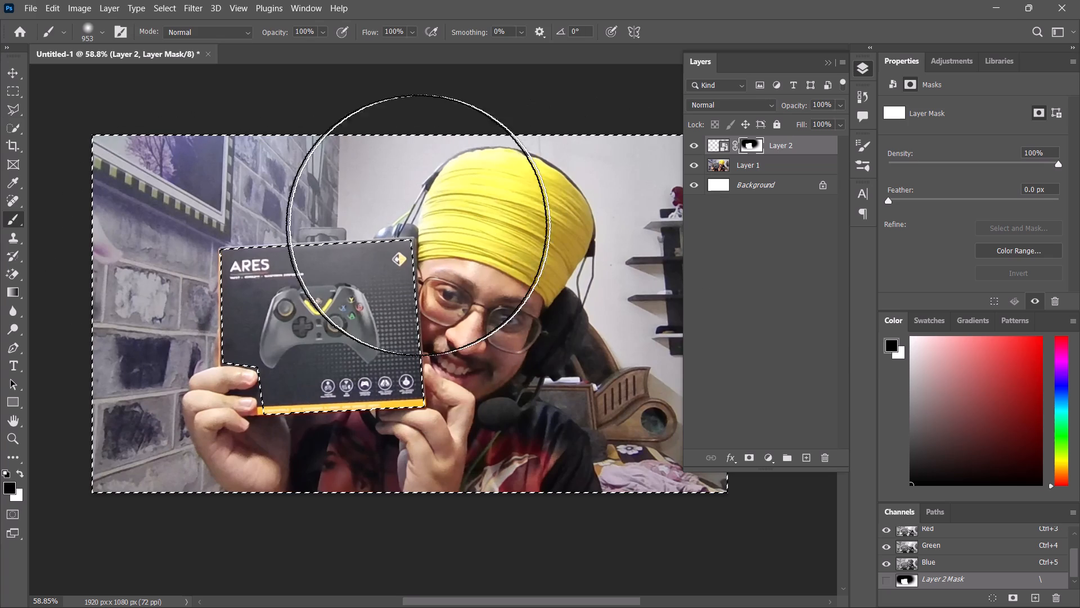
{"action": "left_click_drag", "start_coordinate": [290, 221], "coordinate": [351, 452]}
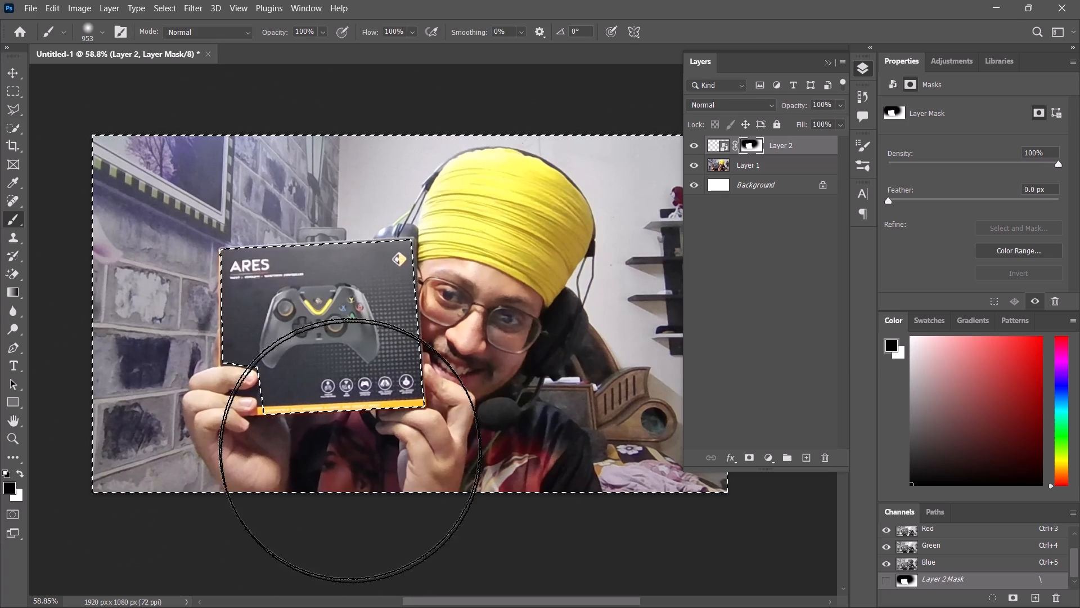
{"action": "left_click_drag", "start_coordinate": [351, 452], "coordinate": [769, 265]}
{"action": "left_click_drag", "start_coordinate": [664, 261], "coordinate": [352, 413]}
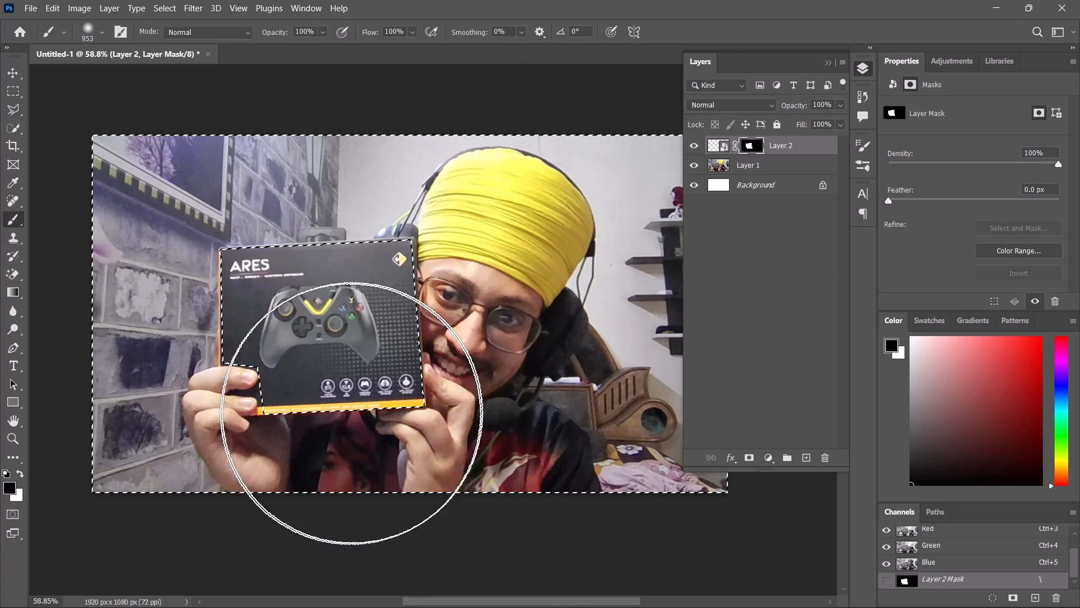
{"action": "left_click_drag", "start_coordinate": [352, 413], "coordinate": [640, 274]}
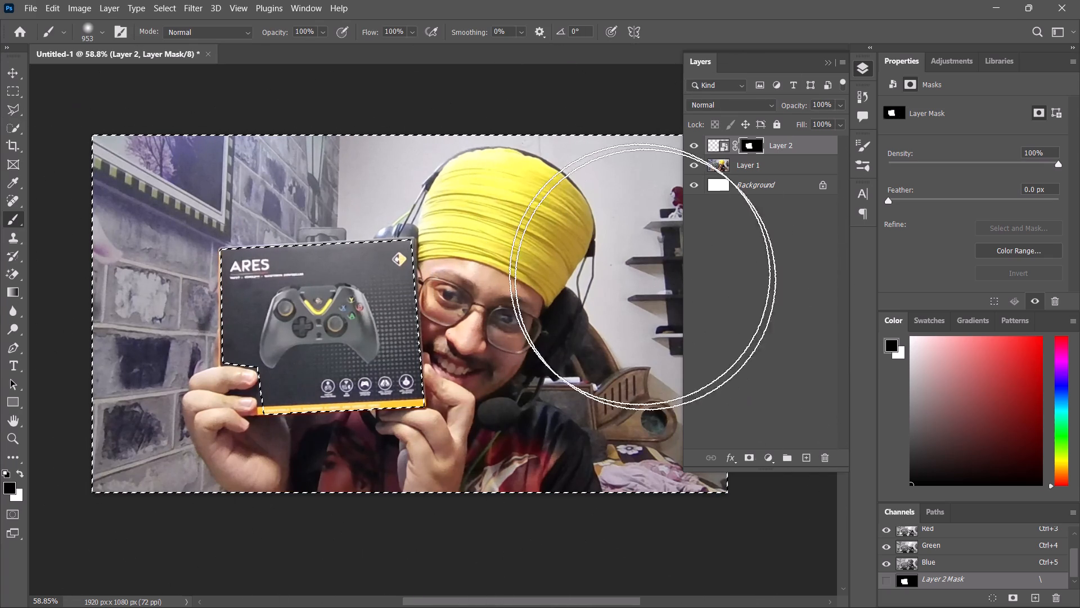
{"action": "left_click_drag", "start_coordinate": [640, 274], "coordinate": [405, 463]}
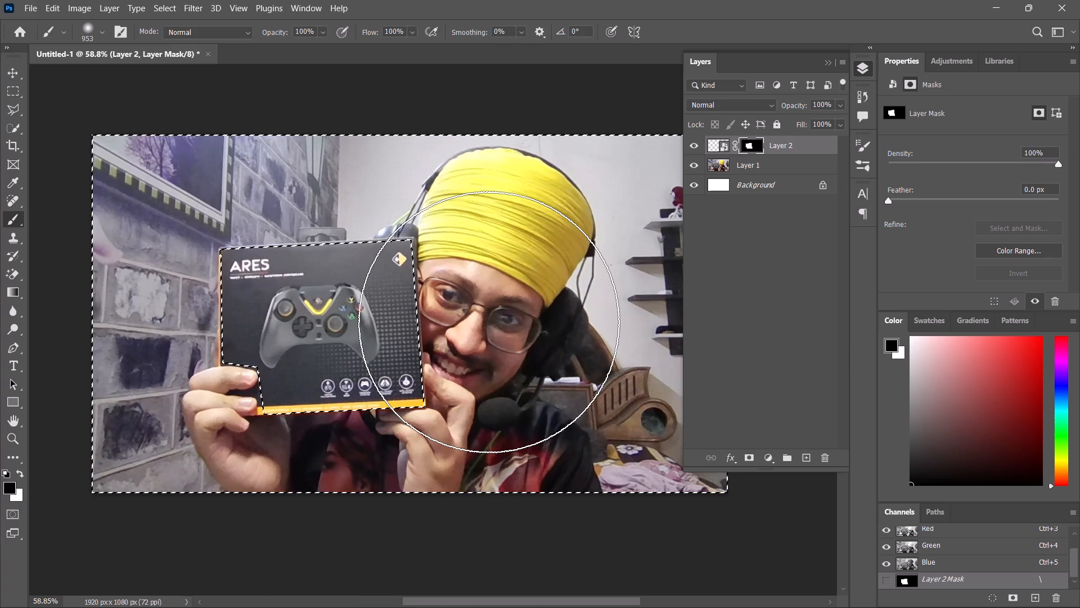
{"action": "key", "text": "ctrl+d"}
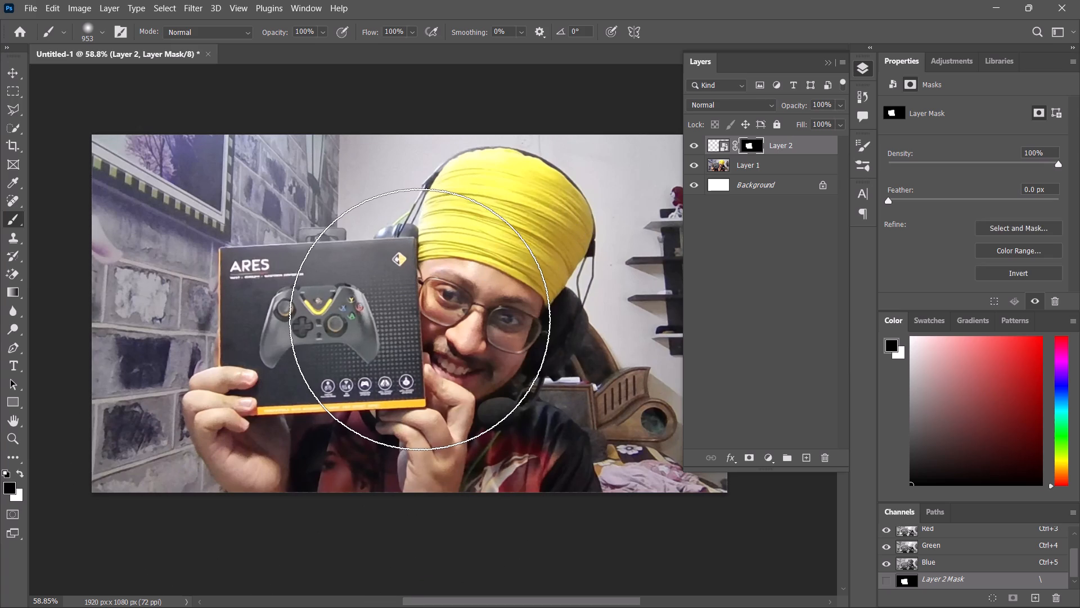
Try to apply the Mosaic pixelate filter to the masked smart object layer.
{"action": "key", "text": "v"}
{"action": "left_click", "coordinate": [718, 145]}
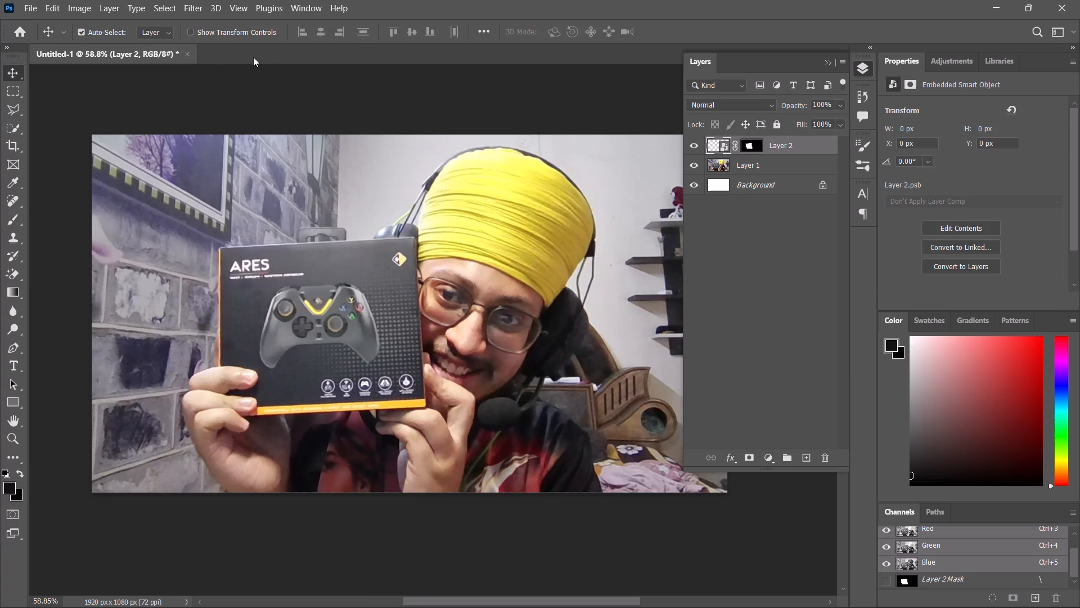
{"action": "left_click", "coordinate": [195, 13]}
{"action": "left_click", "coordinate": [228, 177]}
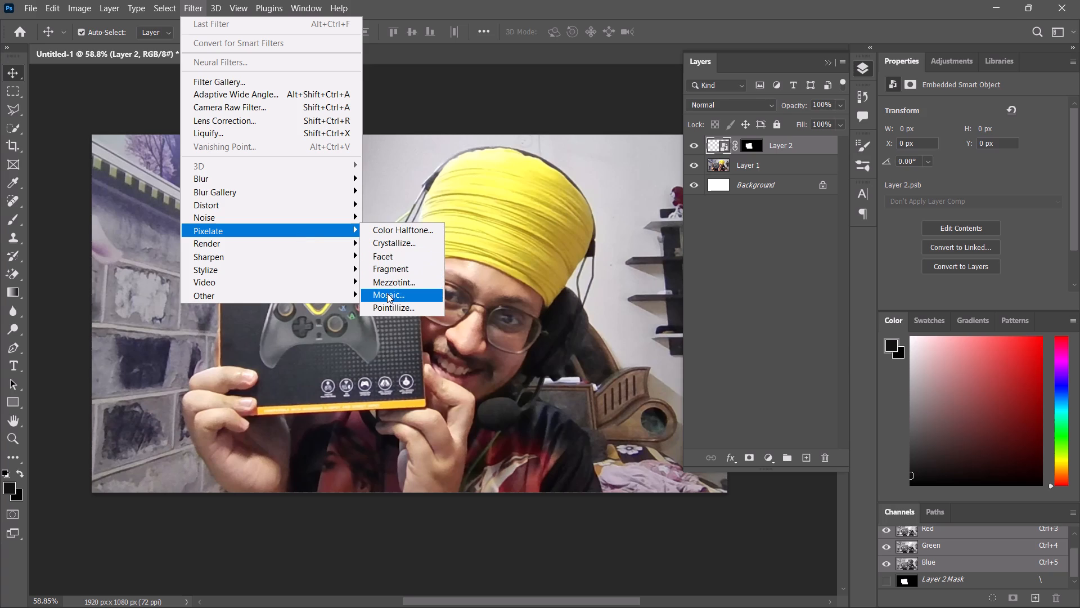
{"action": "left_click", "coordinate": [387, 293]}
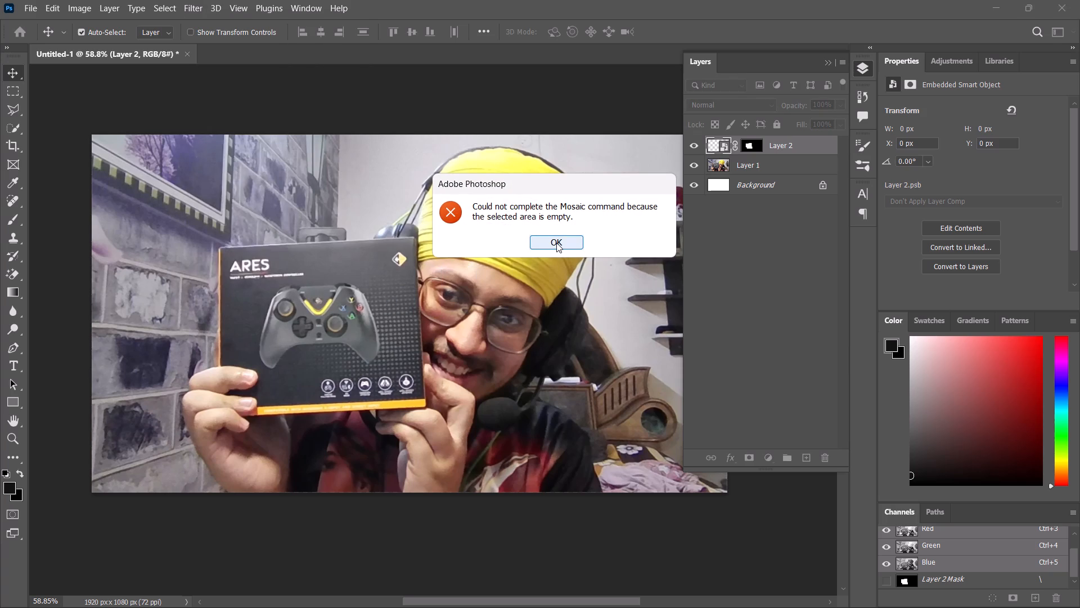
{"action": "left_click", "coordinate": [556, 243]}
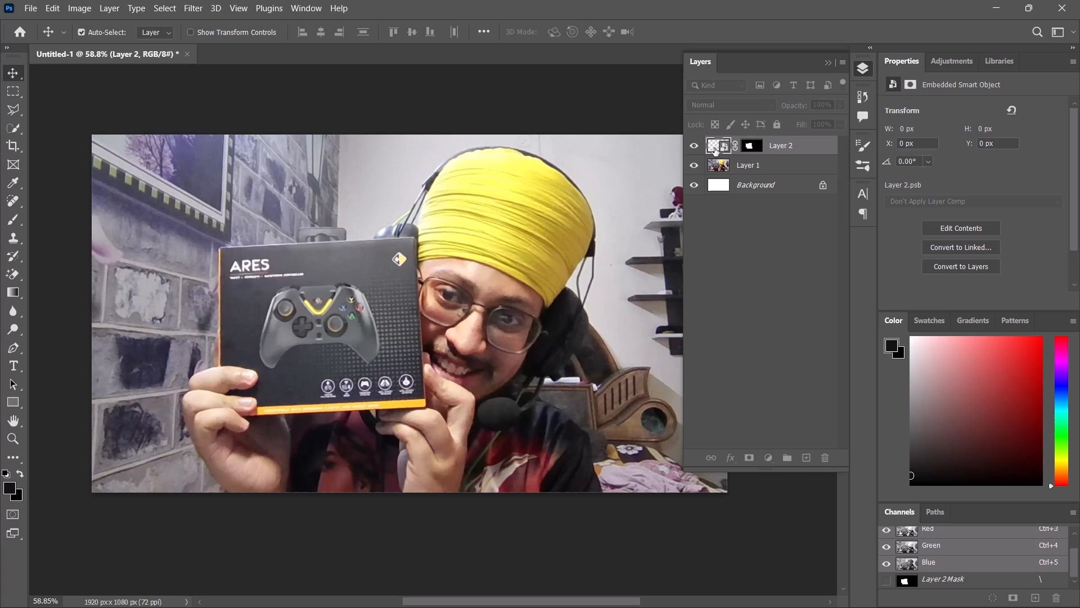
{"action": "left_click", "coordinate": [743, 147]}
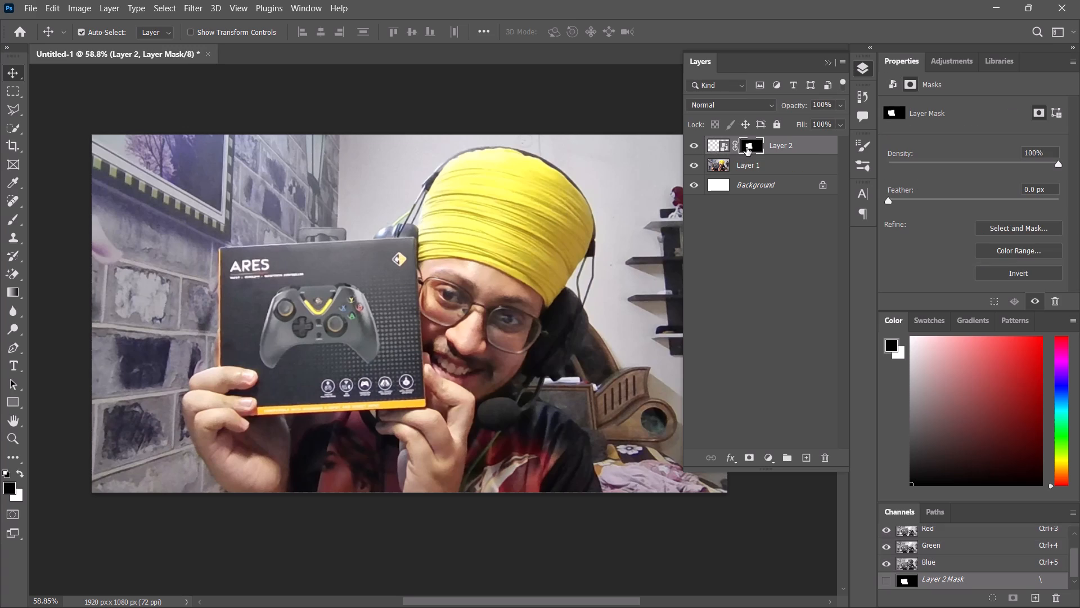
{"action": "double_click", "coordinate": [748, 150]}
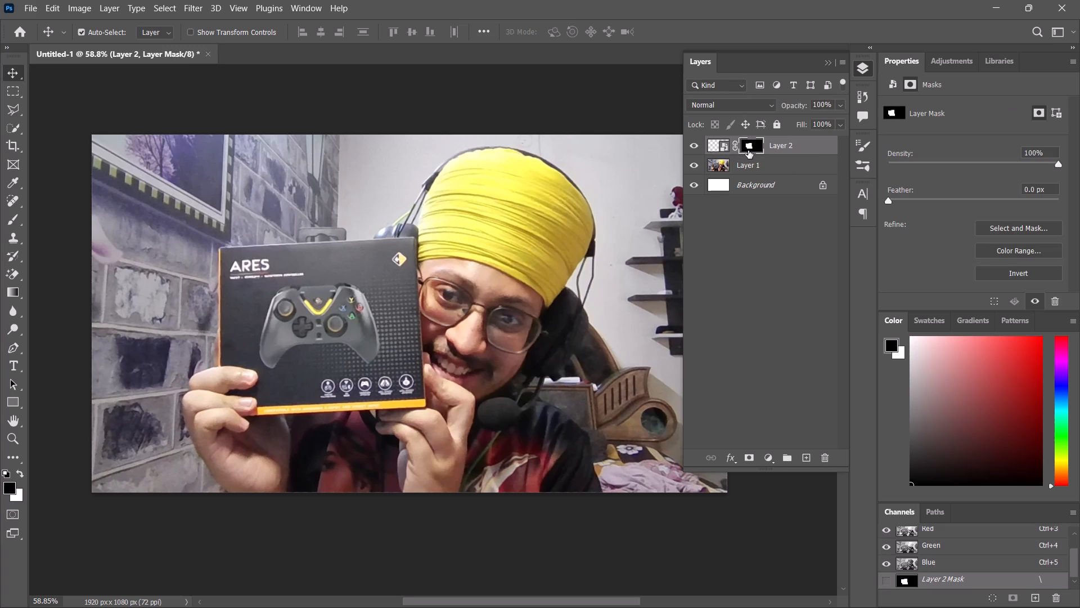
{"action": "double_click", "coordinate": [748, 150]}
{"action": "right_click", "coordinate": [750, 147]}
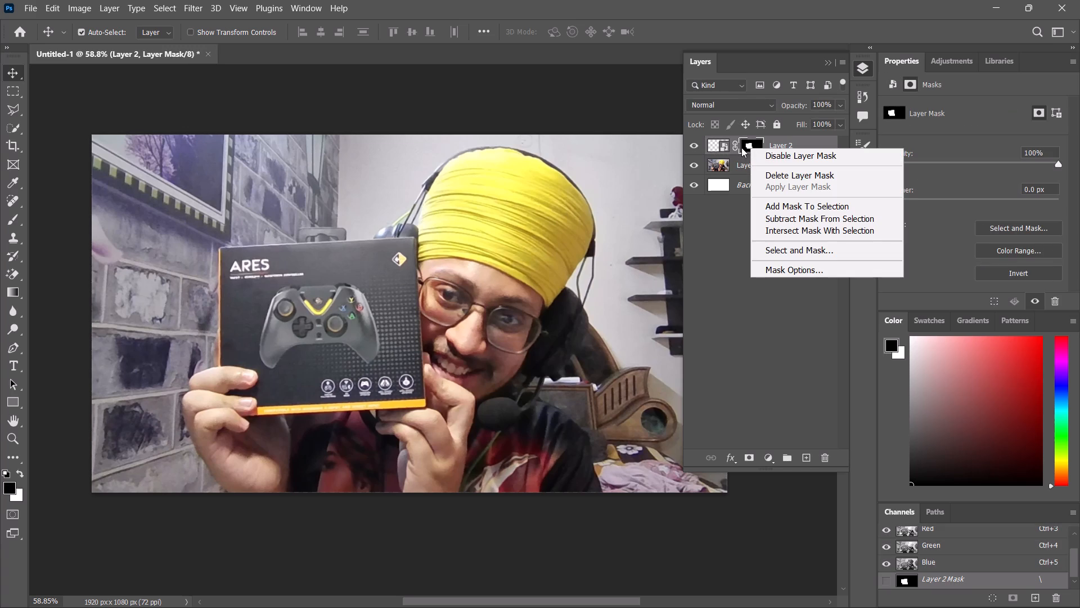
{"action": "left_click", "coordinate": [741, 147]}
Open the contents of the masked smart object for inspection and close them again.
{"action": "double_click", "coordinate": [722, 147]}
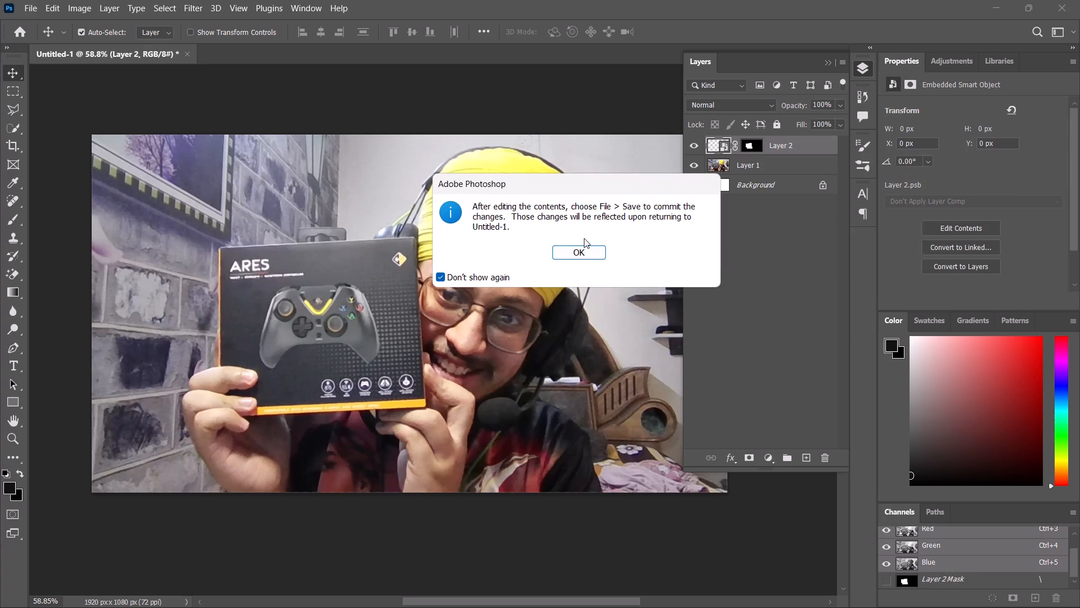
{"action": "left_click", "coordinate": [579, 250]}
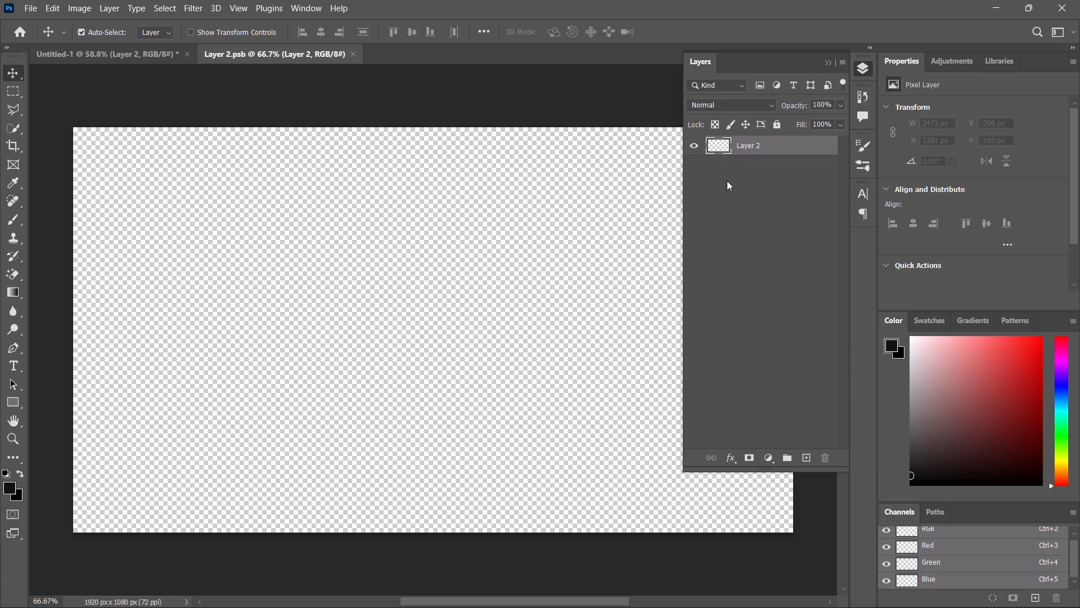
{"action": "key", "text": "ctrl+z"}
{"action": "key", "text": "ctrl+z"}
{"action": "left_click", "coordinate": [354, 55]}
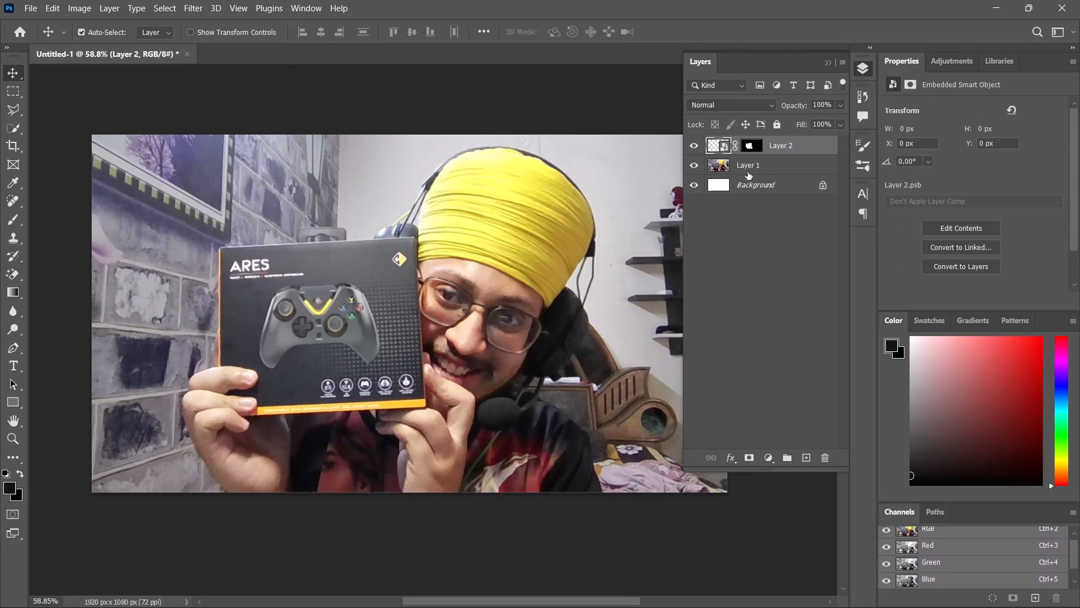
Delete the masked smart object Layer 2.
{"action": "left_click", "coordinate": [755, 170]}
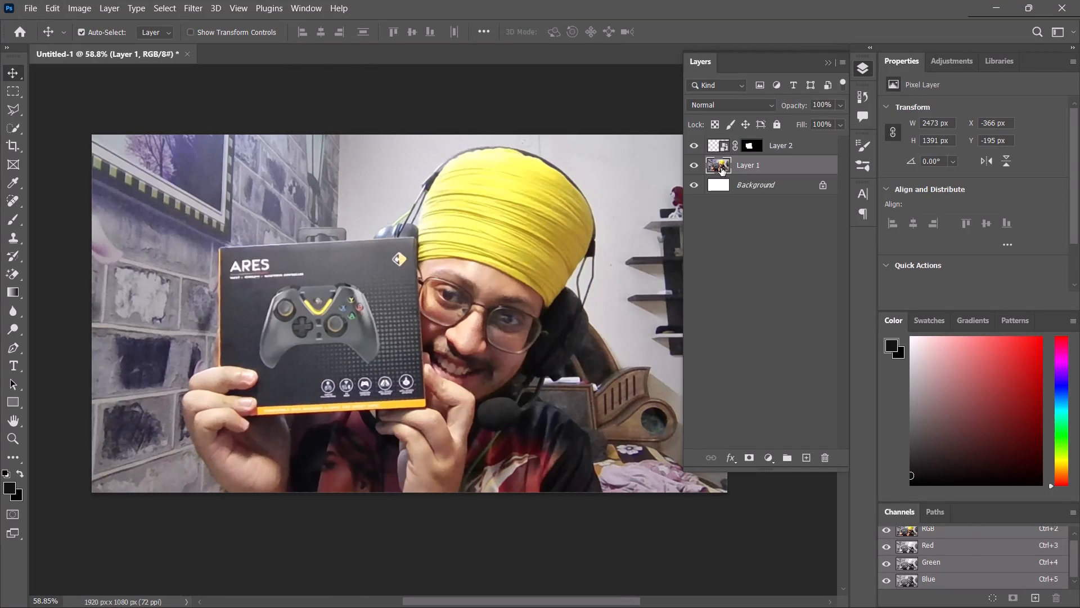
{"action": "left_click", "coordinate": [796, 149]}
{"action": "key", "text": "Delete"}
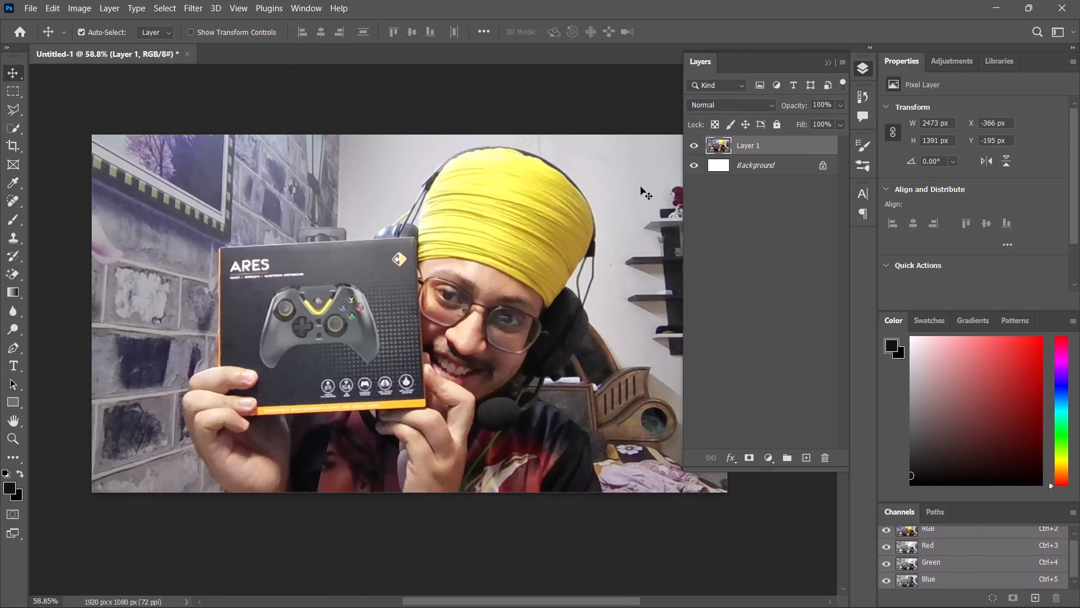
Outline the ARES box front on Layer 1 with the Polygonal Lasso, keeping the fingers at its lower corner outside the selection.
{"action": "key", "text": "l"}
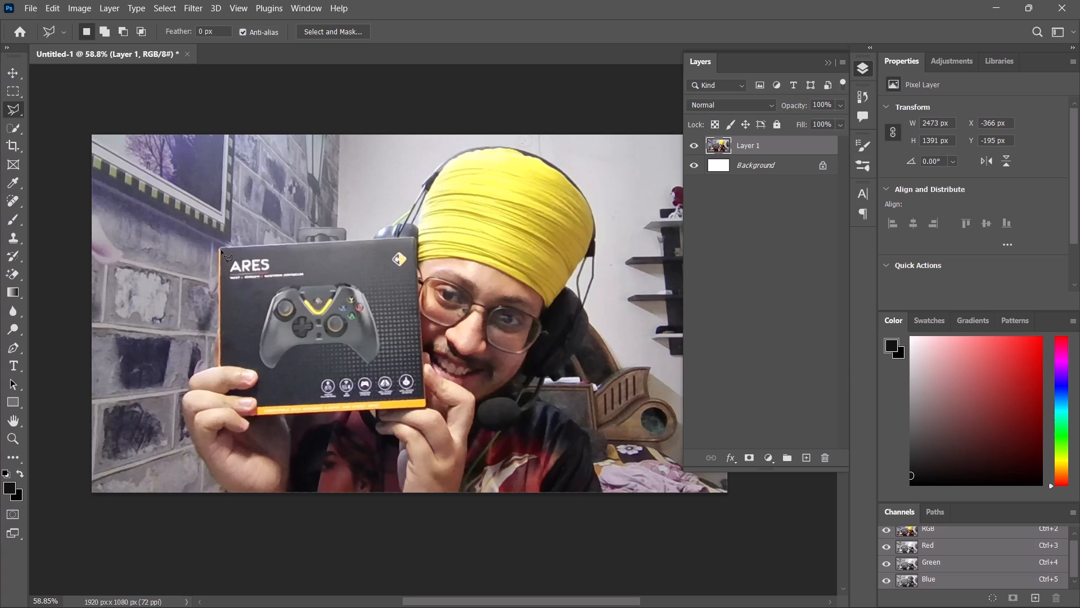
{"action": "left_click", "coordinate": [221, 250]}
{"action": "left_click", "coordinate": [222, 364]}
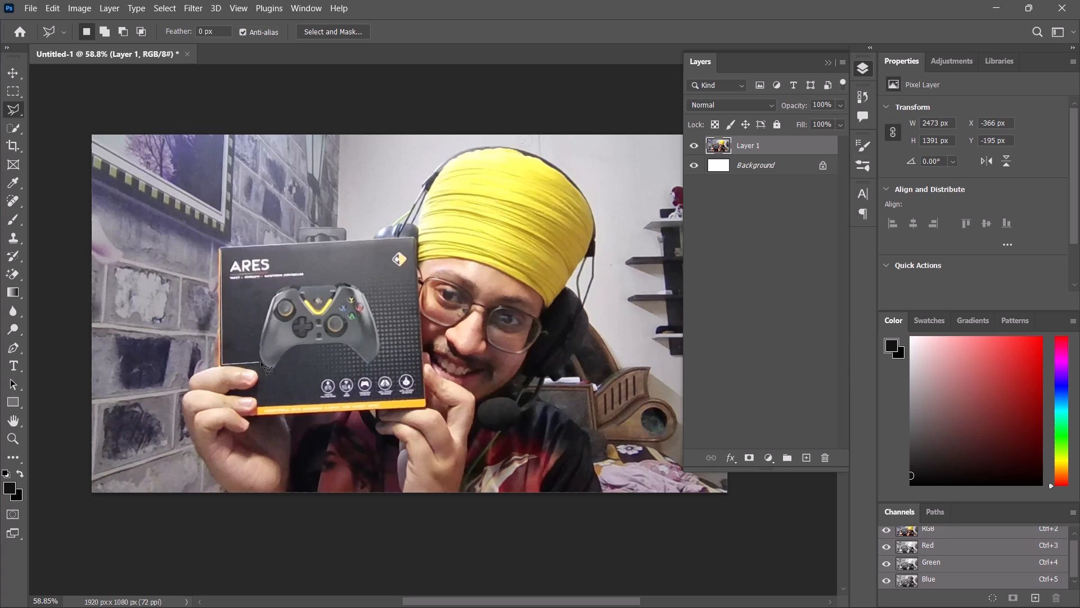
{"action": "left_click", "coordinate": [262, 368]}
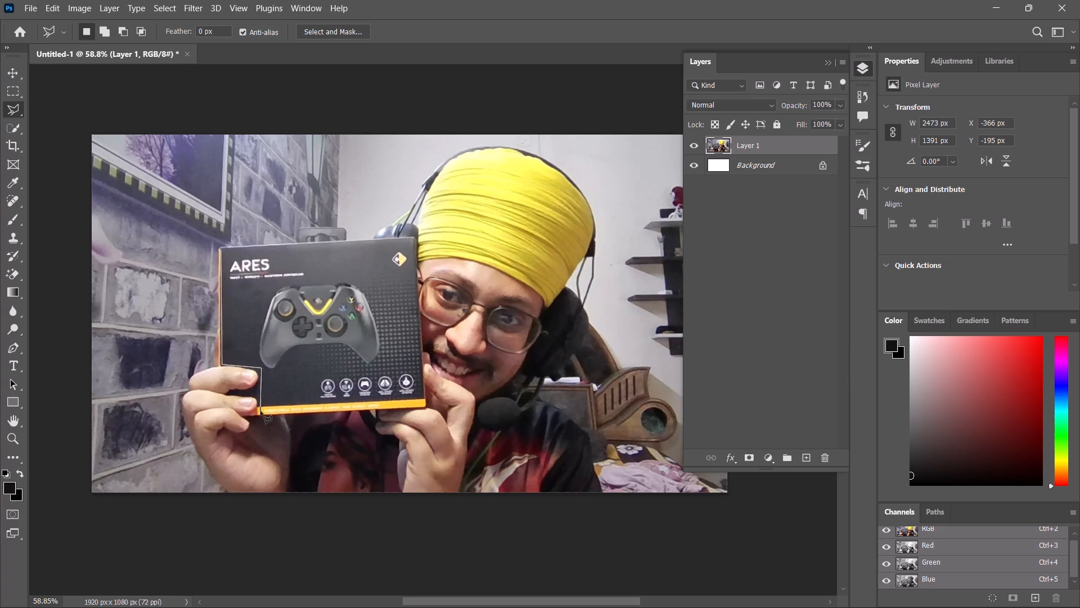
{"action": "left_click", "coordinate": [260, 413]}
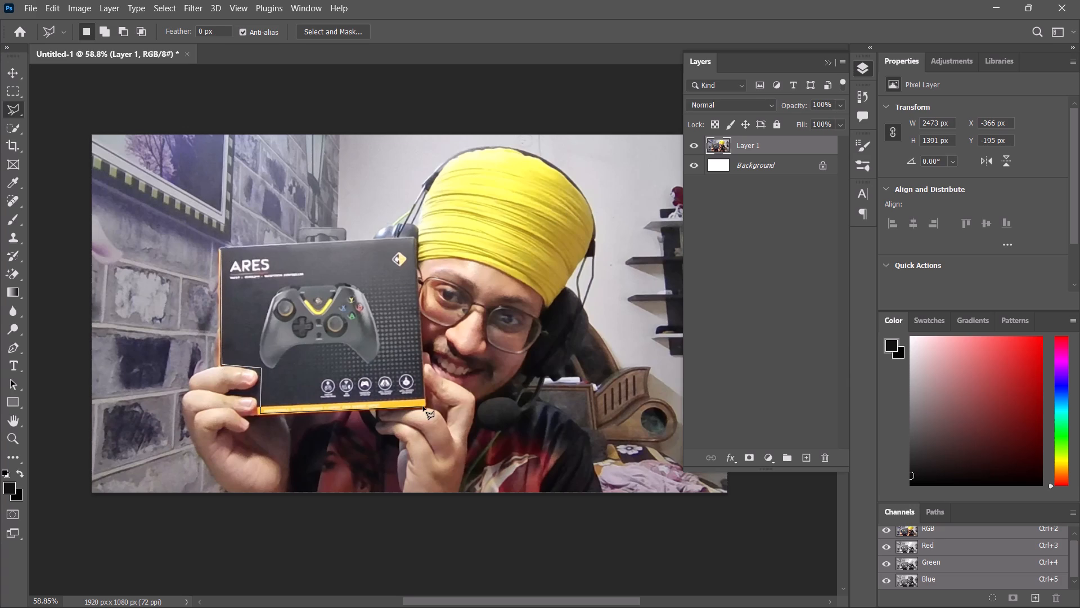
{"action": "left_click", "coordinate": [423, 406]}
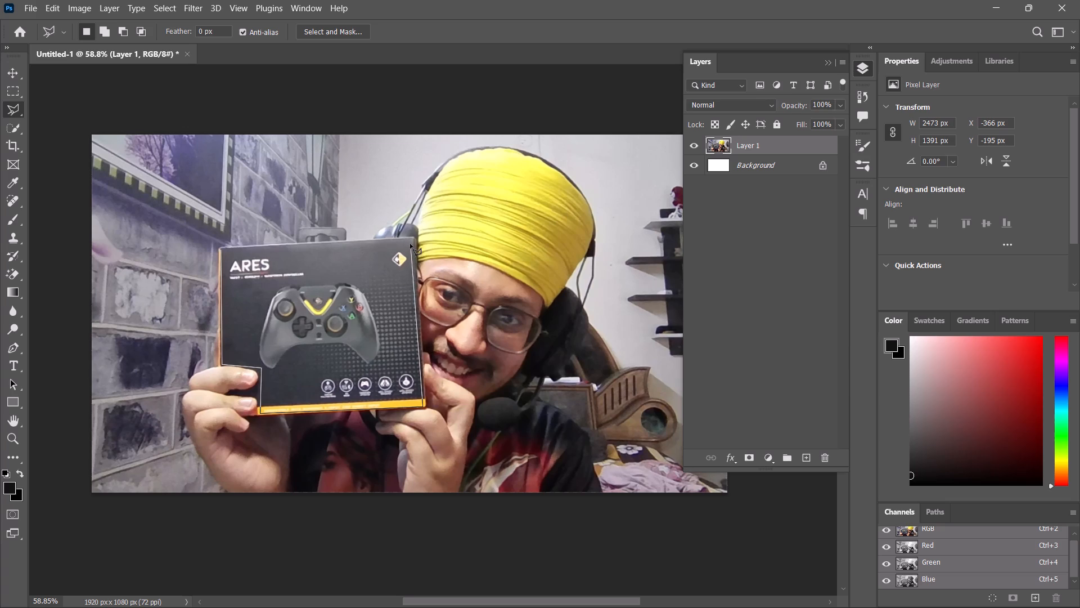
{"action": "left_click", "coordinate": [410, 240]}
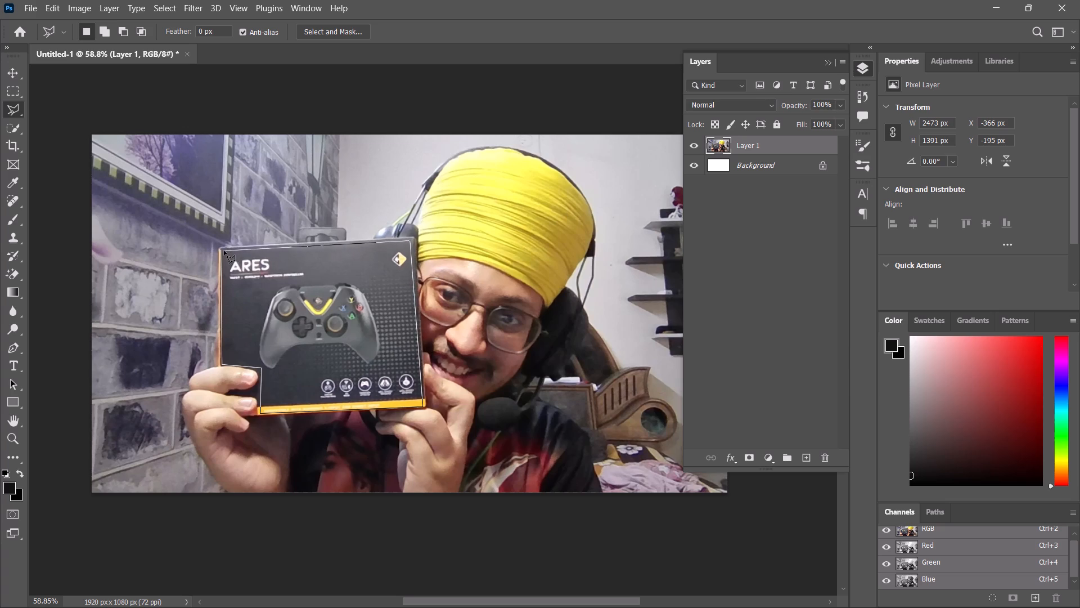
{"action": "left_click", "coordinate": [220, 252]}
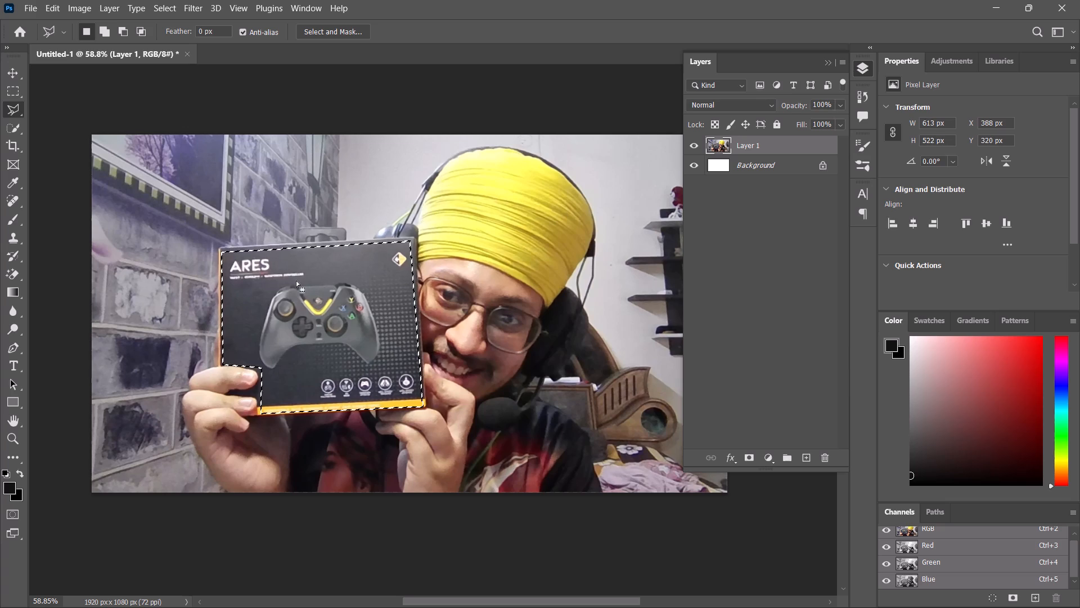
Copy the selected box front to a new layer and convert that layer to a smart object.
{"action": "key", "text": "ctrl+j"}
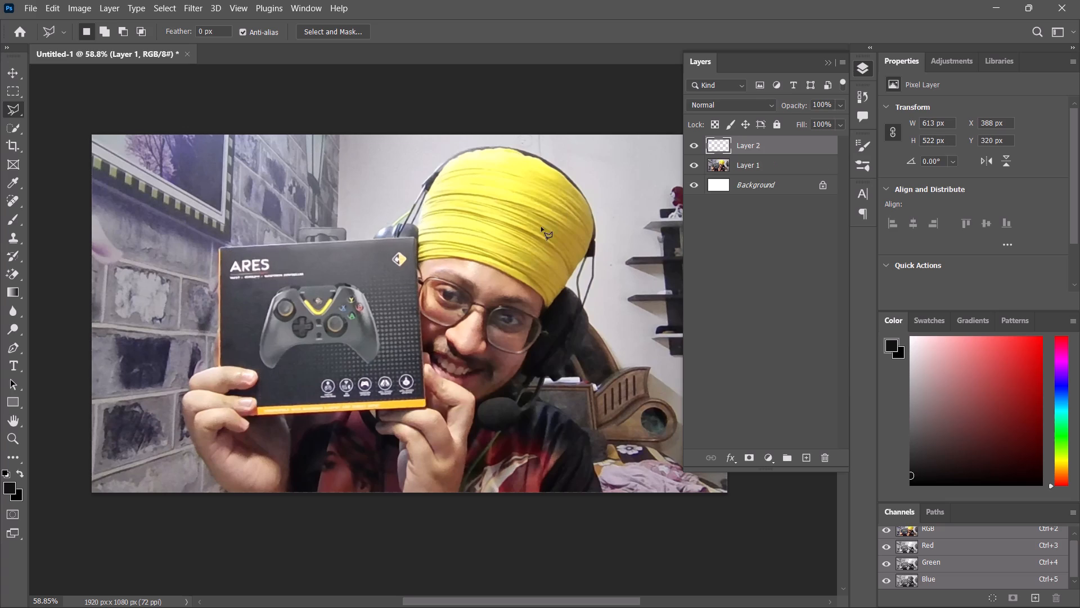
{"action": "right_click", "coordinate": [756, 149]}
{"action": "left_click", "coordinate": [808, 254]}
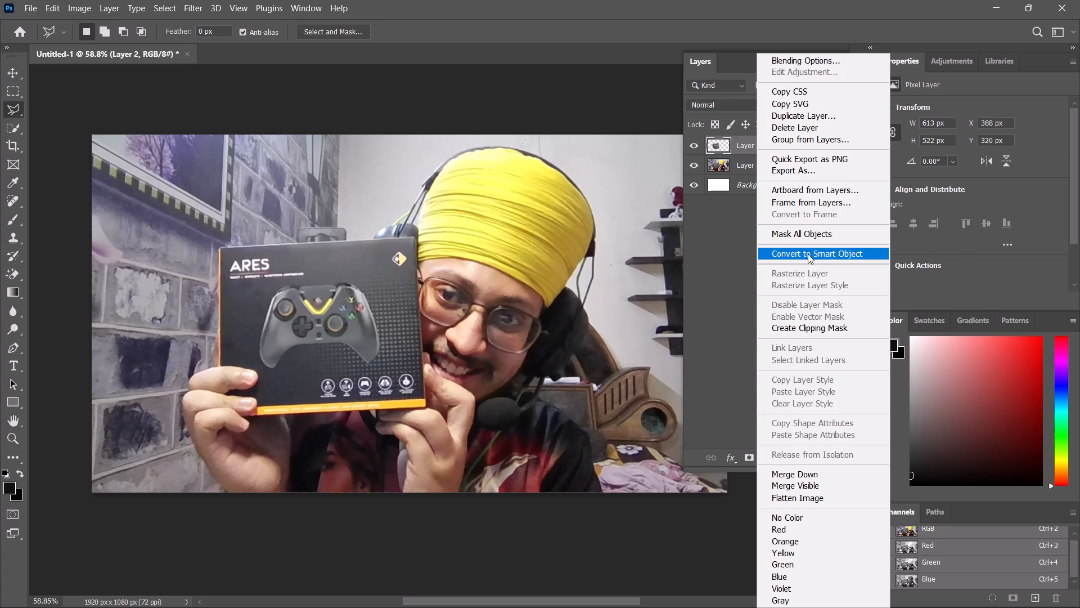
Apply the Mosaic pixelate filter to the box-front smart object with a cell size of 35 square.
{"action": "left_click", "coordinate": [196, 10]}
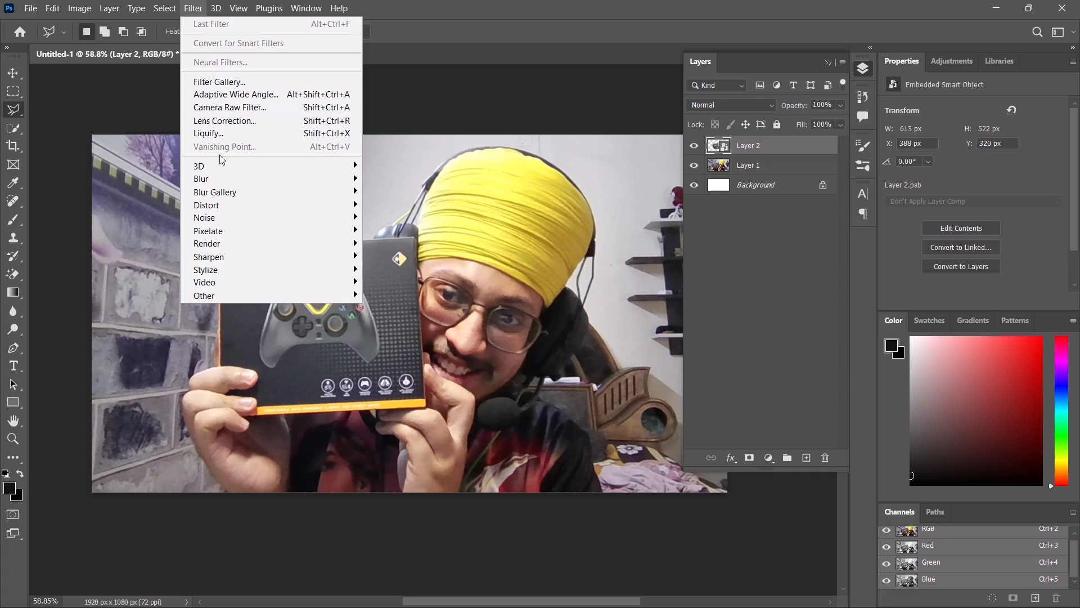
{"action": "left_click", "coordinate": [223, 229]}
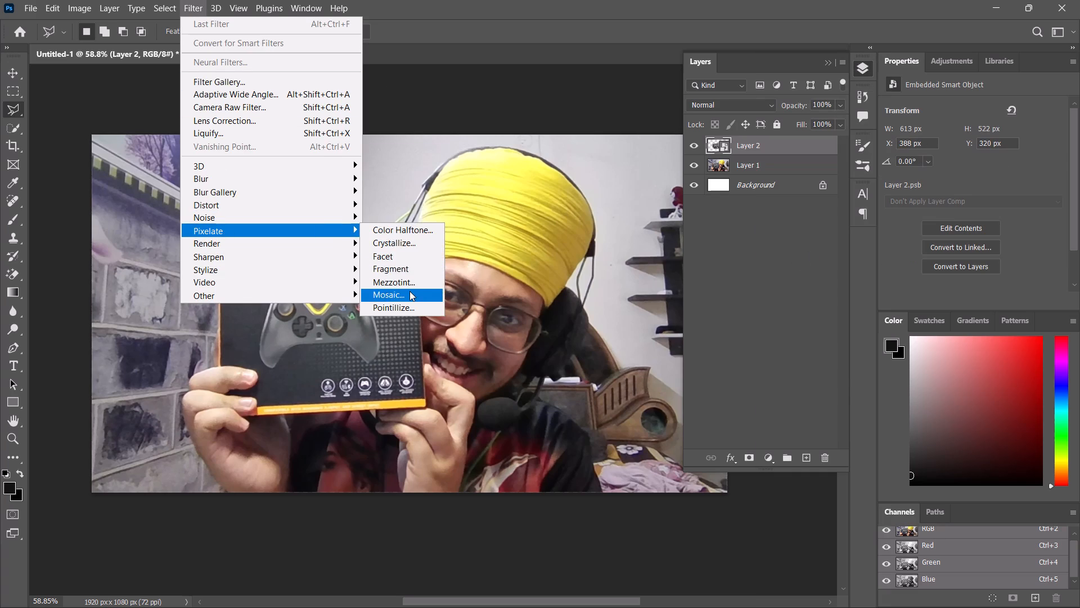
{"action": "left_click", "coordinate": [409, 291]}
{"action": "left_click", "coordinate": [497, 324]}
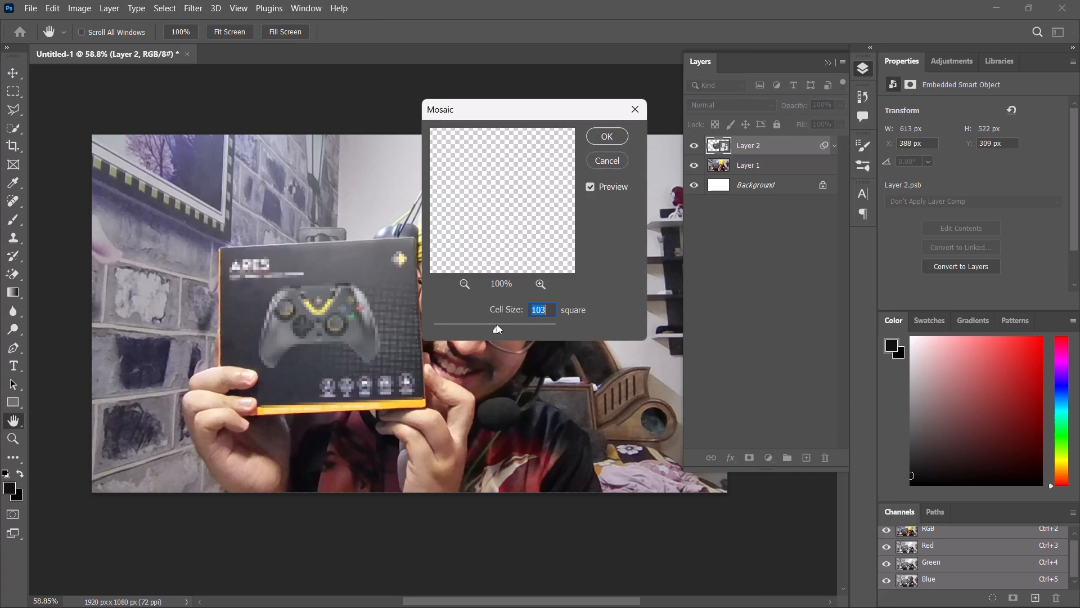
{"action": "left_click", "coordinate": [484, 327]}
{"action": "left_click", "coordinate": [474, 327]}
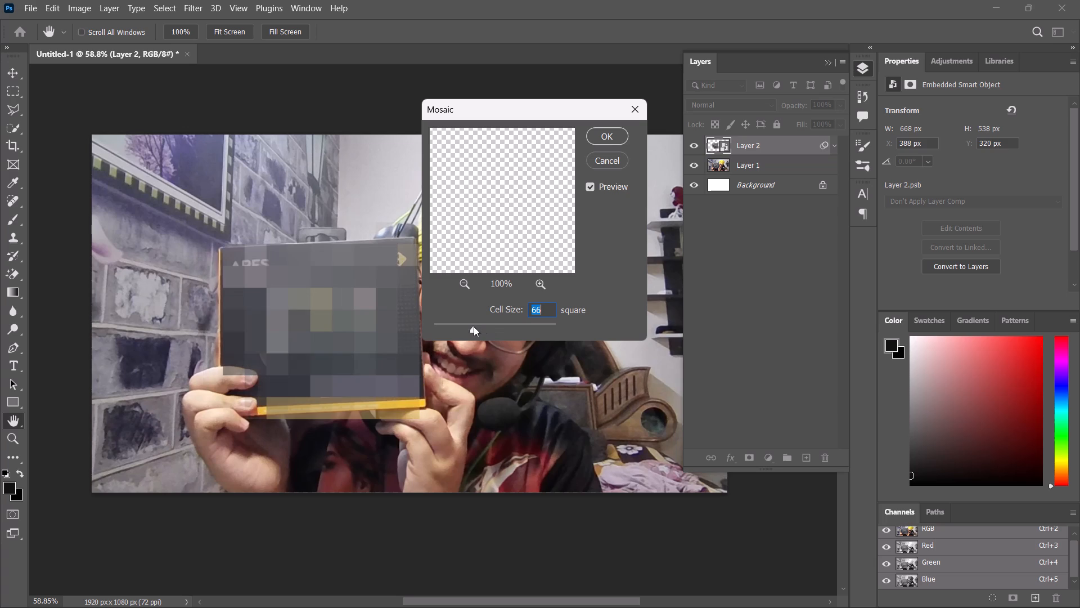
{"action": "left_click", "coordinate": [463, 325]}
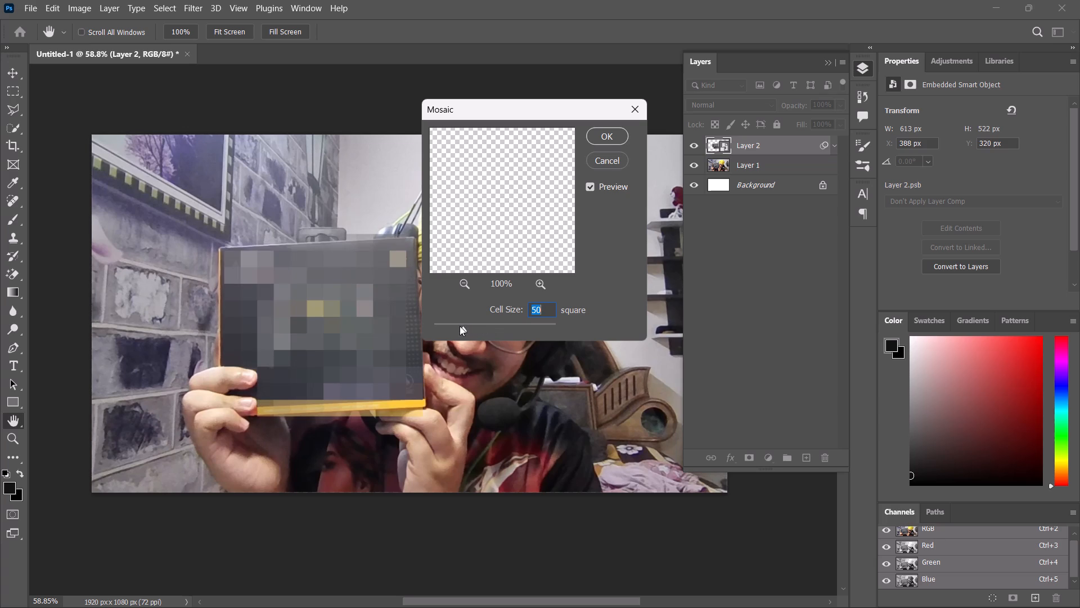
{"action": "left_click_drag", "start_coordinate": [462, 327], "coordinate": [453, 327]}
{"action": "left_click", "coordinate": [449, 327]}
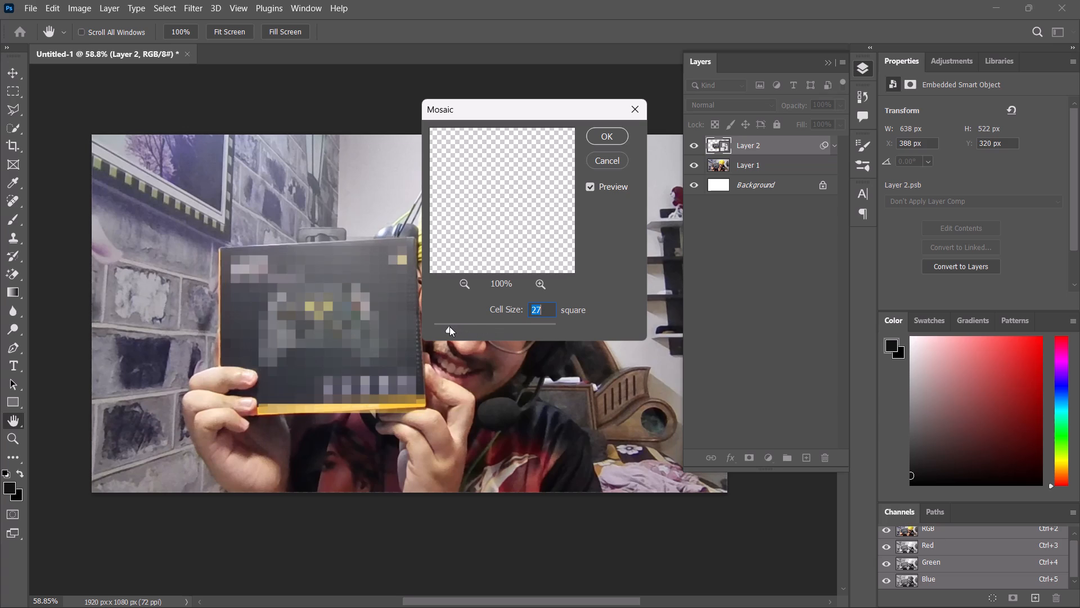
{"action": "left_click", "coordinate": [454, 327]}
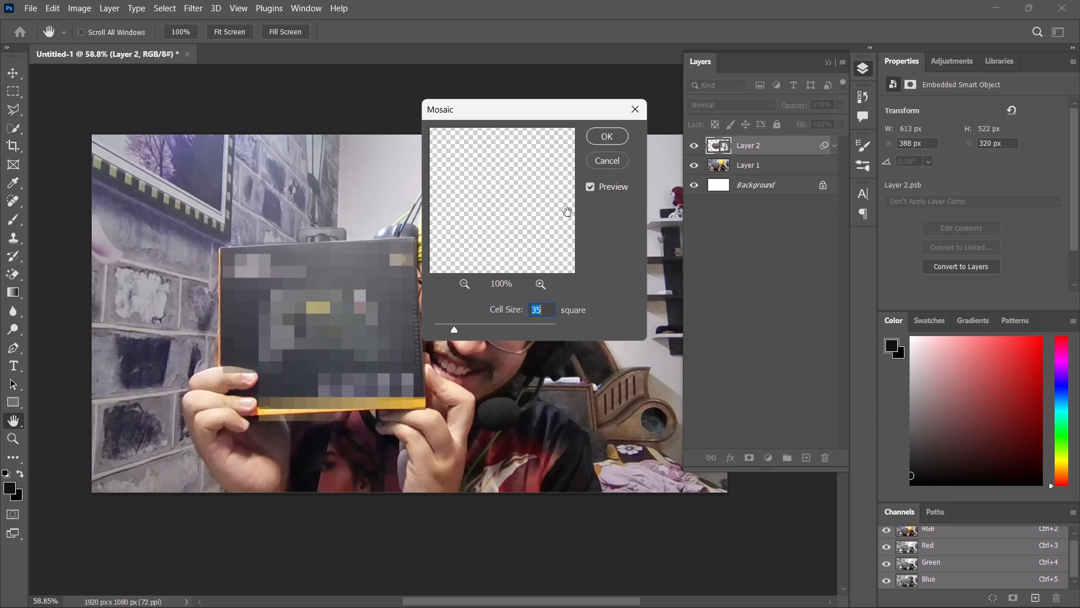
{"action": "left_click", "coordinate": [627, 131]}
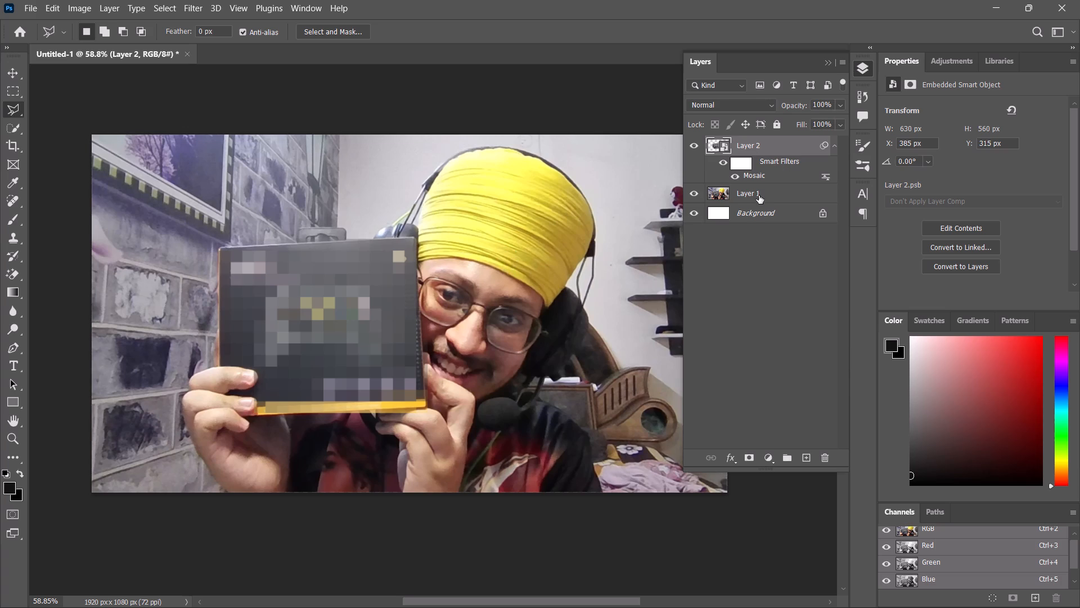
Link the pixelated Layer 2 with Layer 1.
{"action": "left_click", "coordinate": [778, 152]}
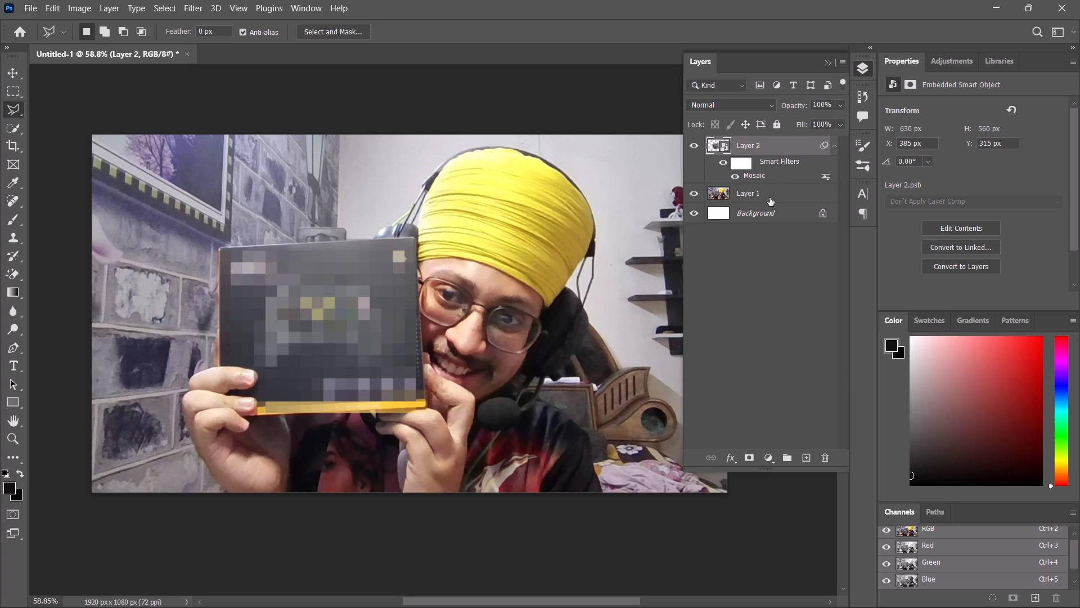
{"action": "left_click", "coordinate": [769, 198]}
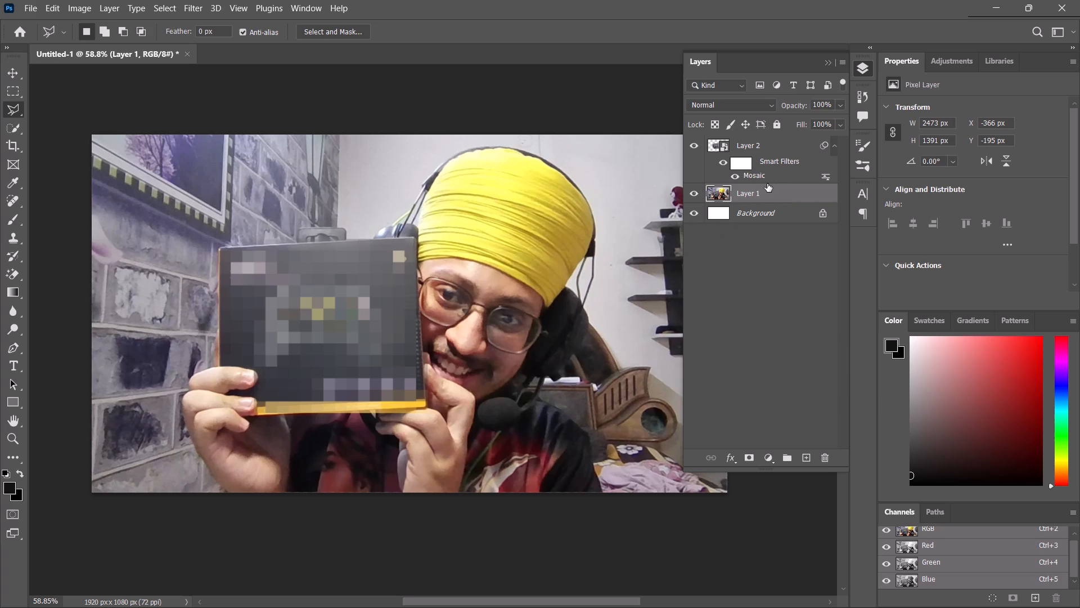
{"action": "left_click", "coordinate": [698, 147]}
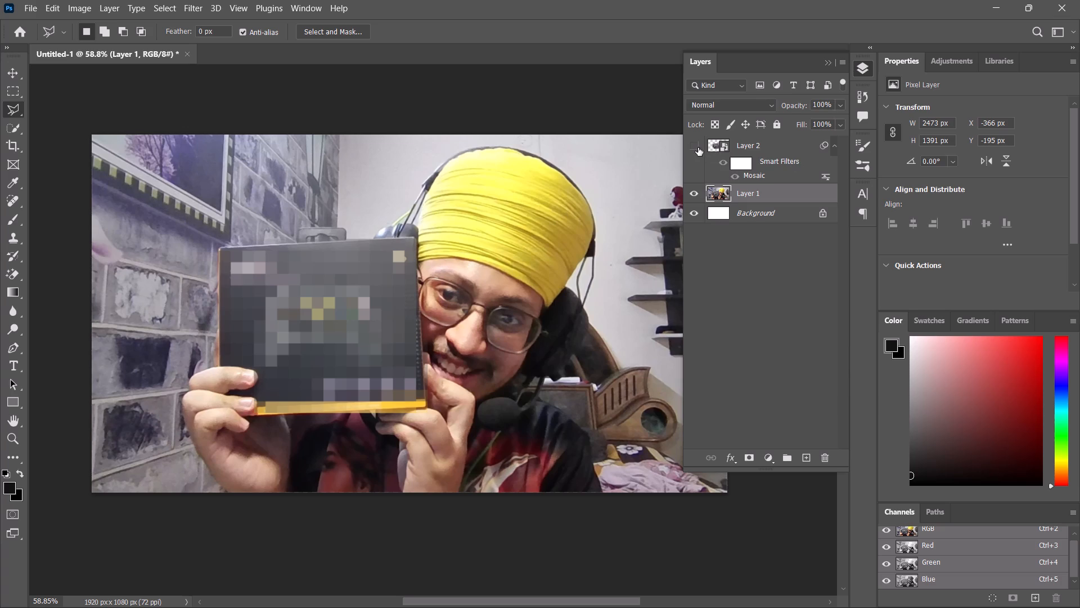
{"action": "left_click", "coordinate": [698, 147]}
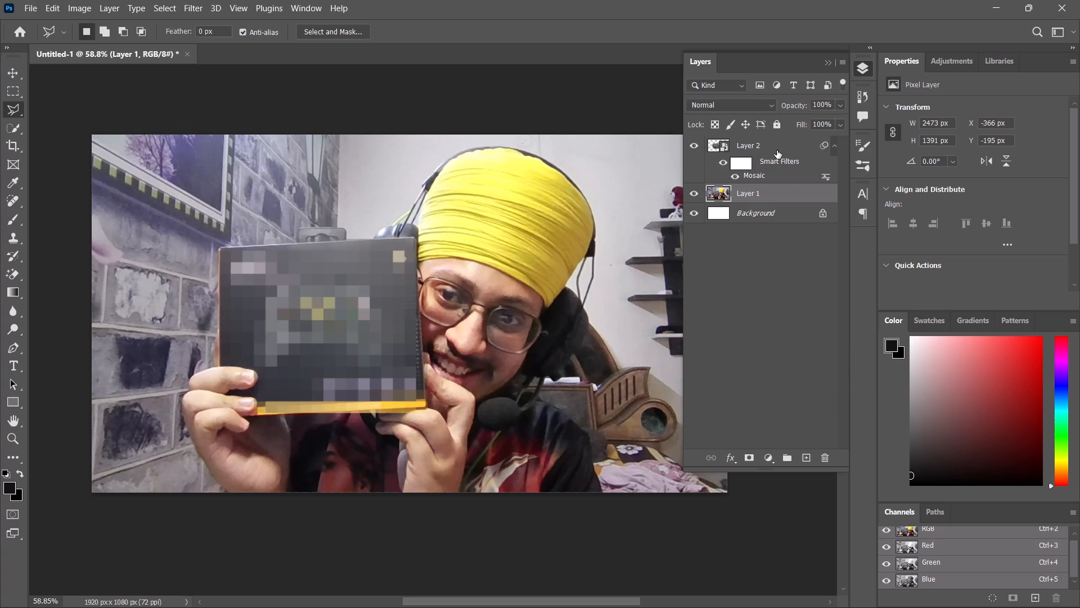
{"action": "left_click", "coordinate": [777, 150], "text": "ctrl"}
{"action": "left_click", "coordinate": [713, 462]}
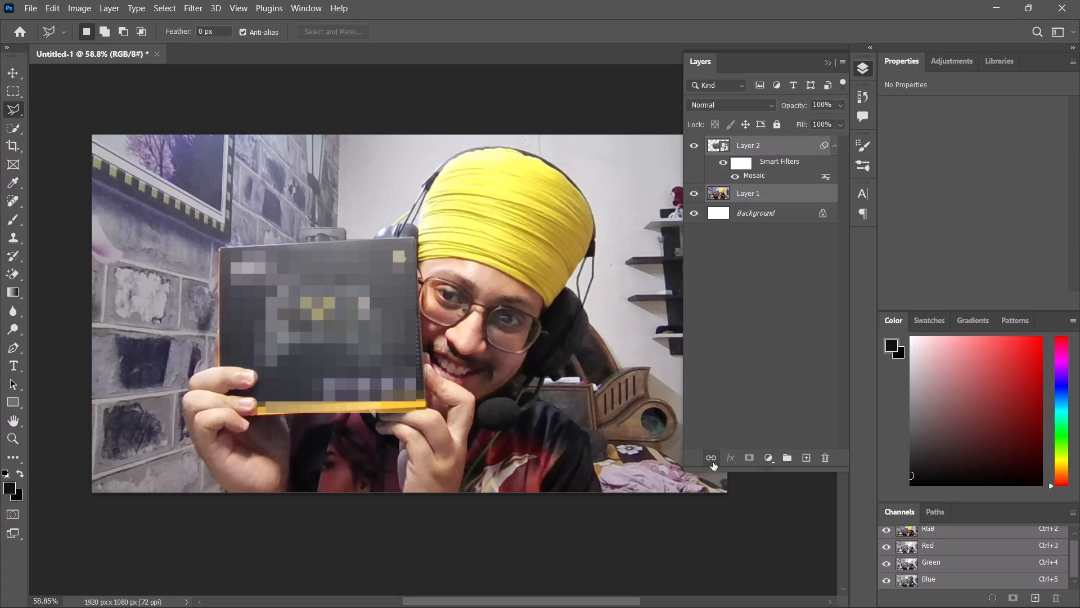
{"action": "left_click", "coordinate": [782, 308]}
Set the Quick Selection brush to 371 px and use Select Subject on Layer 1, replacing the rough selection of the head.
{"action": "left_click", "coordinate": [759, 195]}
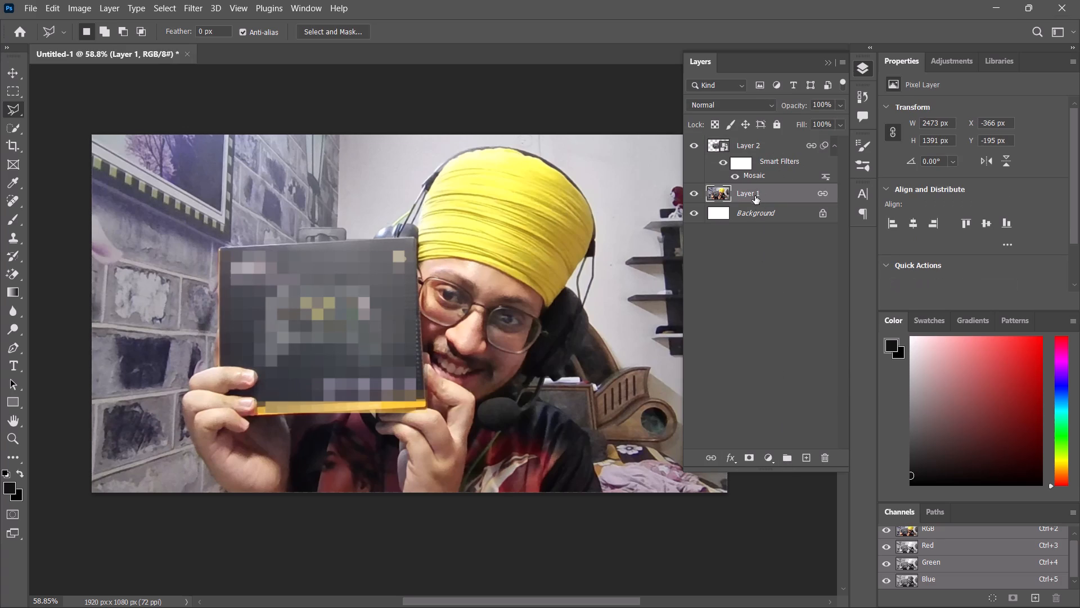
{"action": "key", "text": "w"}
{"action": "right_click_drag", "start_coordinate": [489, 246], "coordinate": [520, 254], "text": "alt"}
{"action": "right_click_drag", "start_coordinate": [489, 242], "coordinate": [538, 252], "text": "alt"}
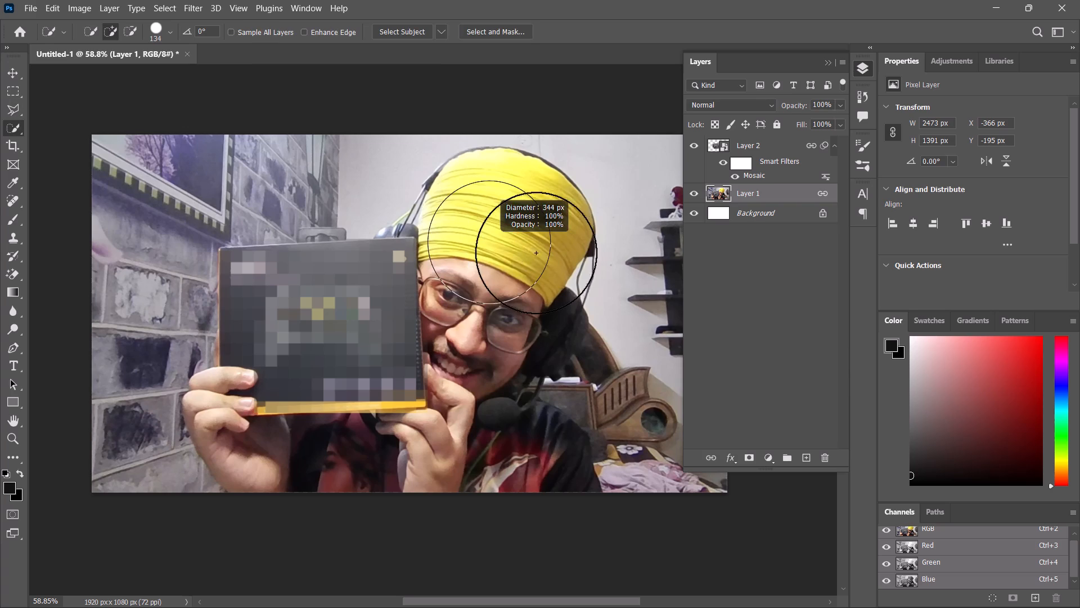
{"action": "left_click_drag", "start_coordinate": [505, 230], "coordinate": [466, 260]}
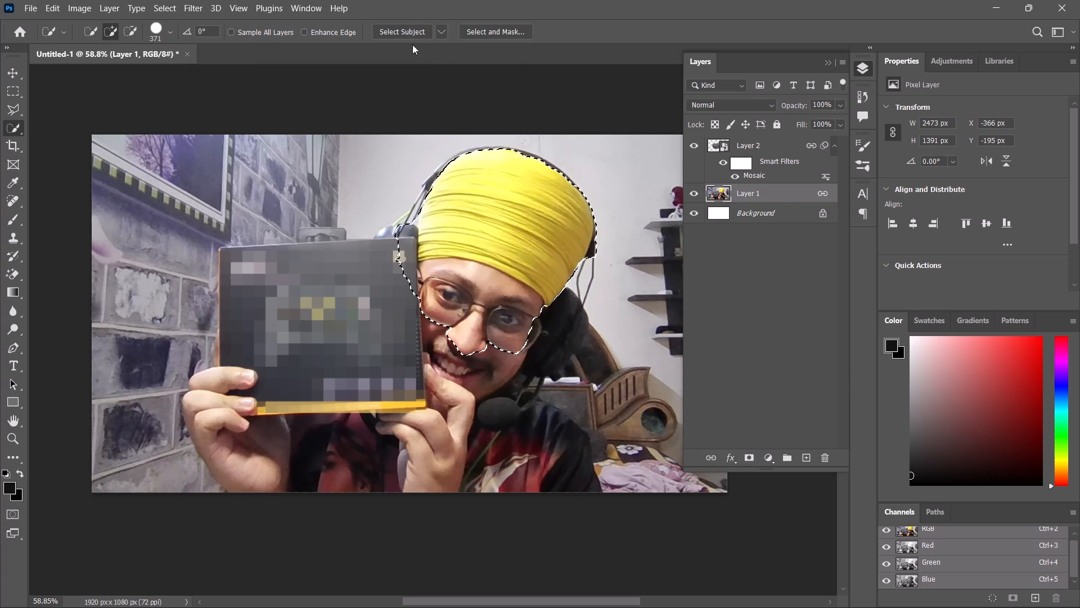
{"action": "left_click", "coordinate": [447, 32]}
{"action": "left_click", "coordinate": [460, 65]}
{"action": "left_click", "coordinate": [411, 33]}
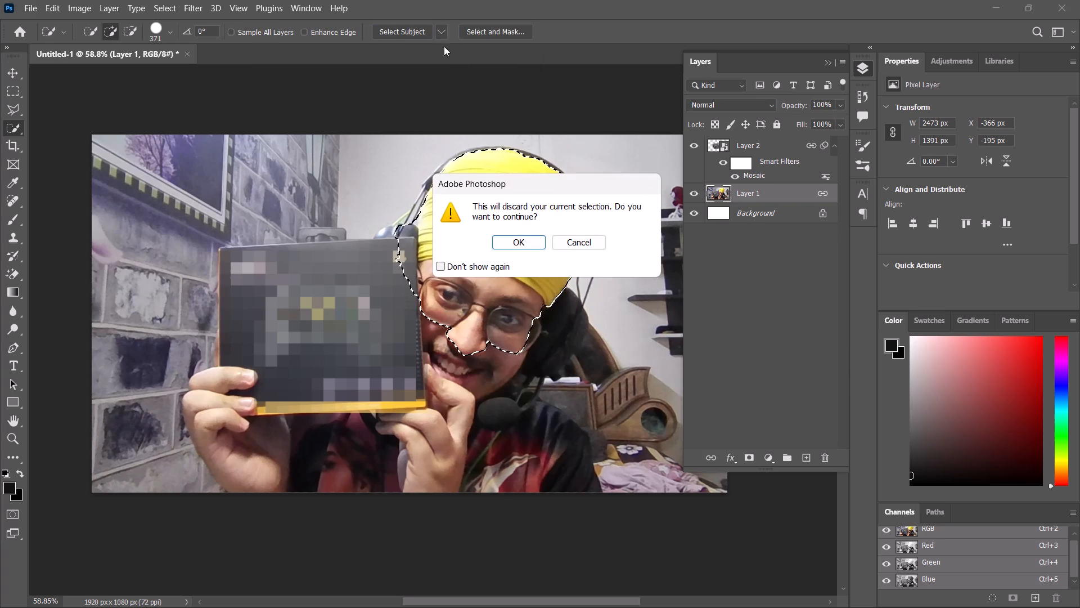
{"action": "left_click", "coordinate": [515, 240]}
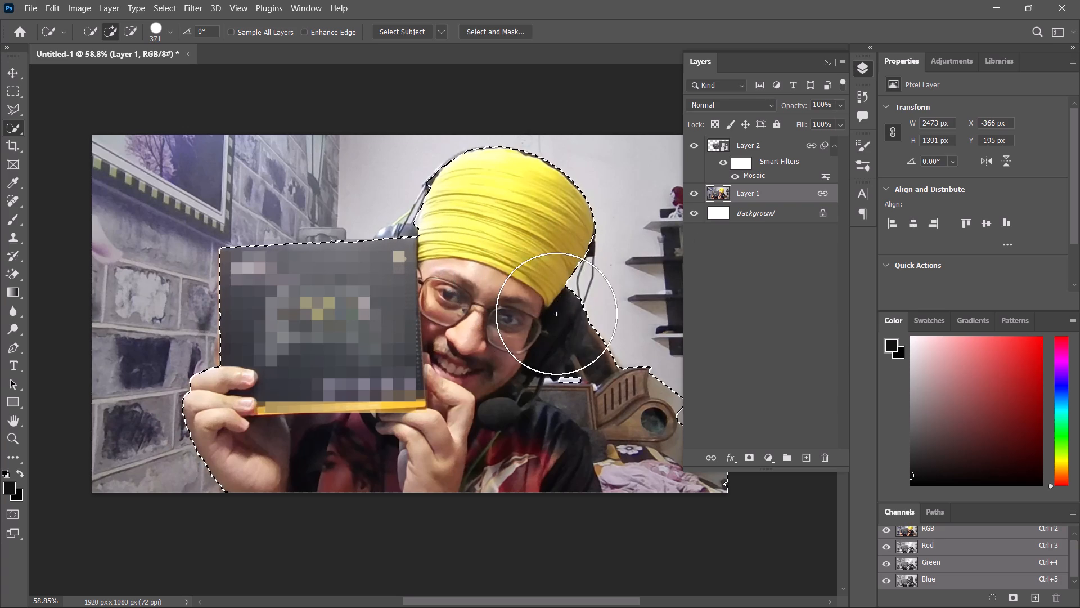
Subtract the chair, furniture and bedding from the subject selection and add the dark shirt back to it.
{"action": "left_click", "coordinate": [829, 62]}
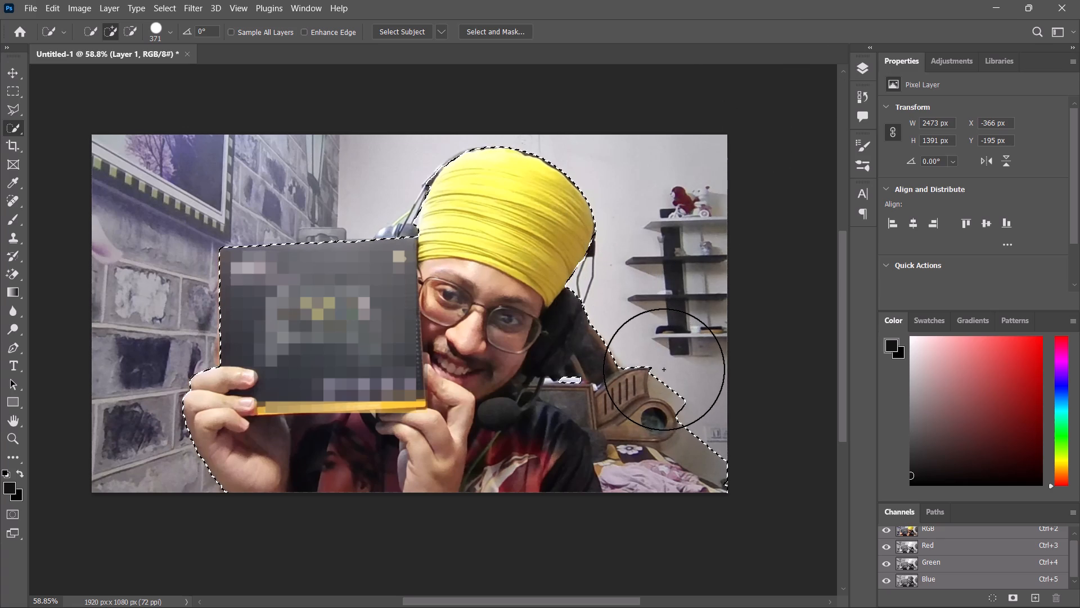
{"action": "left_click_drag", "start_coordinate": [664, 368], "coordinate": [634, 378], "text": "alt"}
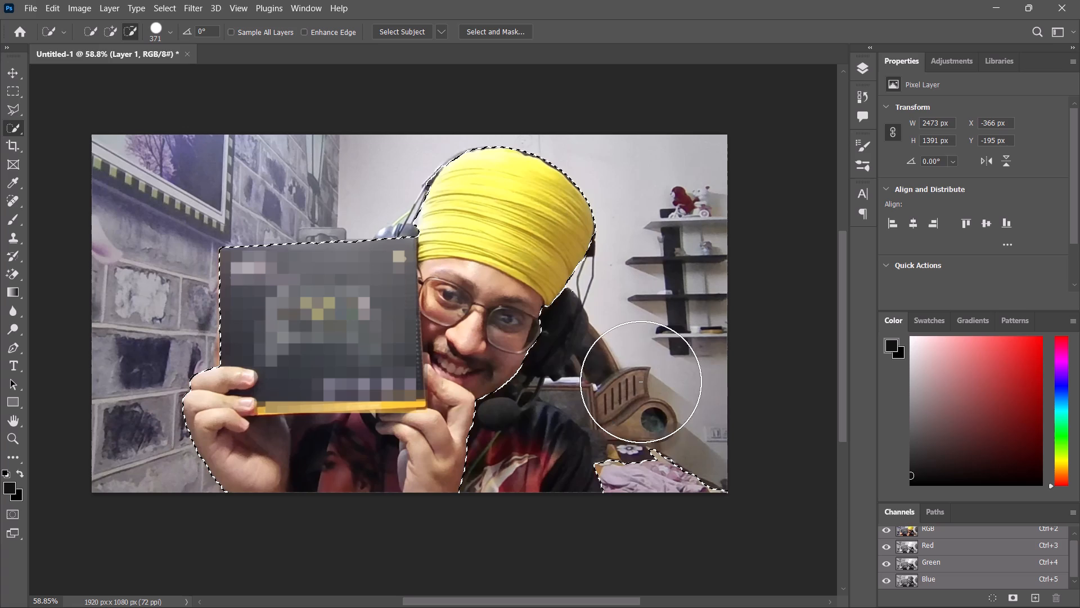
{"action": "left_click_drag", "start_coordinate": [661, 410], "coordinate": [687, 463], "text": "alt"}
{"action": "left_click", "coordinate": [499, 462], "text": "alt"}
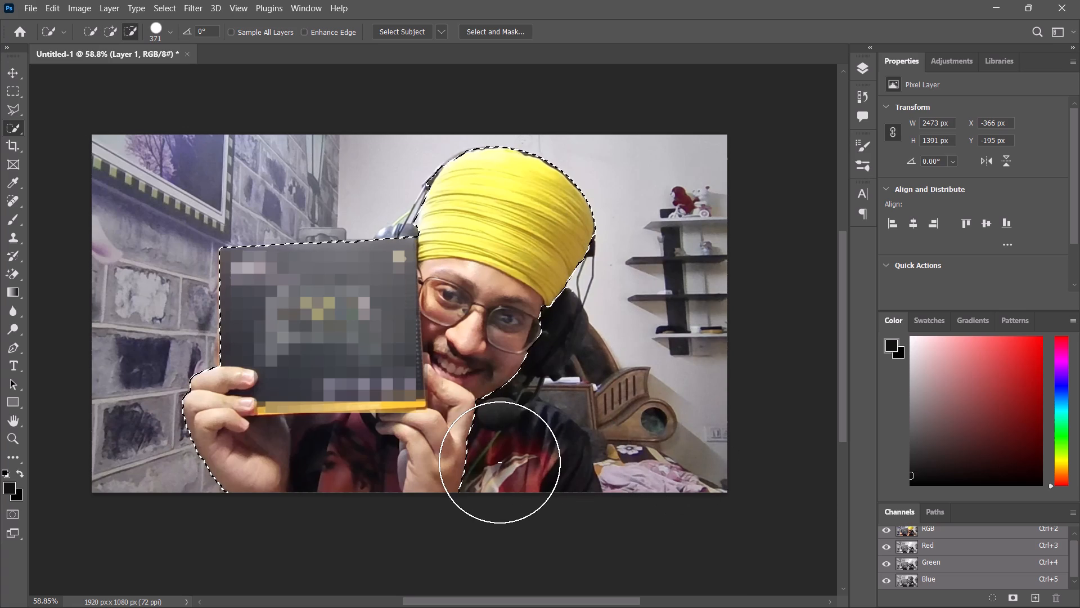
{"action": "left_click", "coordinate": [499, 462]}
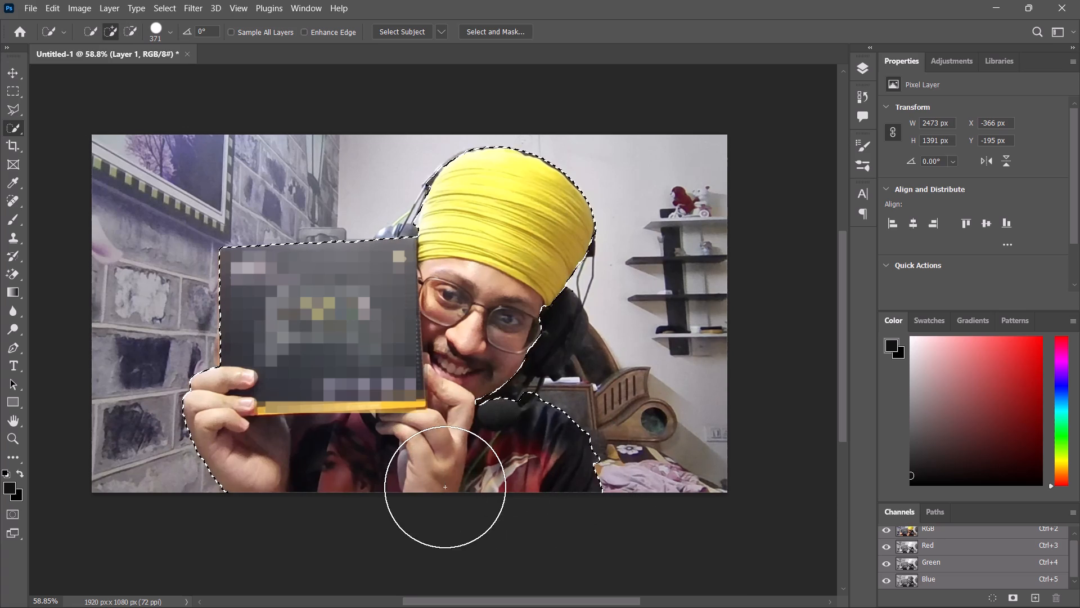
Reduce the Quick Selection brush to 58 px and subtract the bedding and dark background beside the shirt sleeve from the selection.
{"action": "key", "text": "z"}
{"action": "key", "text": "z"}
{"action": "key", "text": "z"}
{"action": "key", "text": "z"}
{"action": "key", "text": "z"}
{"action": "key", "text": "z"}
{"action": "key", "text": "z"}
{"action": "key", "text": "z"}
{"action": "key", "text": "z"}
{"action": "key", "text": "z"}
{"action": "key", "text": "z"}
{"action": "key", "text": "z"}
{"action": "key", "text": "z"}
{"action": "key", "text": "z"}
{"action": "key", "text": "z"}
{"action": "left_click_drag", "start_coordinate": [516, 447], "coordinate": [573, 449]}
{"action": "key", "text": "space"}
{"action": "key", "text": "space"}
{"action": "key", "text": "space"}
{"action": "key", "text": "space"}
{"action": "key", "text": "space"}
{"action": "key", "text": "space"}
{"action": "key", "text": "space"}
{"action": "key", "text": "space"}
{"action": "key", "text": "space"}
{"action": "key", "text": "space"}
{"action": "key", "text": "space"}
{"action": "key", "text": "space"}
{"action": "key", "text": "space"}
{"action": "key", "text": "space"}
{"action": "left_click_drag", "start_coordinate": [603, 461], "coordinate": [542, 453]}
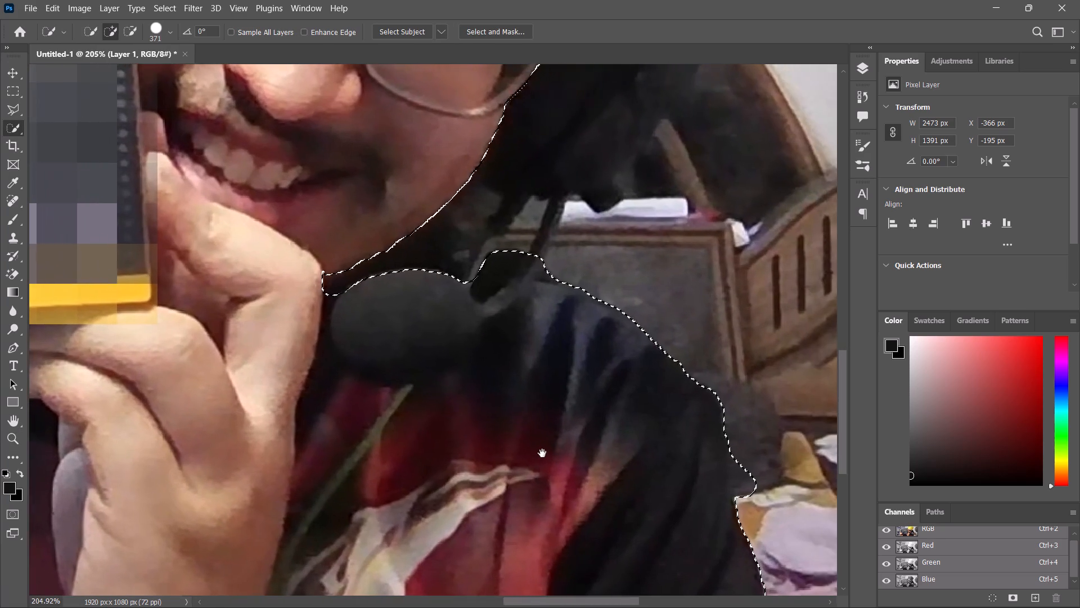
{"action": "left_click_drag", "start_coordinate": [542, 453], "coordinate": [528, 446]}
{"action": "right_click_drag", "start_coordinate": [740, 454], "coordinate": [514, 445], "text": "alt"}
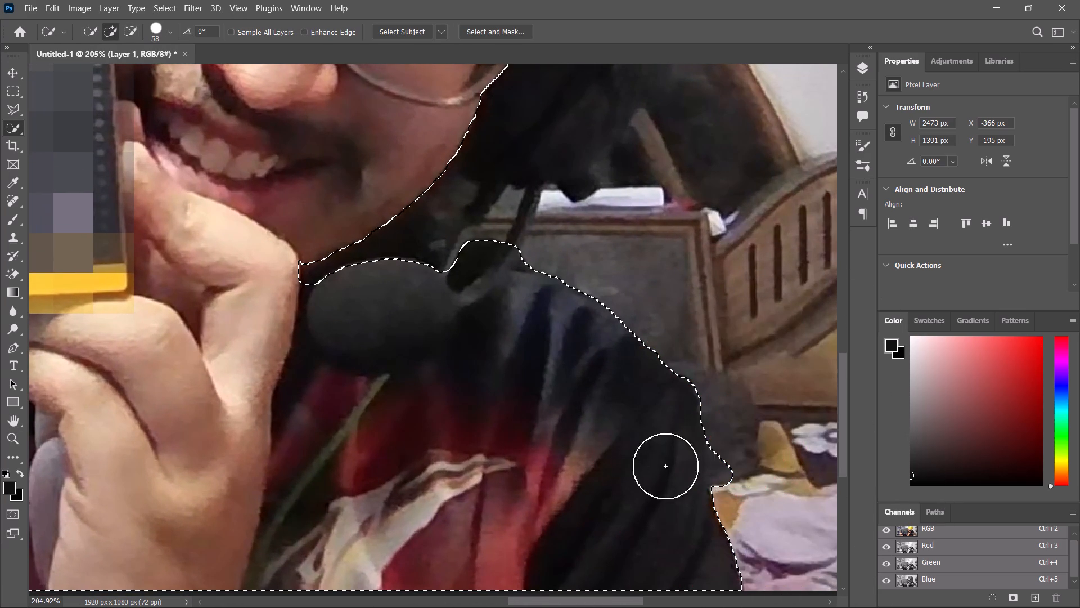
{"action": "left_click_drag", "start_coordinate": [733, 463], "coordinate": [748, 480]}
{"action": "left_click_drag", "start_coordinate": [753, 427], "coordinate": [758, 450], "text": "alt"}
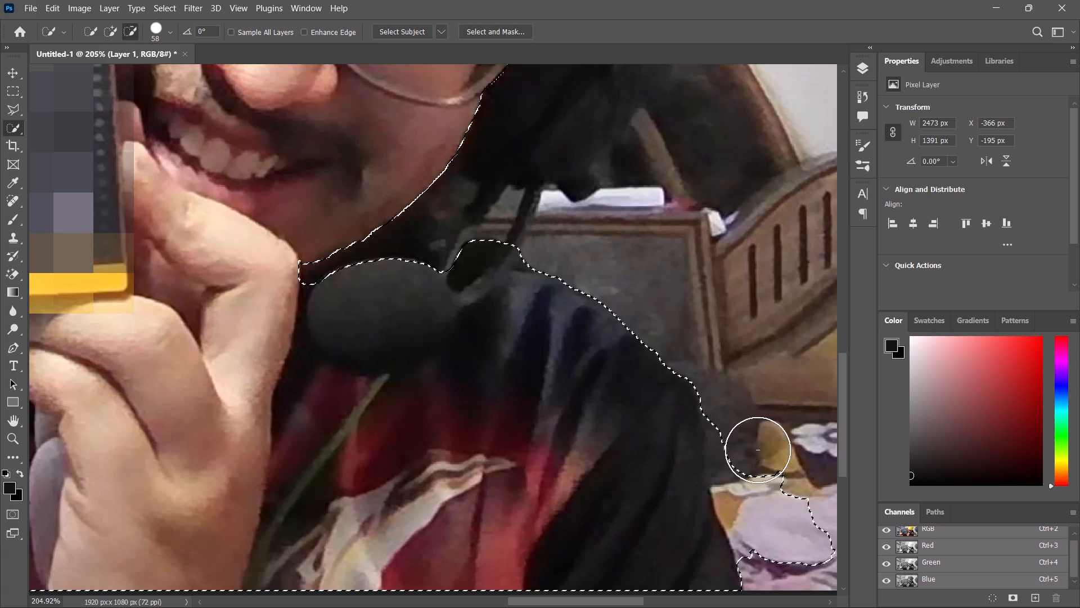
{"action": "left_click_drag", "start_coordinate": [758, 450], "coordinate": [783, 540], "text": "alt"}
{"action": "left_click", "coordinate": [760, 510], "text": "alt"}
{"action": "left_click", "coordinate": [746, 480], "text": "alt"}
{"action": "left_click", "coordinate": [742, 461], "text": "alt"}
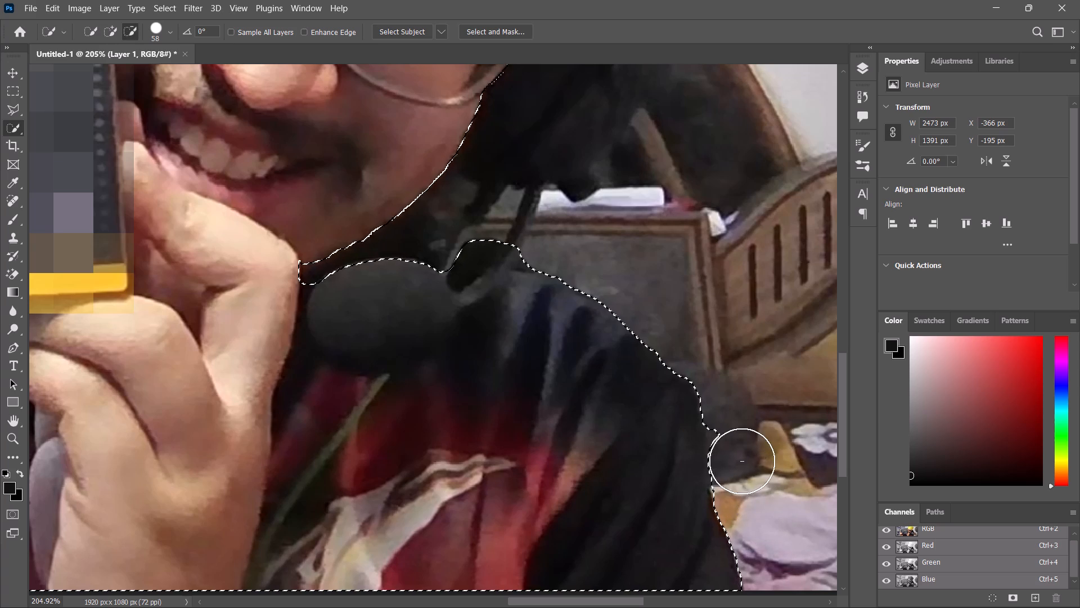
{"action": "left_click", "coordinate": [742, 441], "text": "alt"}
Subtract the background patch between the headset microphone and the shoulder from the selection.
{"action": "key", "text": "space"}
{"action": "key", "text": "space"}
{"action": "key", "text": "space"}
{"action": "key", "text": "space"}
{"action": "key", "text": "space"}
{"action": "key", "text": "space"}
{"action": "key", "text": "space"}
{"action": "key", "text": "space"}
{"action": "key", "text": "space"}
{"action": "key", "text": "space"}
{"action": "key", "text": "space"}
{"action": "key", "text": "space"}
{"action": "key", "text": "space"}
{"action": "key", "text": "space"}
{"action": "key", "text": "space"}
{"action": "key", "text": "space"}
{"action": "key", "text": "space"}
{"action": "key", "text": "space"}
{"action": "key", "text": "space"}
{"action": "key", "text": "space"}
{"action": "left_click_drag", "start_coordinate": [597, 398], "coordinate": [681, 481]}
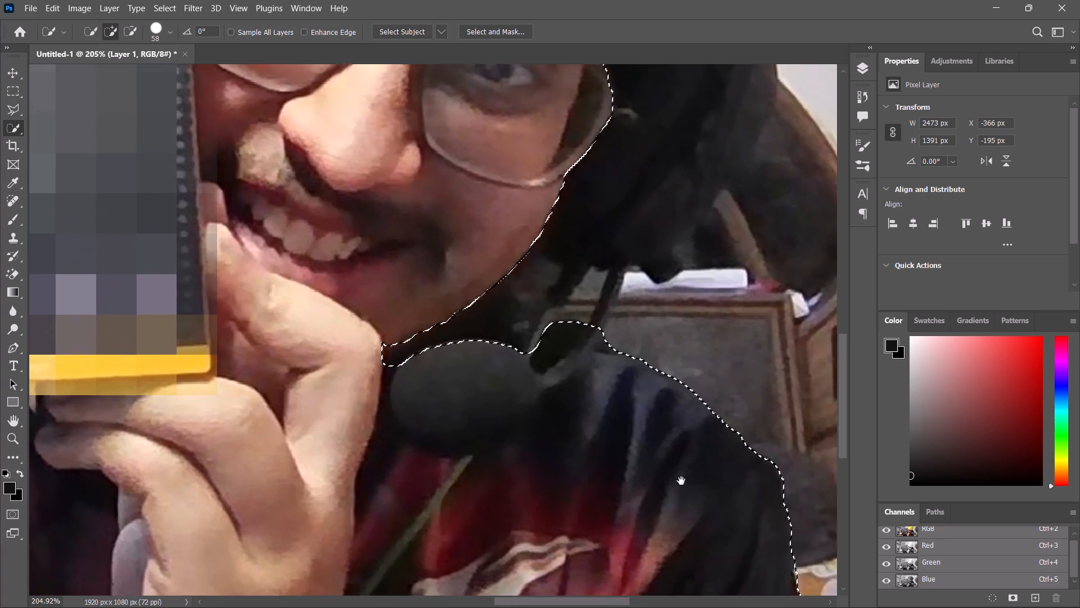
{"action": "left_click_drag", "start_coordinate": [681, 481], "coordinate": [677, 537]}
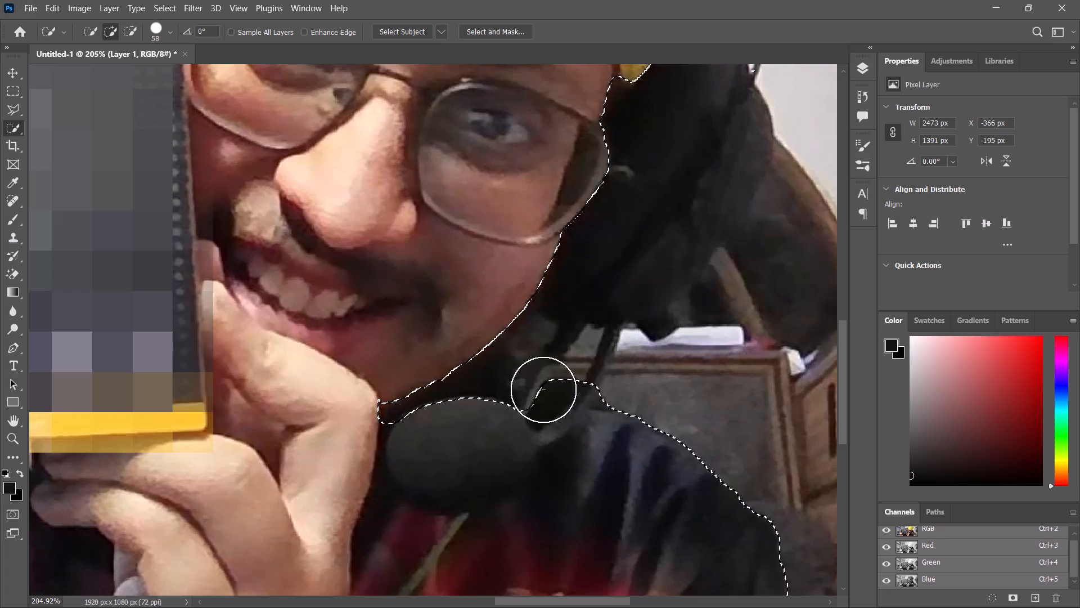
{"action": "left_click", "coordinate": [528, 375], "text": "alt"}
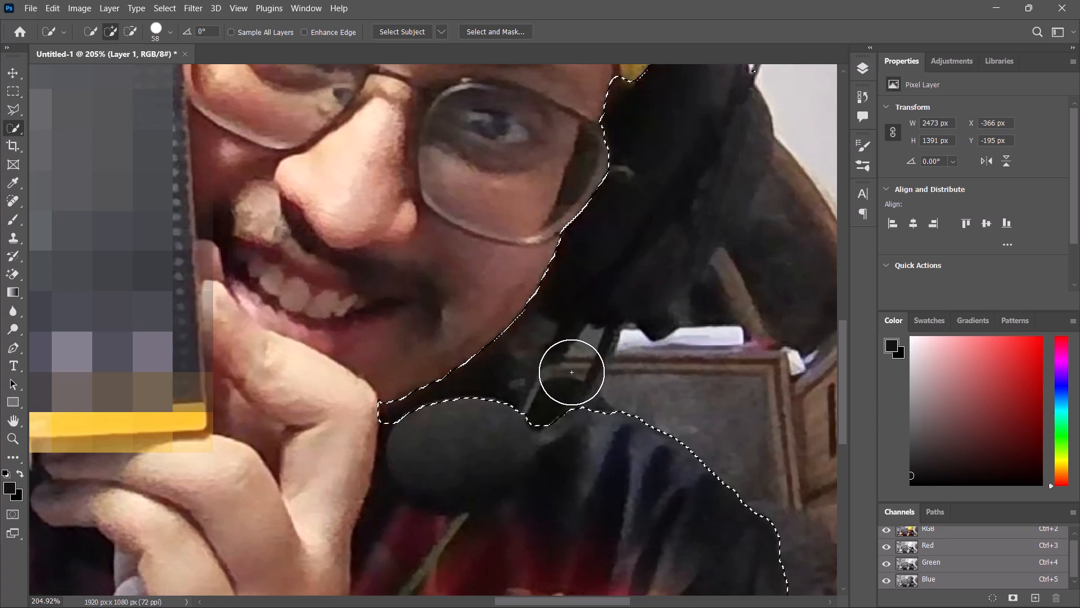
Add the thin dark strip running from the shoulder up to the headset to the selection with the Polygonal Lasso.
{"action": "right_click_drag", "start_coordinate": [606, 365], "coordinate": [569, 360], "text": "alt"}
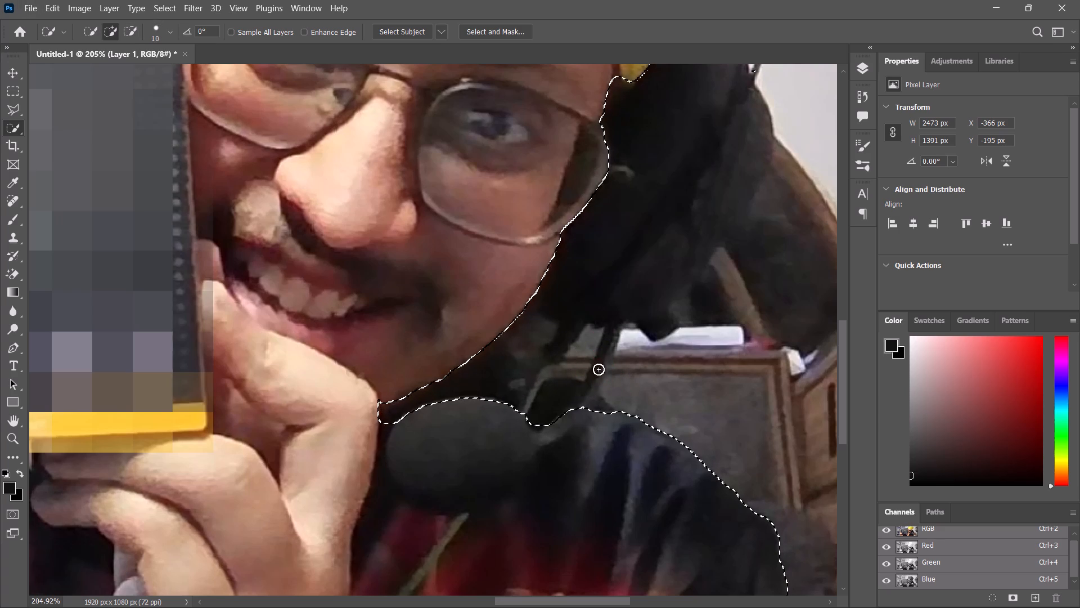
{"action": "key", "text": "l"}
{"action": "left_click_drag", "start_coordinate": [573, 410], "coordinate": [583, 394]}
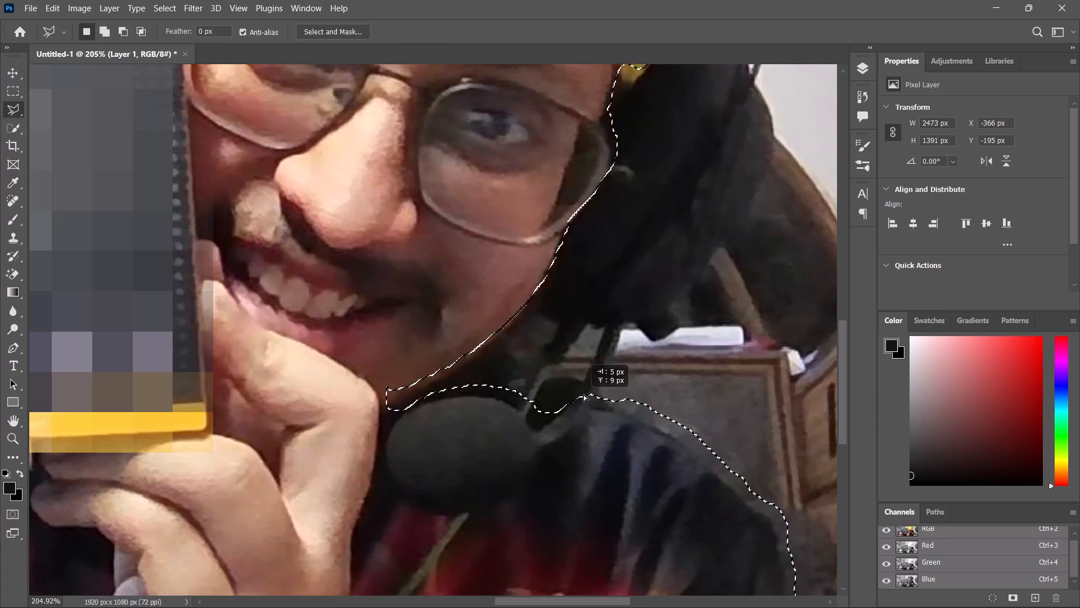
{"action": "left_click_drag", "start_coordinate": [583, 394], "coordinate": [584, 394]}
{"action": "key", "text": "ctrl+z"}
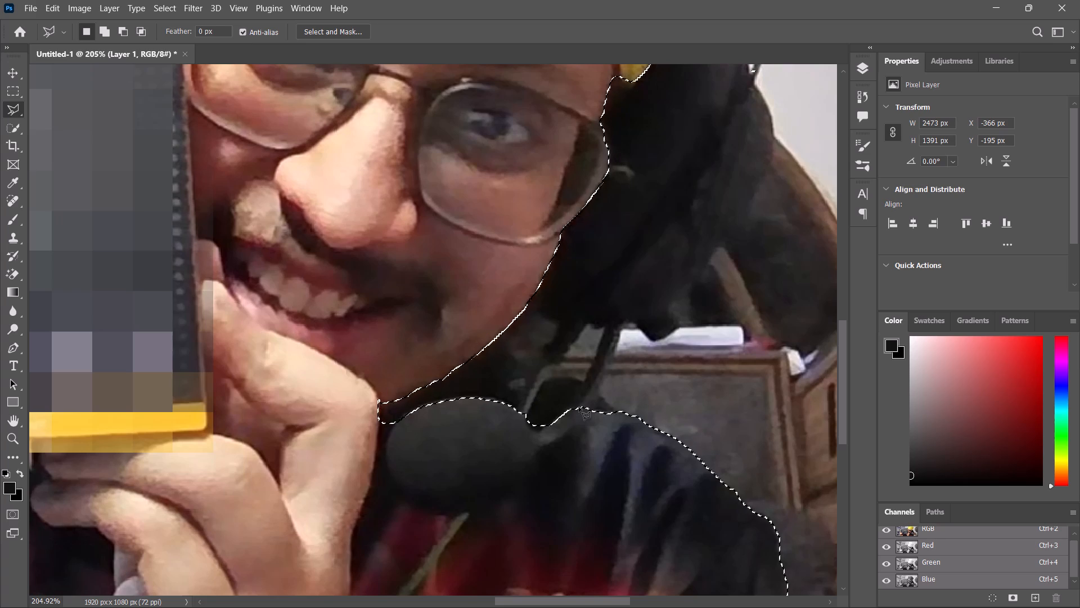
{"action": "left_click", "coordinate": [574, 410], "text": "shift"}
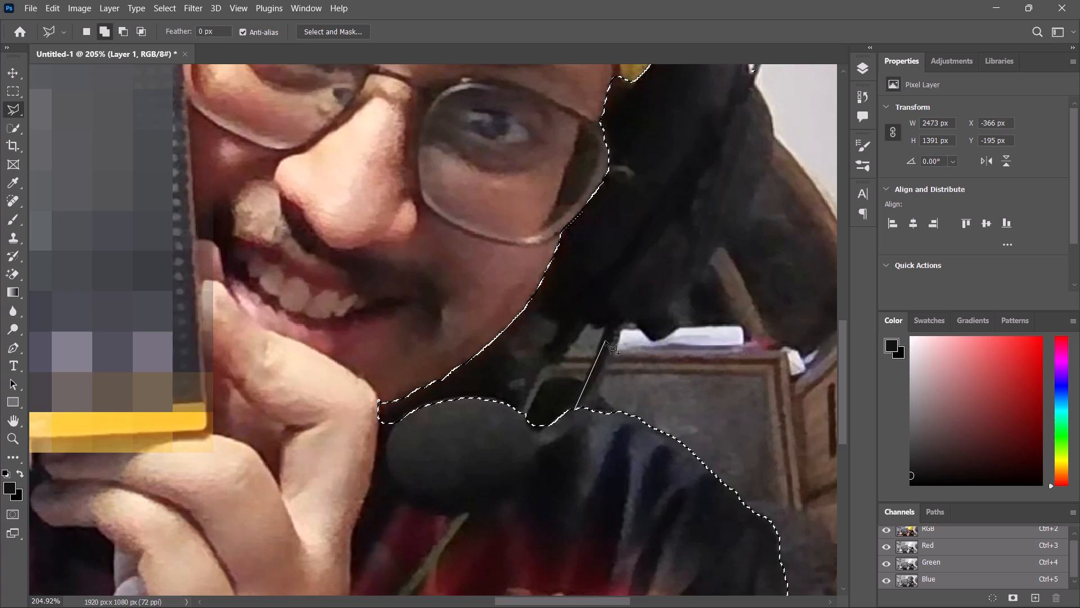
{"action": "left_click", "coordinate": [606, 337], "text": "shift"}
{"action": "left_click", "coordinate": [606, 328], "text": "shift"}
{"action": "left_click", "coordinate": [622, 328], "text": "shift"}
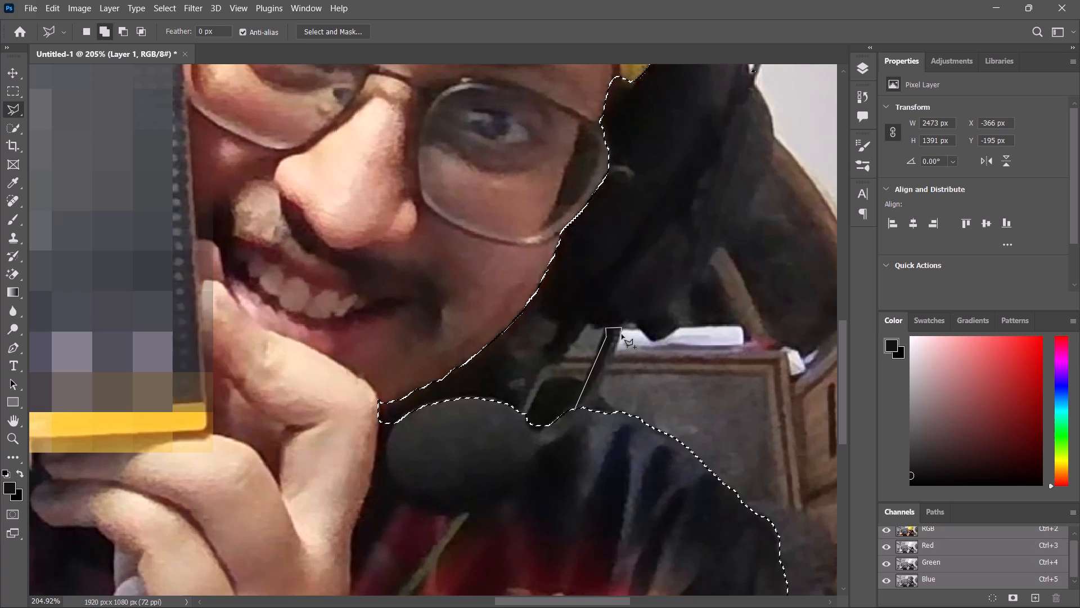
{"action": "left_click", "coordinate": [615, 353], "text": "shift"}
{"action": "left_click", "coordinate": [611, 366], "text": "shift"}
{"action": "left_click", "coordinate": [603, 378], "text": "shift"}
{"action": "left_click", "coordinate": [598, 390], "text": "shift"}
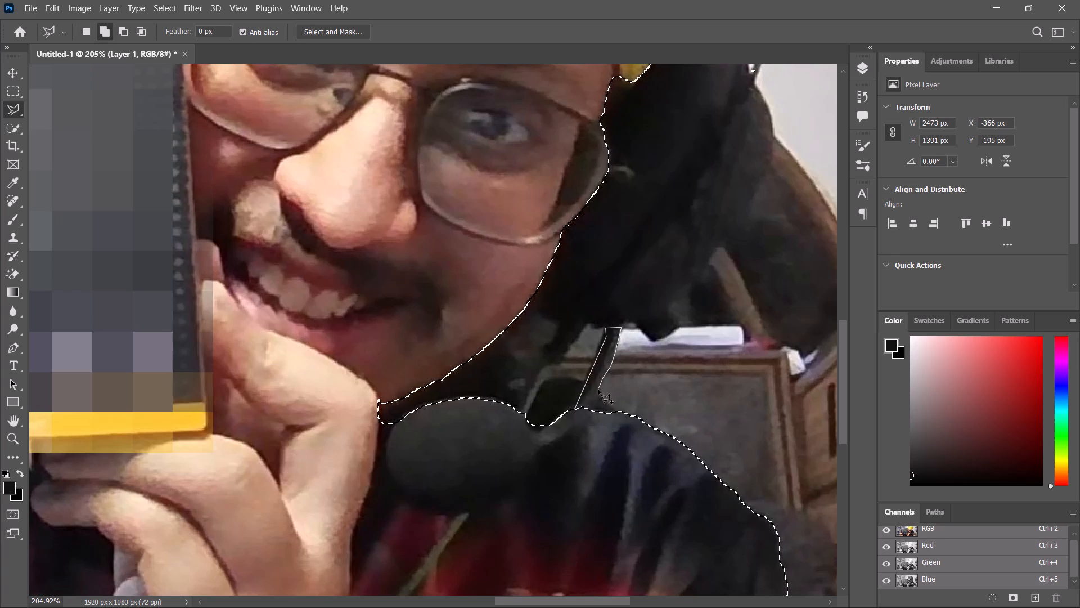
{"action": "left_click", "coordinate": [591, 401], "text": "shift"}
{"action": "left_click", "coordinate": [588, 409], "text": "shift"}
{"action": "left_click", "coordinate": [586, 412], "text": "shift"}
{"action": "left_click", "coordinate": [582, 423], "text": "shift"}
{"action": "left_click", "coordinate": [582, 424], "text": "shift"}
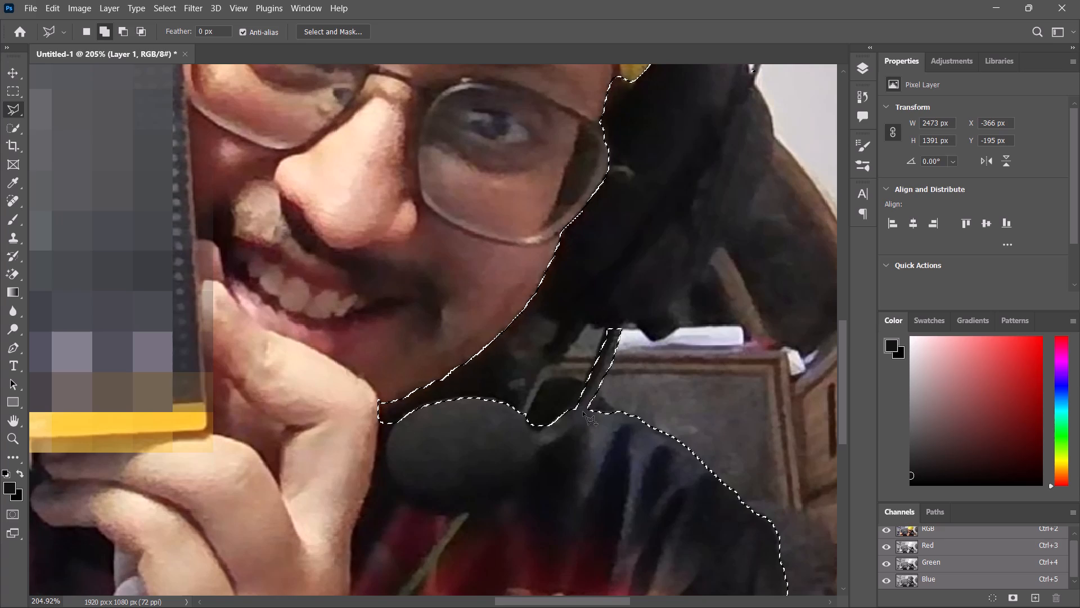
Add the small dark headset piece along the turban's edge, above the hanging wires, to the selection with the Polygonal Lasso.
{"action": "key", "text": "space"}
{"action": "key", "text": "space"}
{"action": "key", "text": "space"}
{"action": "key", "text": "space"}
{"action": "key", "text": "space"}
{"action": "key", "text": "space"}
{"action": "key", "text": "space"}
{"action": "key", "text": "space"}
{"action": "key", "text": "space"}
{"action": "key", "text": "space"}
{"action": "key", "text": "space"}
{"action": "key", "text": "space"}
{"action": "key", "text": "space"}
{"action": "key", "text": "space"}
{"action": "key", "text": "space"}
{"action": "key", "text": "space"}
{"action": "key", "text": "space"}
{"action": "key", "text": "space"}
{"action": "key", "text": "space"}
{"action": "key", "text": "space"}
{"action": "left_click_drag", "start_coordinate": [590, 360], "coordinate": [561, 442]}
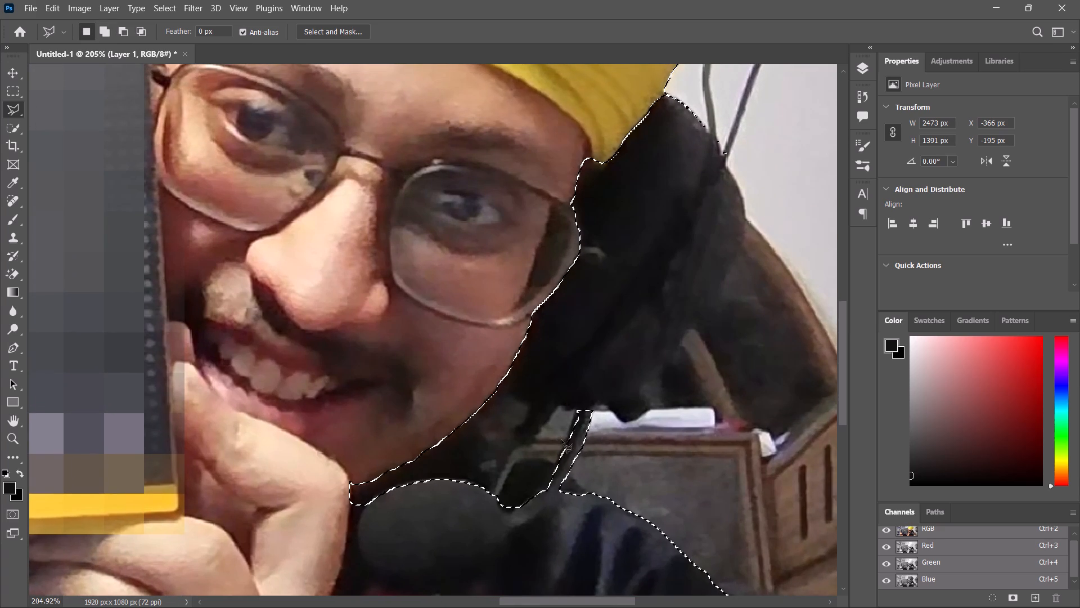
{"action": "key", "text": "z"}
{"action": "key", "text": "z"}
{"action": "key", "text": "z"}
{"action": "key", "text": "z"}
{"action": "key", "text": "z"}
{"action": "key", "text": "z"}
{"action": "key", "text": "z"}
{"action": "key", "text": "z"}
{"action": "key", "text": "z"}
{"action": "key", "text": "z"}
{"action": "key", "text": "z"}
{"action": "key", "text": "z"}
{"action": "key", "text": "z"}
{"action": "key", "text": "z"}
{"action": "key", "text": "z"}
{"action": "key", "text": "z"}
{"action": "key", "text": "z"}
{"action": "key", "text": "z"}
{"action": "key", "text": "z"}
{"action": "key", "text": "z"}
{"action": "left_click_drag", "start_coordinate": [556, 390], "coordinate": [523, 391]}
{"action": "key", "text": "space"}
{"action": "key", "text": "space"}
{"action": "left_click_drag", "start_coordinate": [551, 373], "coordinate": [539, 379]}
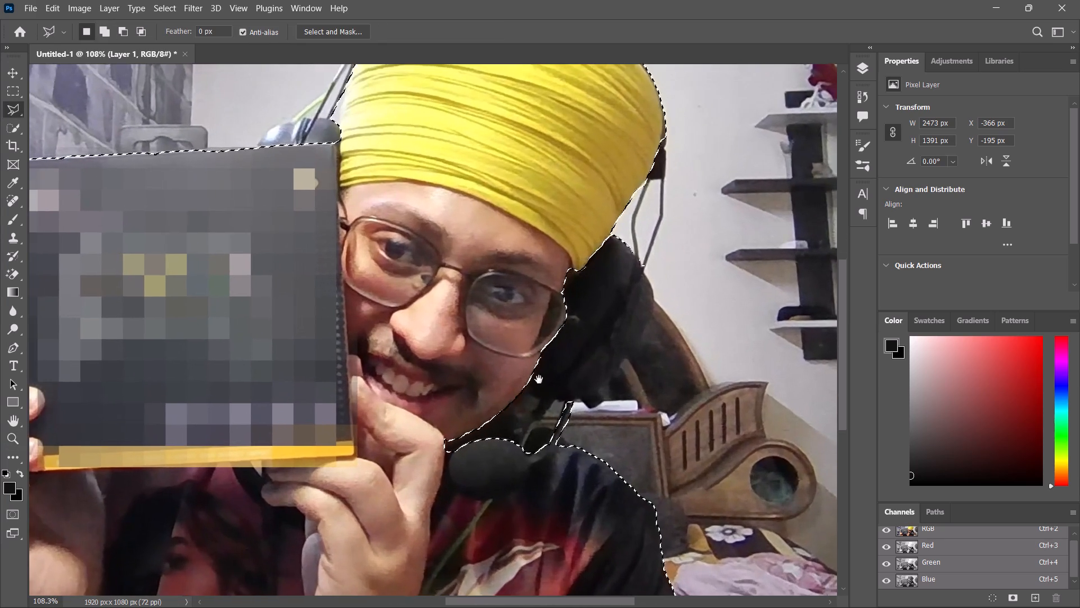
{"action": "left_click_drag", "start_coordinate": [539, 379], "coordinate": [519, 388]}
{"action": "left_click", "coordinate": [636, 150], "text": "shift"}
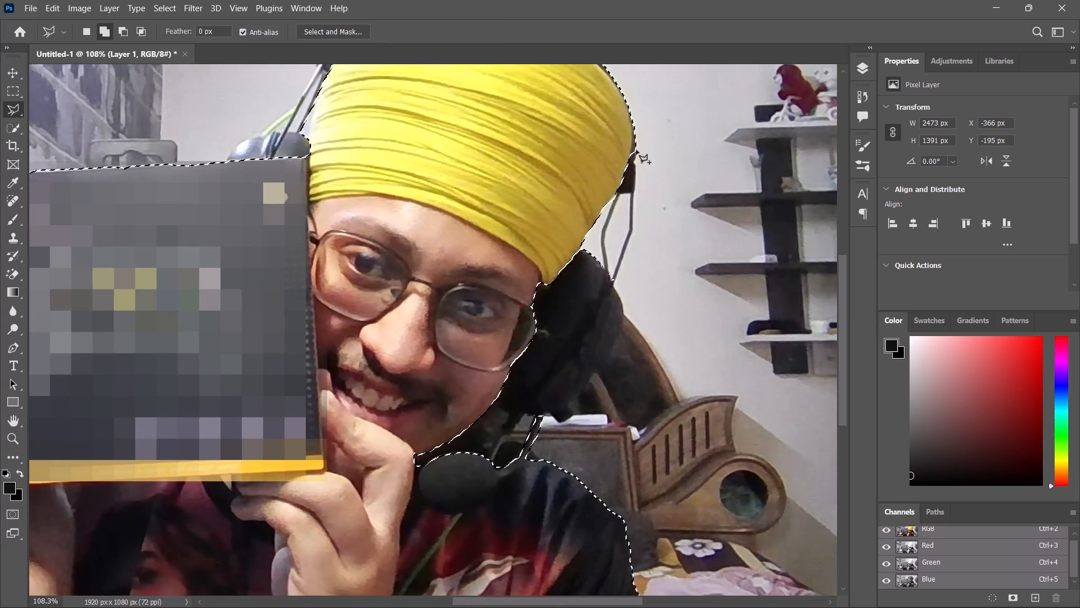
{"action": "left_click", "coordinate": [633, 160], "text": "shift"}
{"action": "left_click", "coordinate": [634, 163], "text": "shift"}
{"action": "left_click", "coordinate": [634, 168], "text": "shift"}
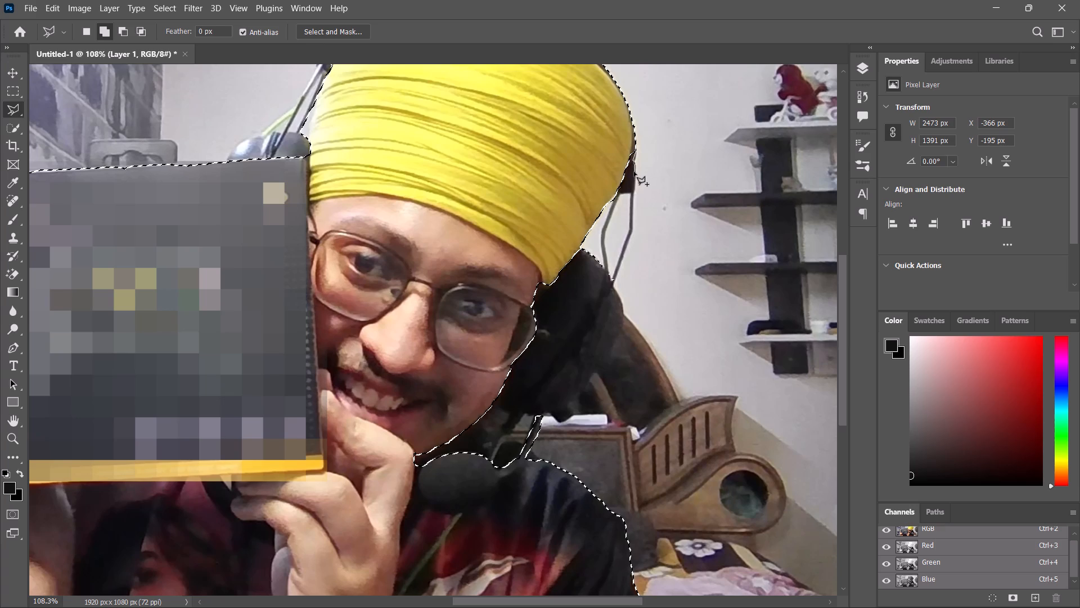
{"action": "left_click", "coordinate": [629, 171], "text": "shift"}
{"action": "left_click", "coordinate": [624, 171], "text": "shift"}
{"action": "left_click", "coordinate": [620, 170], "text": "shift"}
{"action": "left_click", "coordinate": [626, 155], "text": "shift"}
{"action": "left_click", "coordinate": [636, 150], "text": "shift"}
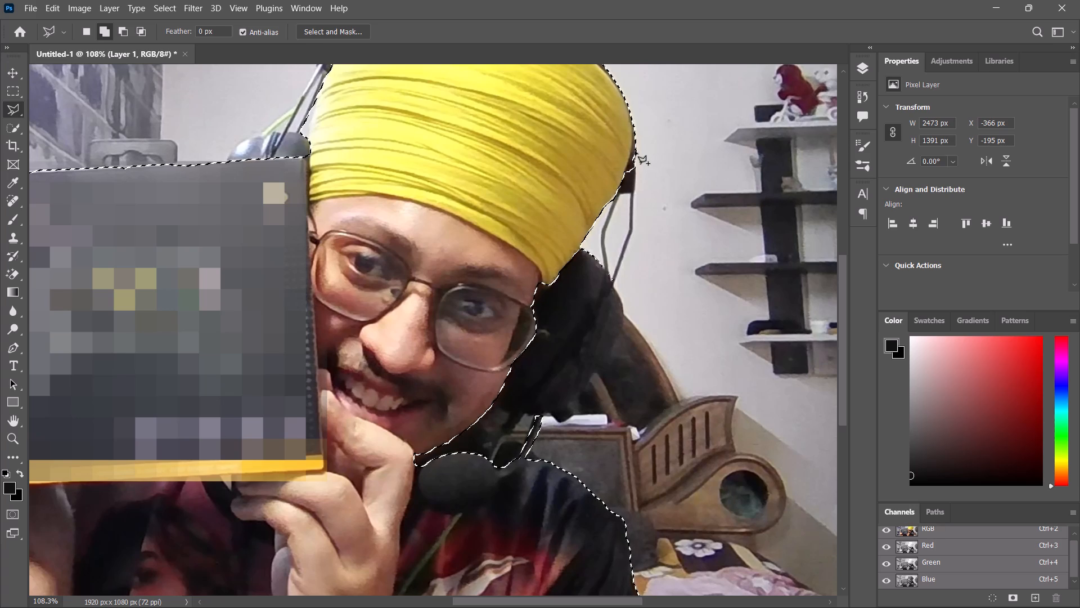
Check the current cut-out around the turban, headset and box in the Select and Mask preview, leaving without applying it.
{"action": "key", "text": "z"}
{"action": "key", "text": "z"}
{"action": "key", "text": "z"}
{"action": "key", "text": "z"}
{"action": "key", "text": "z"}
{"action": "key", "text": "z"}
{"action": "key", "text": "z"}
{"action": "key", "text": "z"}
{"action": "key", "text": "z"}
{"action": "key", "text": "z"}
{"action": "left_click_drag", "start_coordinate": [627, 181], "coordinate": [682, 192]}
{"action": "key", "text": "space"}
{"action": "key", "text": "space"}
{"action": "key", "text": "space"}
{"action": "key", "text": "space"}
{"action": "key", "text": "space"}
{"action": "key", "text": "space"}
{"action": "key", "text": "space"}
{"action": "left_click_drag", "start_coordinate": [669, 191], "coordinate": [646, 227]}
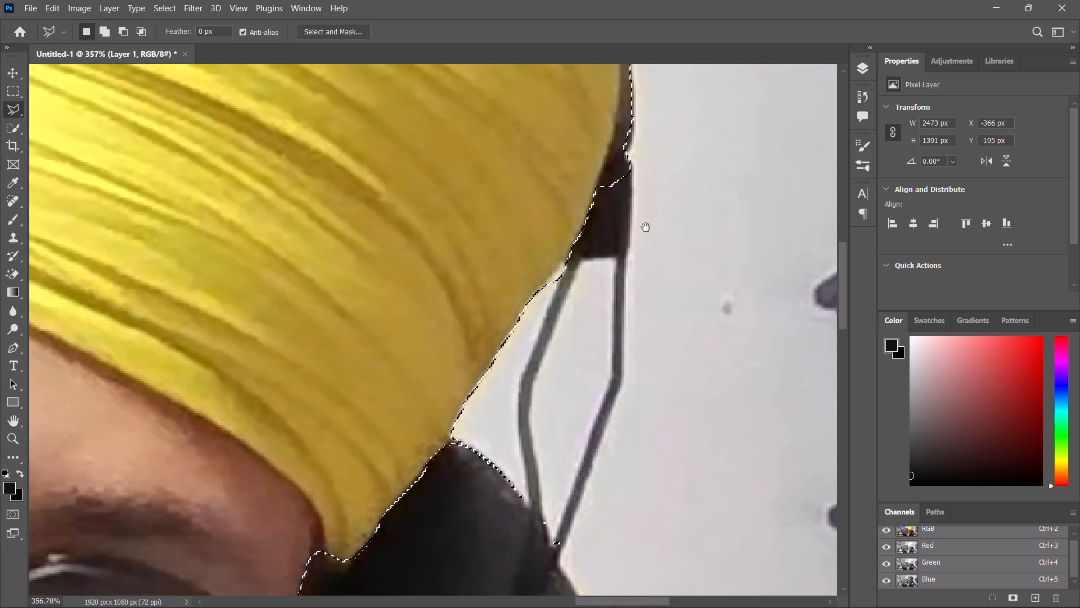
{"action": "left_click", "coordinate": [346, 33]}
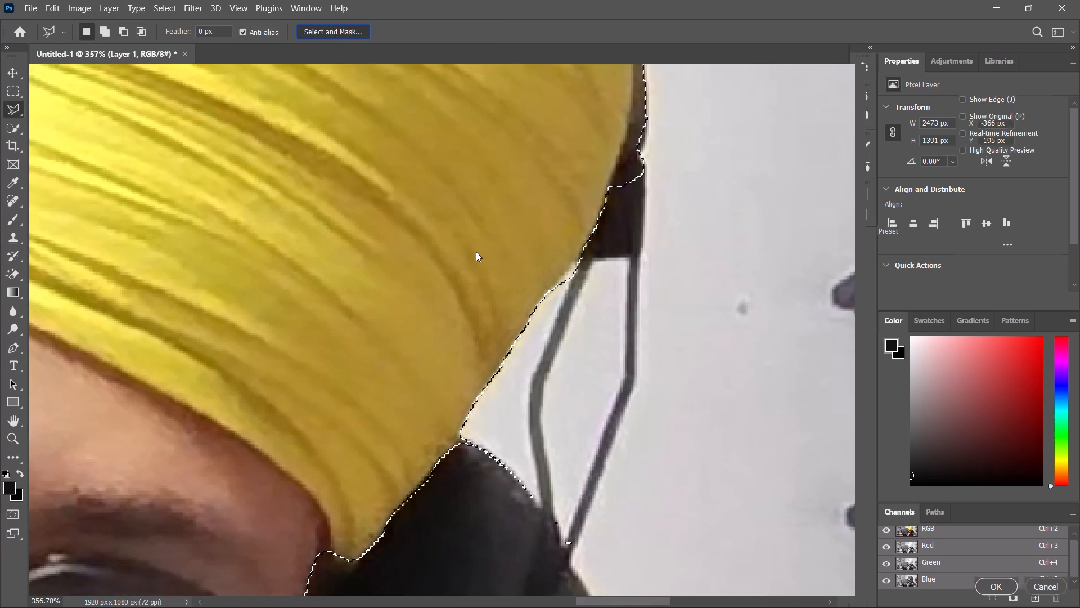
{"action": "key", "text": "z"}
{"action": "key", "text": "z"}
{"action": "key", "text": "z"}
{"action": "key", "text": "z"}
{"action": "key", "text": "z"}
{"action": "key", "text": "z"}
{"action": "key", "text": "z"}
{"action": "key", "text": "z"}
{"action": "key", "text": "z"}
{"action": "key", "text": "z"}
{"action": "key", "text": "z"}
{"action": "key", "text": "z"}
{"action": "key", "text": "z"}
{"action": "key", "text": "z"}
{"action": "key", "text": "z"}
{"action": "key", "text": "z"}
{"action": "key", "text": "z"}
{"action": "key", "text": "z"}
{"action": "key", "text": "z"}
{"action": "key", "text": "z"}
{"action": "left_click_drag", "start_coordinate": [514, 260], "coordinate": [447, 261]}
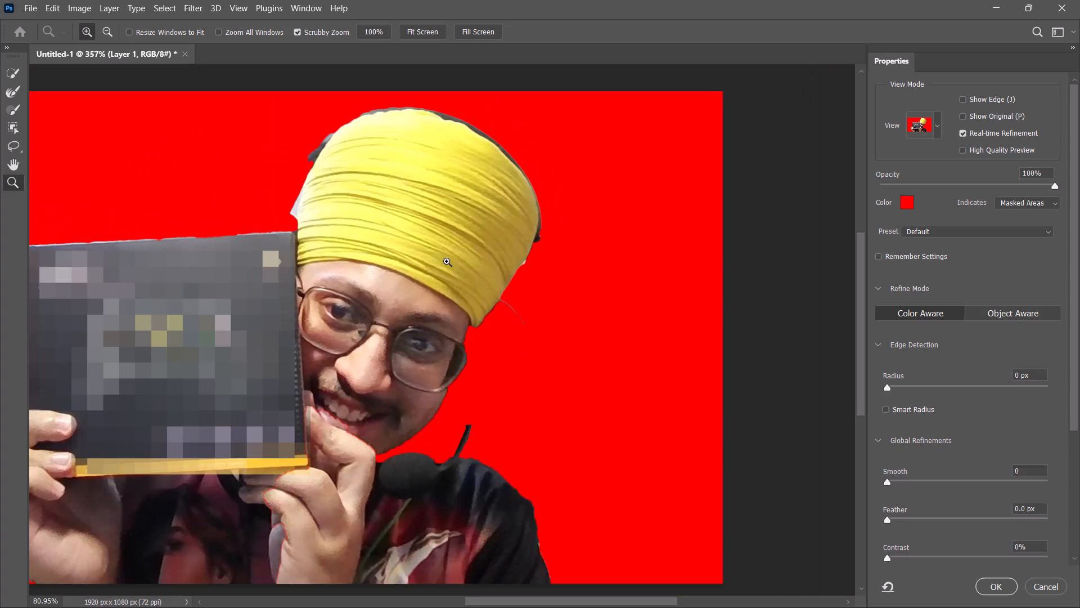
{"action": "left_click_drag", "start_coordinate": [447, 261], "coordinate": [462, 261]}
{"action": "left_click", "coordinate": [1060, 580]}
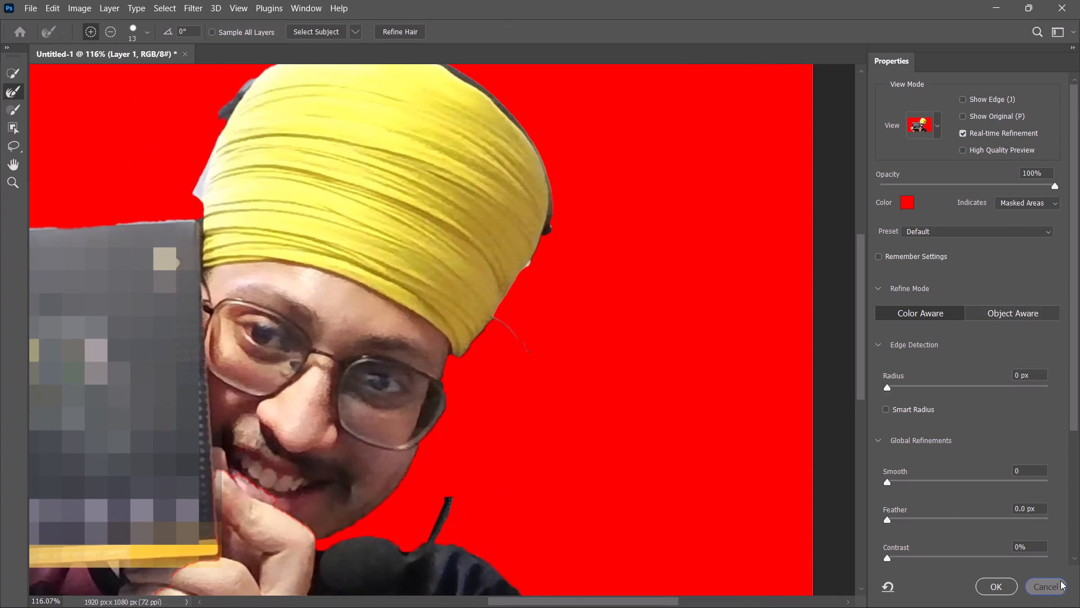
Add the rest of the dark headset block beside the turban, down to where the wires begin, to the selection with the freehand Lasso.
{"action": "key", "text": "z"}
{"action": "key", "text": "z"}
{"action": "key", "text": "z"}
{"action": "key", "text": "z"}
{"action": "key", "text": "z"}
{"action": "key", "text": "z"}
{"action": "key", "text": "z"}
{"action": "key", "text": "z"}
{"action": "key", "text": "z"}
{"action": "key", "text": "z"}
{"action": "key", "text": "z"}
{"action": "key", "text": "z"}
{"action": "key", "text": "z"}
{"action": "key", "text": "z"}
{"action": "key", "text": "z"}
{"action": "key", "text": "z"}
{"action": "key", "text": "z"}
{"action": "key", "text": "z"}
{"action": "key", "text": "z"}
{"action": "key", "text": "z"}
{"action": "left_click_drag", "start_coordinate": [544, 242], "coordinate": [578, 251]}
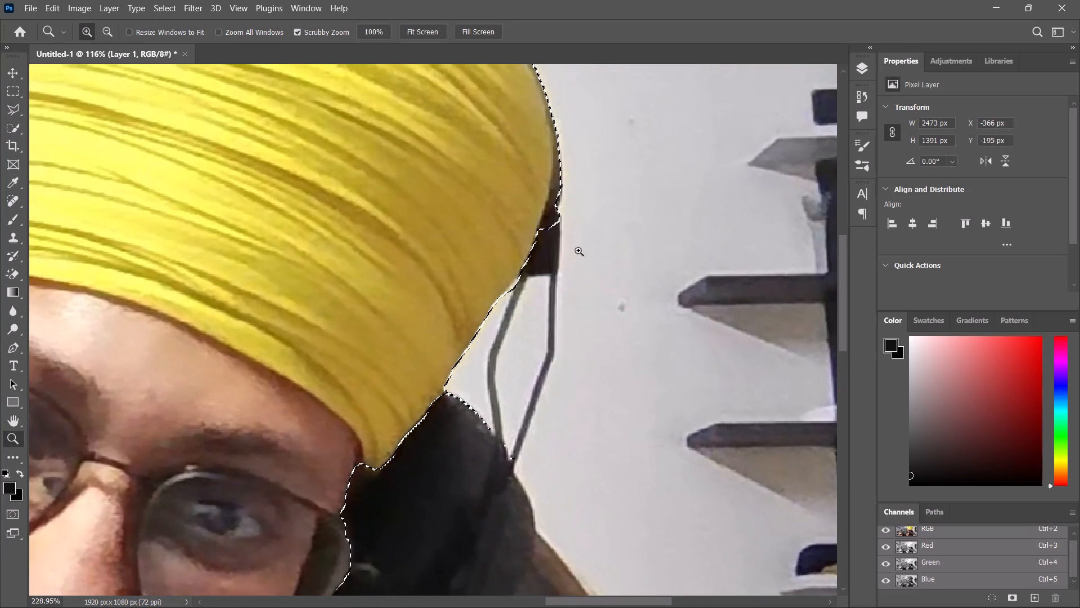
{"action": "key", "text": "l"}
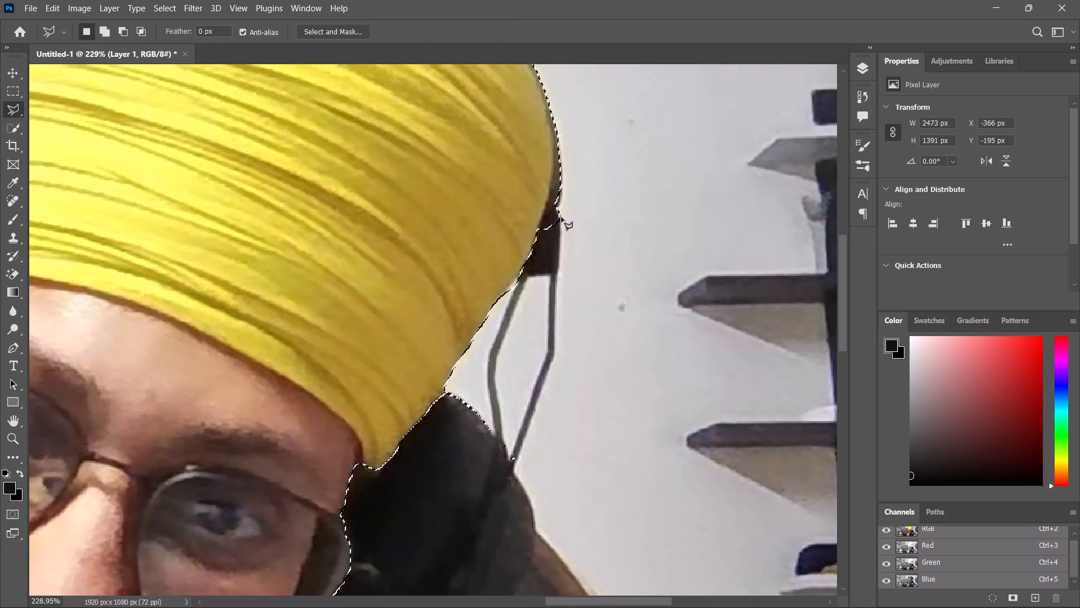
{"action": "right_click", "coordinate": [9, 106]}
{"action": "left_click", "coordinate": [57, 109]}
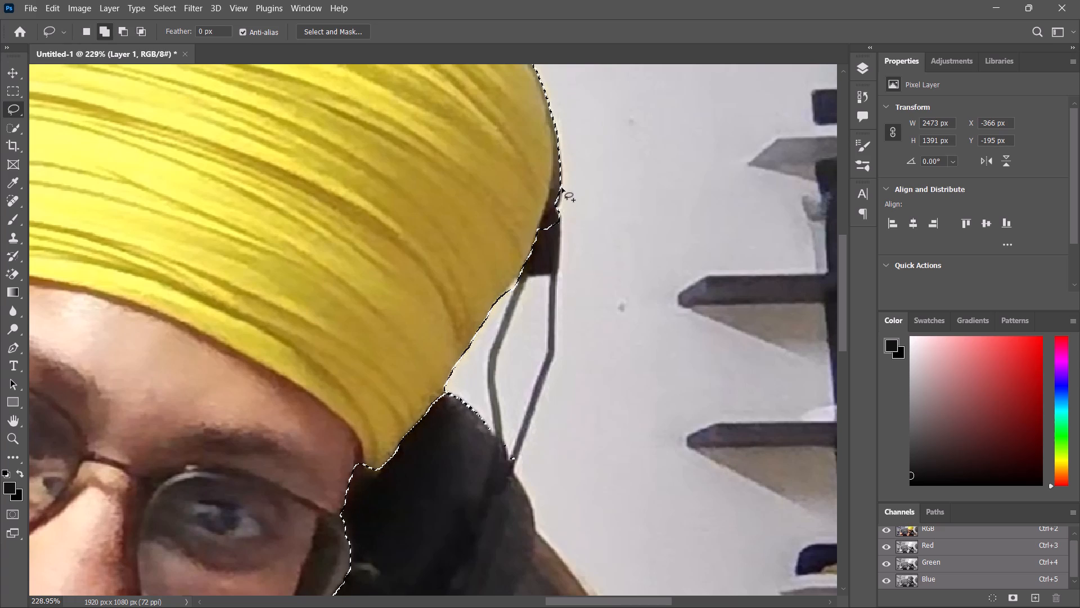
{"action": "left_click_drag", "start_coordinate": [562, 188], "coordinate": [549, 198], "text": "shift"}
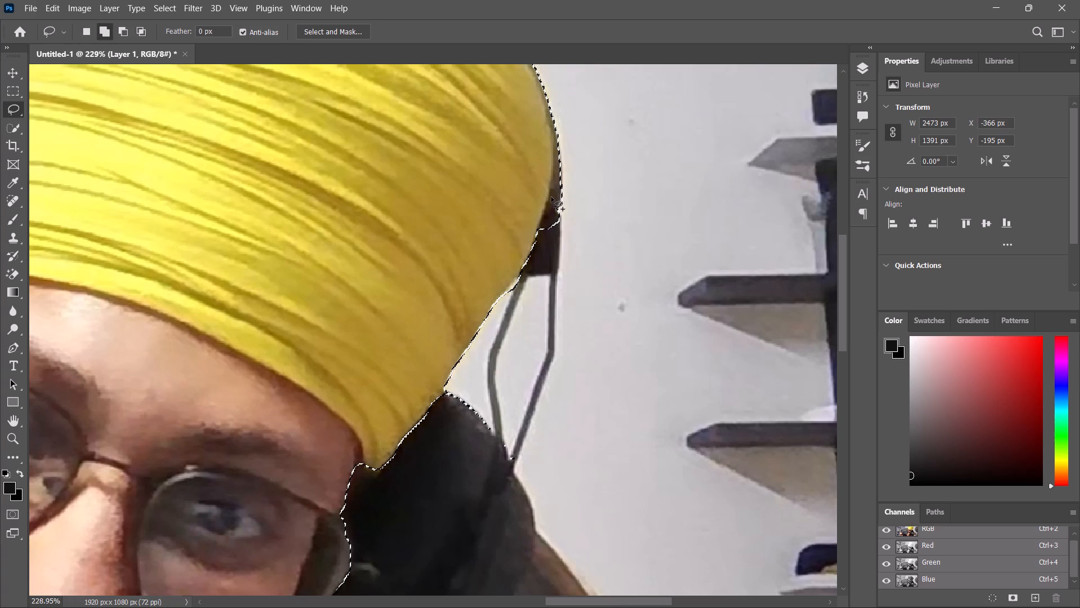
{"action": "left_click_drag", "start_coordinate": [559, 216], "coordinate": [559, 247], "text": "shift"}
{"action": "left_click_drag", "start_coordinate": [559, 247], "coordinate": [485, 232], "text": "shift"}
{"action": "left_click_drag", "start_coordinate": [517, 275], "coordinate": [528, 275], "text": "shift"}
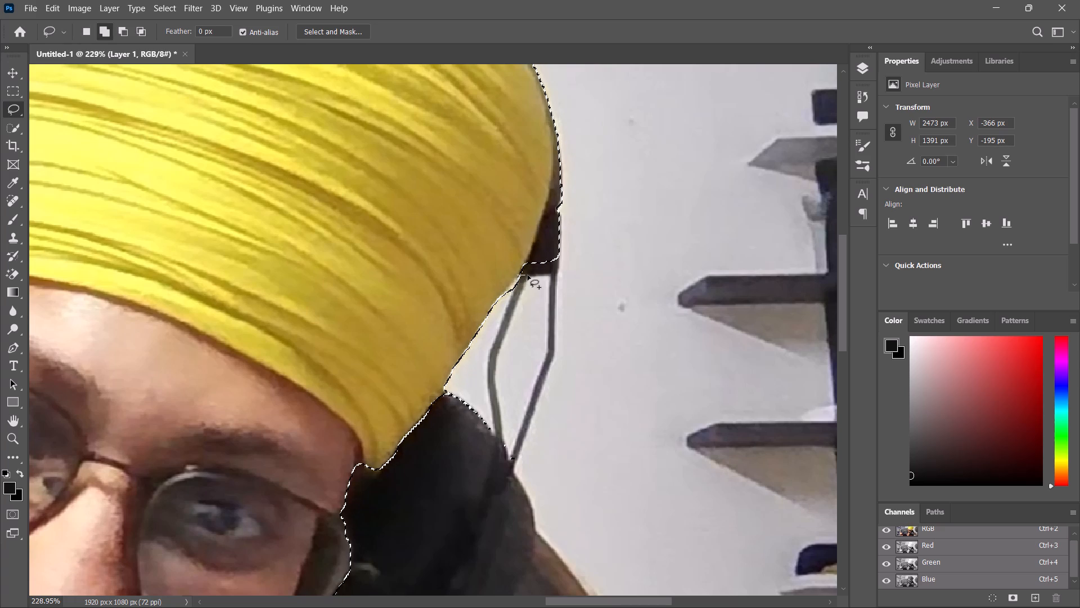
{"action": "left_click_drag", "start_coordinate": [528, 275], "coordinate": [481, 223], "text": "shift"}
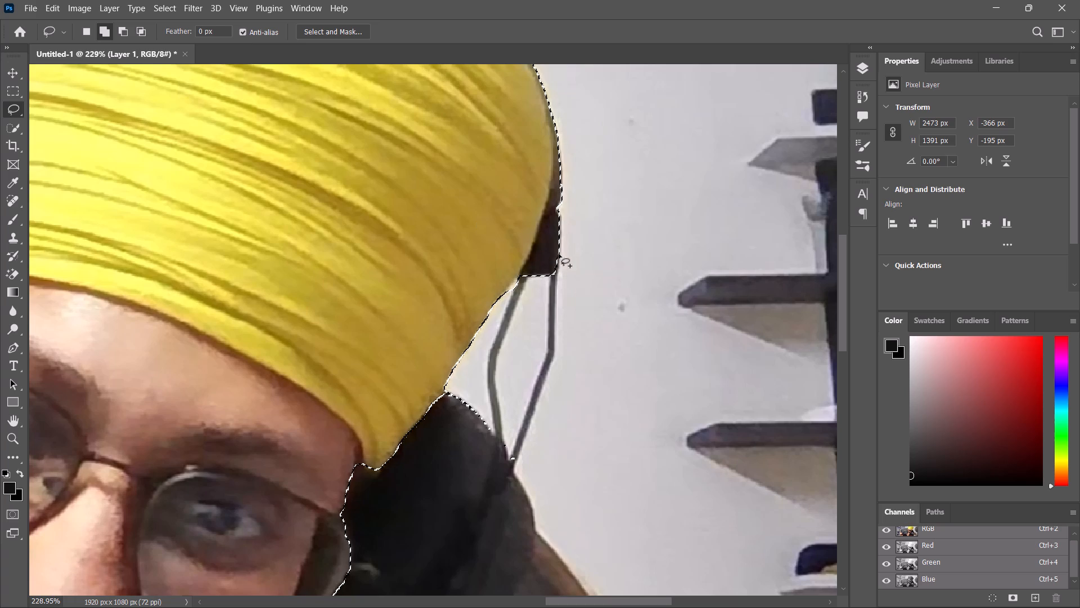
{"action": "left_click_drag", "start_coordinate": [559, 254], "coordinate": [469, 244], "text": "shift"}
Add the upper section of the inner headset wire, just below the dark block, to the selection with the Lasso.
{"action": "left_click_drag", "start_coordinate": [523, 277], "coordinate": [578, 321], "text": "alt"}
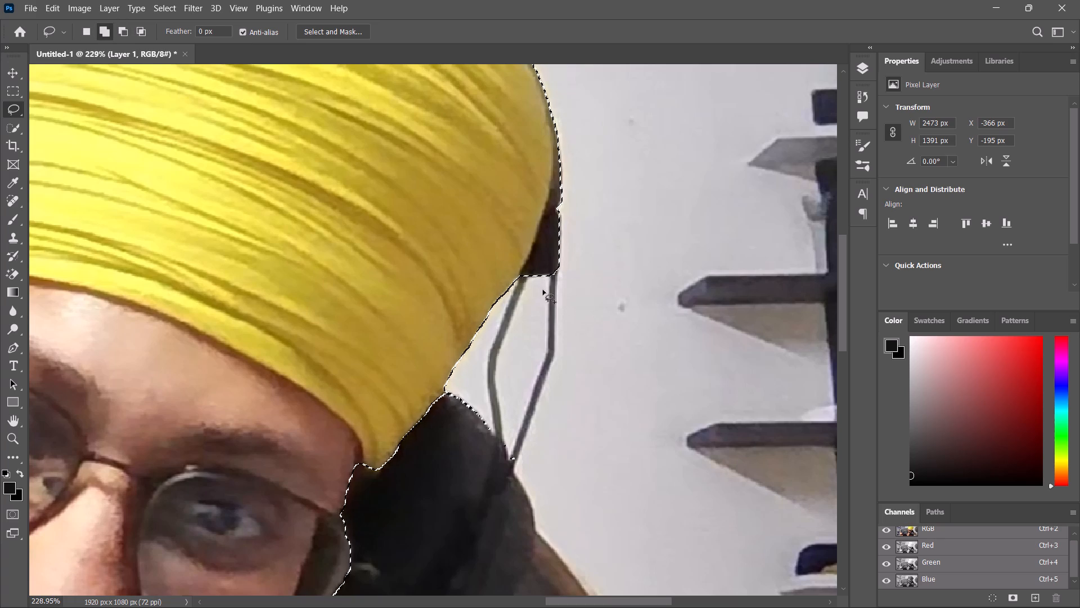
{"action": "left_click_drag", "start_coordinate": [521, 277], "coordinate": [508, 313], "text": "shift"}
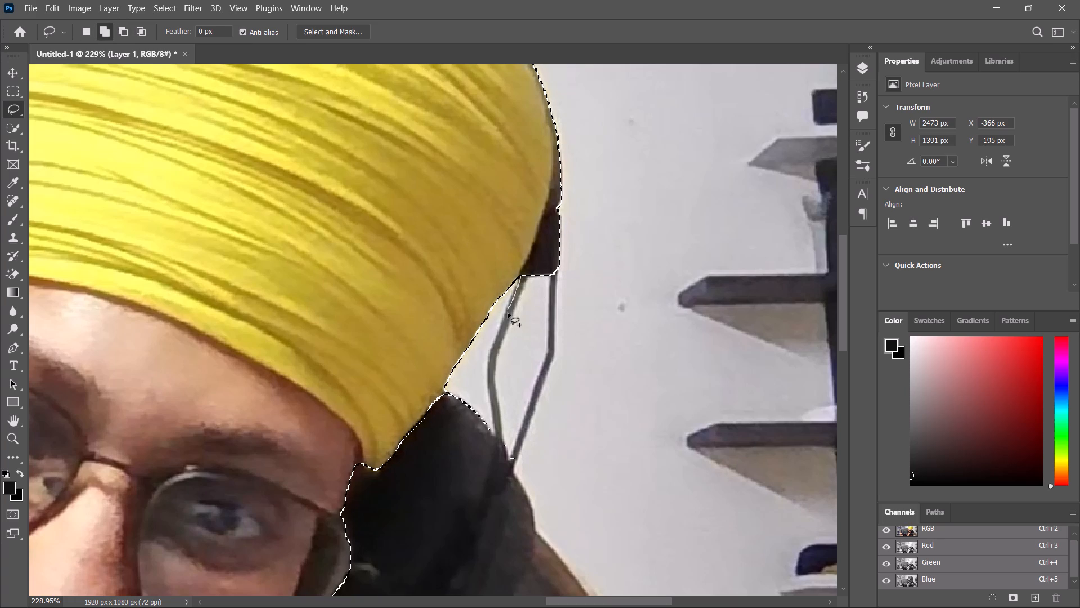
{"action": "left_click_drag", "start_coordinate": [508, 313], "coordinate": [531, 260], "text": "shift"}
{"action": "left_click_drag", "start_coordinate": [520, 280], "coordinate": [520, 281], "text": "shift"}
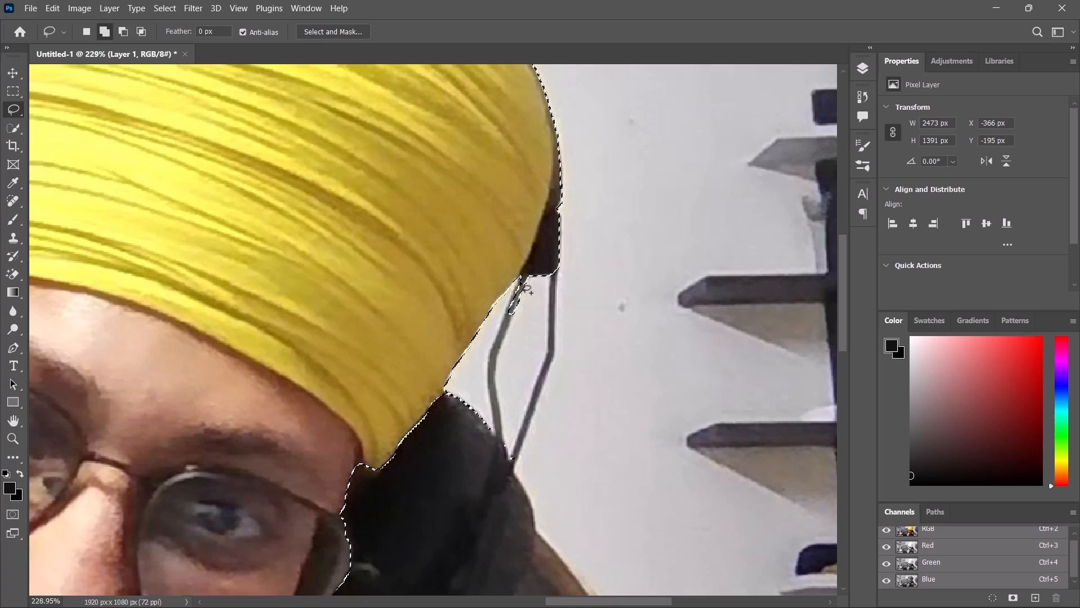
{"action": "left_click_drag", "start_coordinate": [520, 281], "coordinate": [511, 308], "text": "shift"}
{"action": "left_click", "coordinate": [510, 303], "text": "shift"}
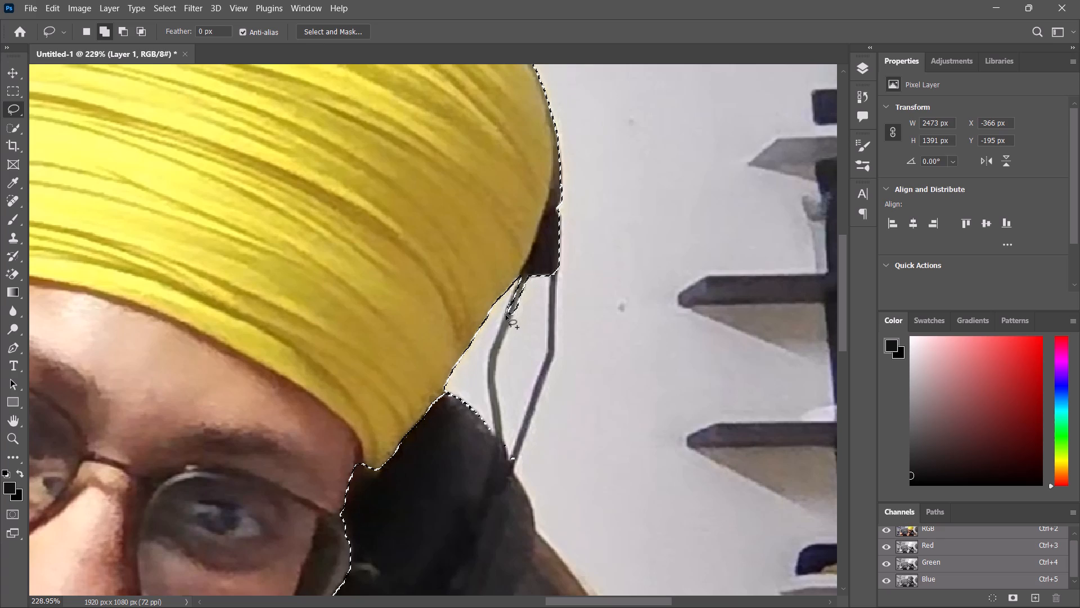
{"action": "left_click_drag", "start_coordinate": [510, 313], "coordinate": [510, 315], "text": "shift"}
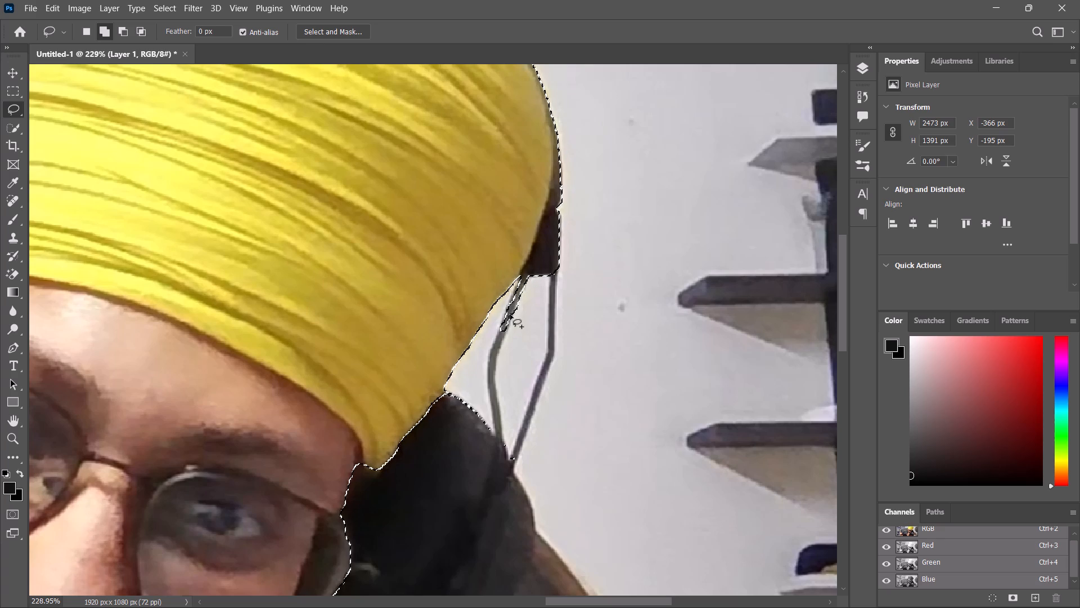
{"action": "left_click_drag", "start_coordinate": [510, 315], "coordinate": [504, 327], "text": "shift"}
{"action": "left_click_drag", "start_coordinate": [504, 327], "coordinate": [505, 325], "text": "shift"}
Extend the Lasso selection down the inner headset wire, around and past its bend, following both edges of the wire.
{"action": "key", "text": "z"}
{"action": "key", "text": "z"}
{"action": "key", "text": "z"}
{"action": "key", "text": "z"}
{"action": "key", "text": "z"}
{"action": "key", "text": "z"}
{"action": "key", "text": "z"}
{"action": "key", "text": "z"}
{"action": "key", "text": "z"}
{"action": "key", "text": "z"}
{"action": "key", "text": "z"}
{"action": "key", "text": "z"}
{"action": "key", "text": "z"}
{"action": "key", "text": "z"}
{"action": "key", "text": "z"}
{"action": "key", "text": "z"}
{"action": "key", "text": "z"}
{"action": "key", "text": "z"}
{"action": "key", "text": "z"}
{"action": "key", "text": "z"}
{"action": "left_click_drag", "start_coordinate": [508, 336], "coordinate": [560, 337]}
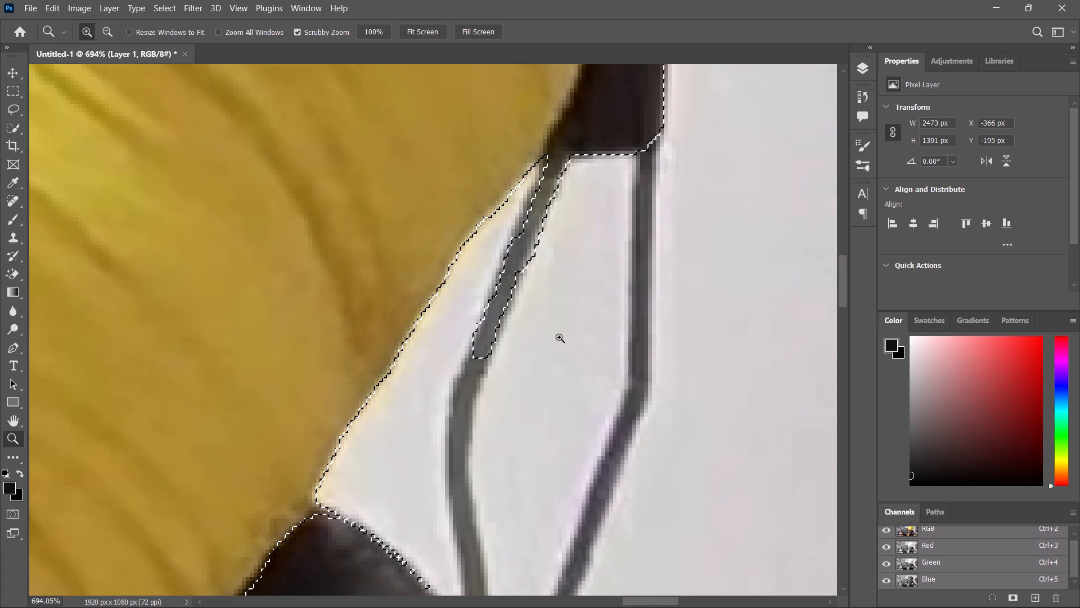
{"action": "left_click_drag", "start_coordinate": [559, 337], "coordinate": [542, 338]}
{"action": "left_click_drag", "start_coordinate": [492, 342], "coordinate": [486, 355], "text": "shift"}
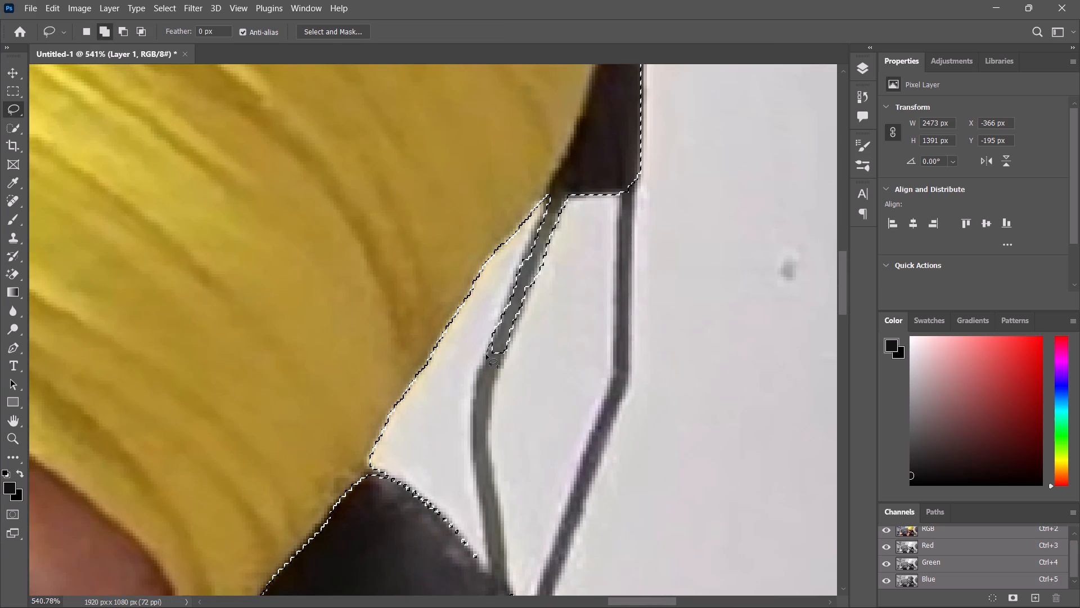
{"action": "left_click_drag", "start_coordinate": [486, 355], "coordinate": [495, 380], "text": "shift"}
{"action": "left_click_drag", "start_coordinate": [495, 380], "coordinate": [505, 333], "text": "shift"}
{"action": "left_click_drag", "start_coordinate": [498, 379], "coordinate": [496, 387], "text": "shift"}
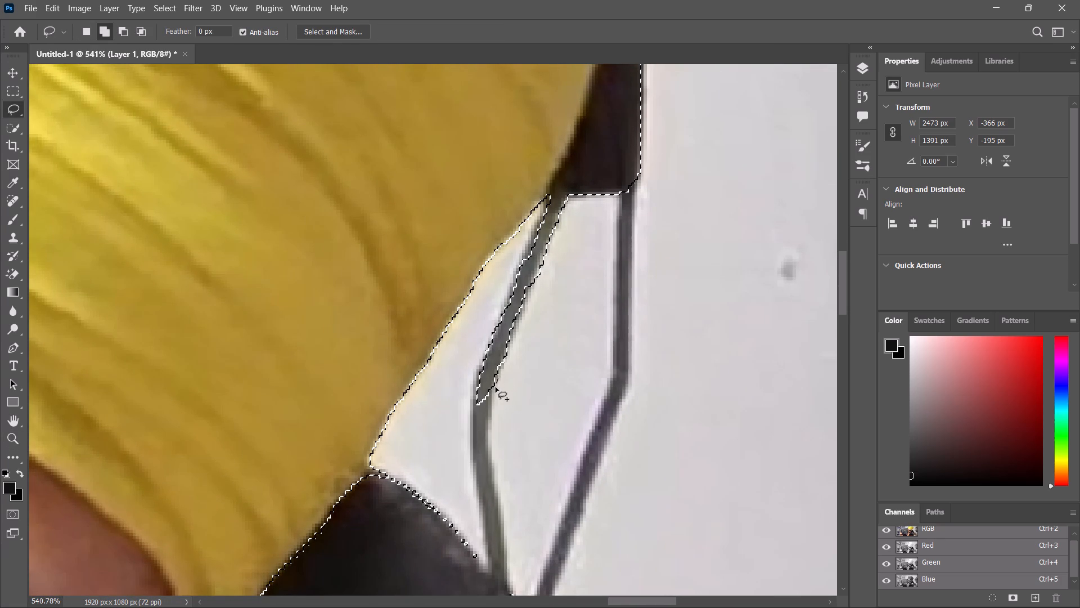
{"action": "left_click_drag", "start_coordinate": [496, 387], "coordinate": [480, 391], "text": "shift"}
{"action": "left_click_drag", "start_coordinate": [499, 379], "coordinate": [493, 400], "text": "alt"}
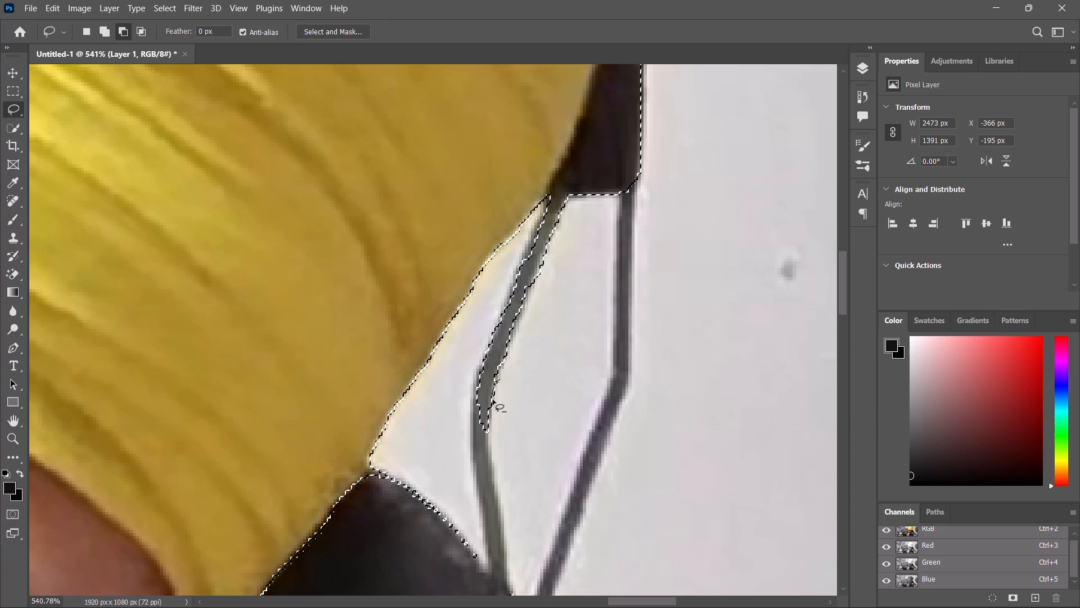
{"action": "left_click_drag", "start_coordinate": [493, 400], "coordinate": [510, 401], "text": "alt"}
{"action": "left_click_drag", "start_coordinate": [499, 379], "coordinate": [503, 395], "text": "alt"}
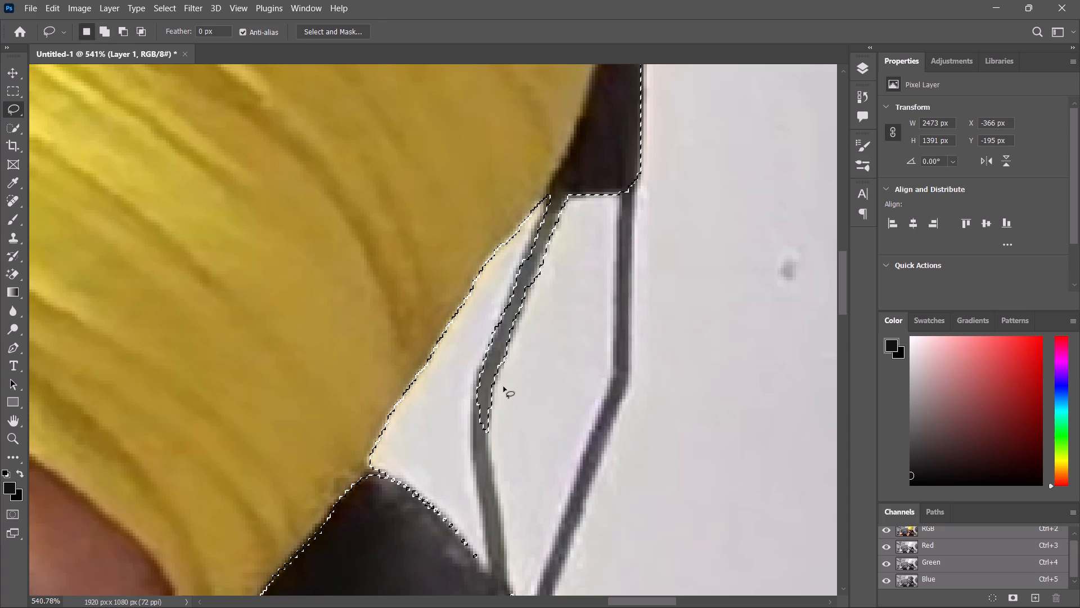
{"action": "left_click_drag", "start_coordinate": [481, 367], "coordinate": [476, 383], "text": "shift"}
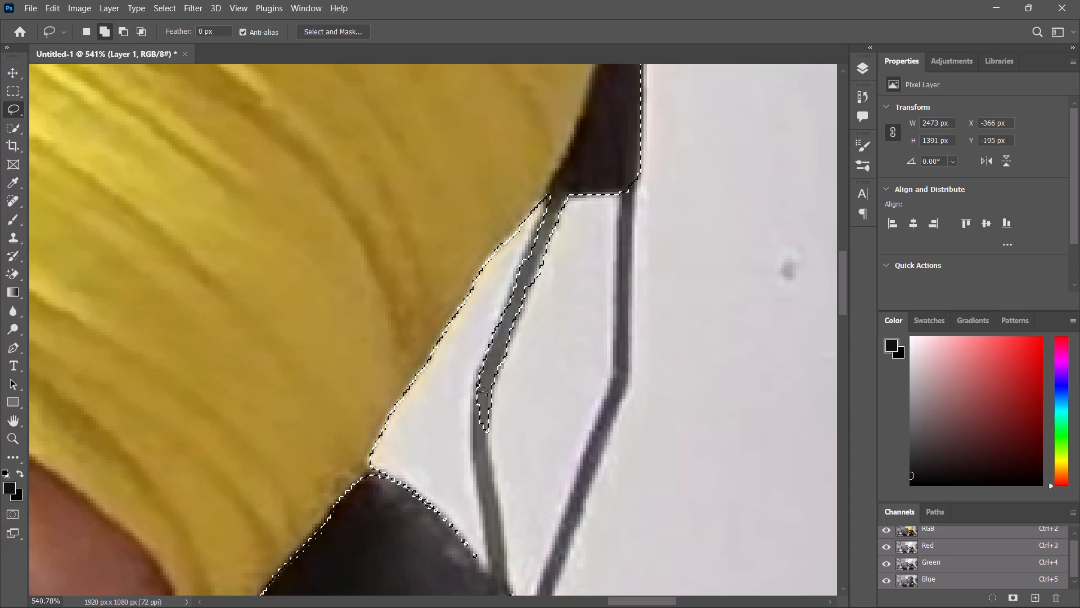
{"action": "left_click_drag", "start_coordinate": [476, 383], "coordinate": [481, 475], "text": "shift"}
{"action": "left_click_drag", "start_coordinate": [481, 475], "coordinate": [489, 404], "text": "shift"}
Add the lower section of the inner headset wire, down to the black ear cup, to the selection with the Lasso.
{"action": "key", "text": "space"}
{"action": "key", "text": "space"}
{"action": "key", "text": "space"}
{"action": "key", "text": "space"}
{"action": "key", "text": "space"}
{"action": "key", "text": "space"}
{"action": "key", "text": "space"}
{"action": "key", "text": "space"}
{"action": "key", "text": "space"}
{"action": "left_click_drag", "start_coordinate": [506, 450], "coordinate": [519, 363]}
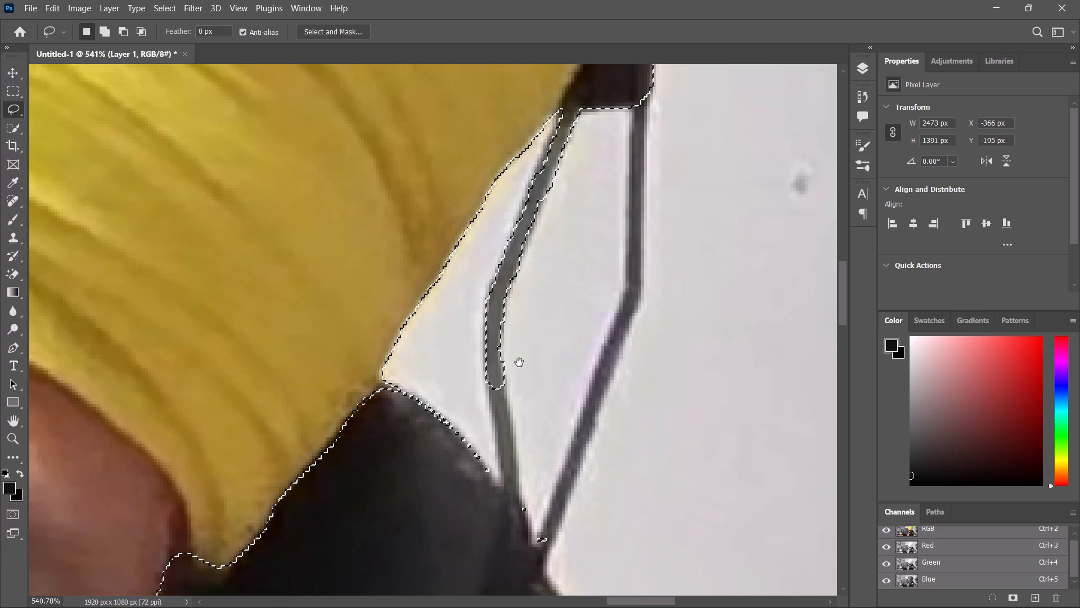
{"action": "left_click_drag", "start_coordinate": [519, 363], "coordinate": [519, 362]}
{"action": "left_click_drag", "start_coordinate": [500, 341], "coordinate": [493, 361], "text": "shift"}
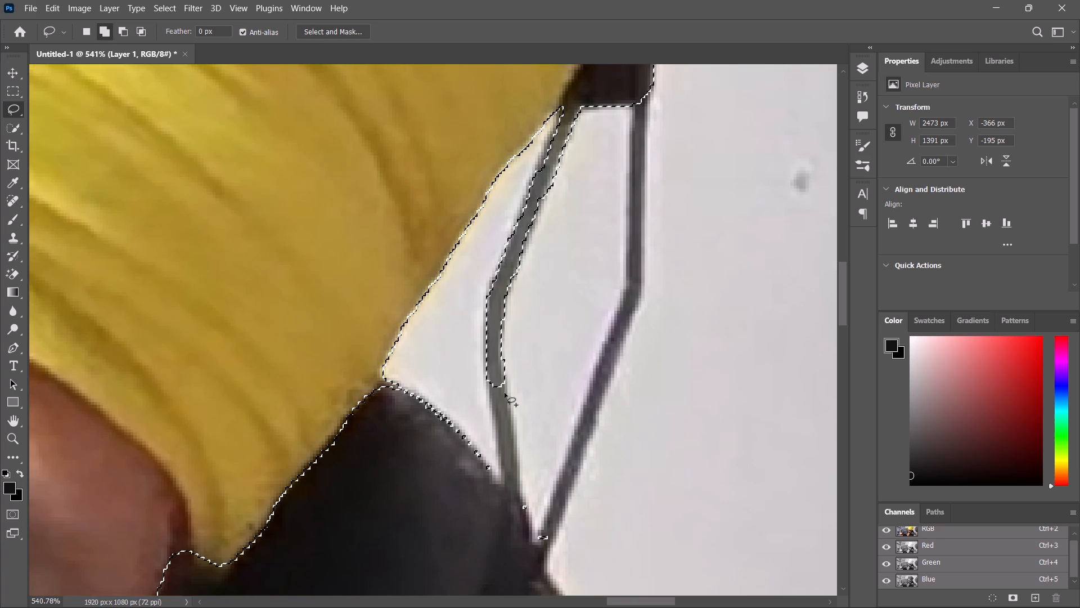
{"action": "left_click_drag", "start_coordinate": [489, 382], "coordinate": [489, 391], "text": "shift"}
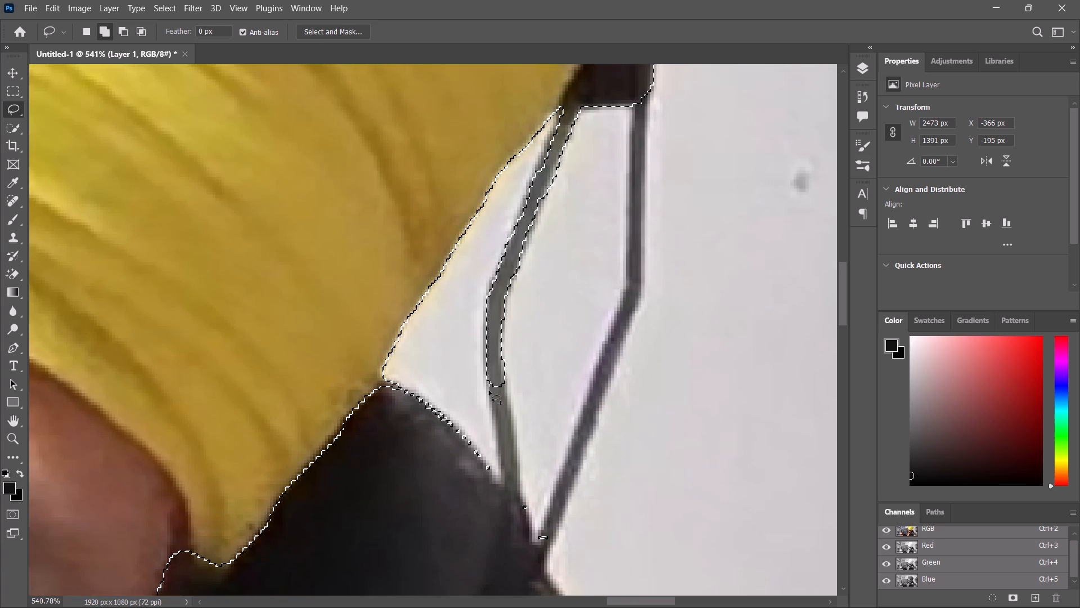
{"action": "left_click_drag", "start_coordinate": [489, 391], "coordinate": [498, 374], "text": "shift"}
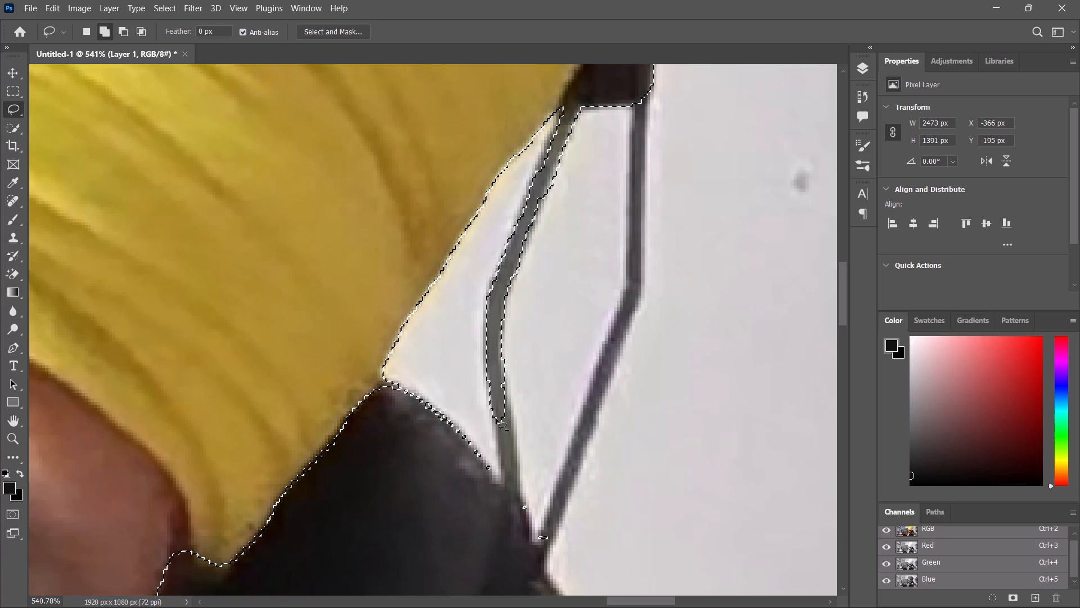
{"action": "left_click_drag", "start_coordinate": [496, 418], "coordinate": [502, 412], "text": "shift"}
{"action": "key", "text": "space"}
{"action": "key", "text": "space"}
{"action": "key", "text": "space"}
{"action": "key", "text": "space"}
{"action": "key", "text": "space"}
{"action": "key", "text": "space"}
{"action": "key", "text": "space"}
{"action": "key", "text": "space"}
{"action": "key", "text": "space"}
{"action": "key", "text": "space"}
{"action": "key", "text": "space"}
{"action": "key", "text": "space"}
{"action": "key", "text": "space"}
{"action": "key", "text": "space"}
{"action": "key", "text": "space"}
{"action": "left_click_drag", "start_coordinate": [522, 453], "coordinate": [524, 389]}
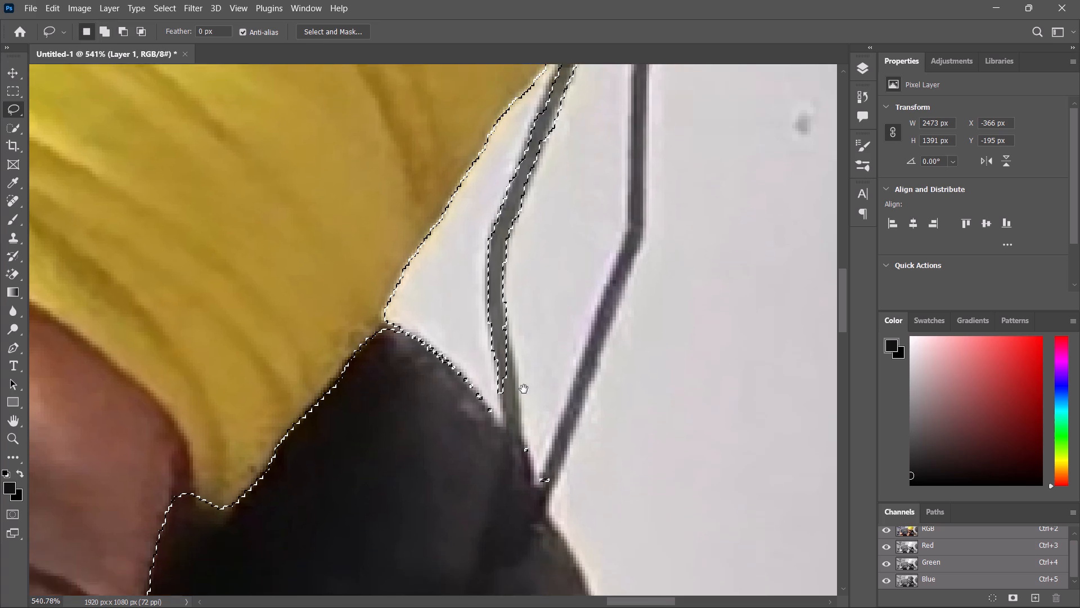
{"action": "left_click_drag", "start_coordinate": [524, 389], "coordinate": [526, 347]}
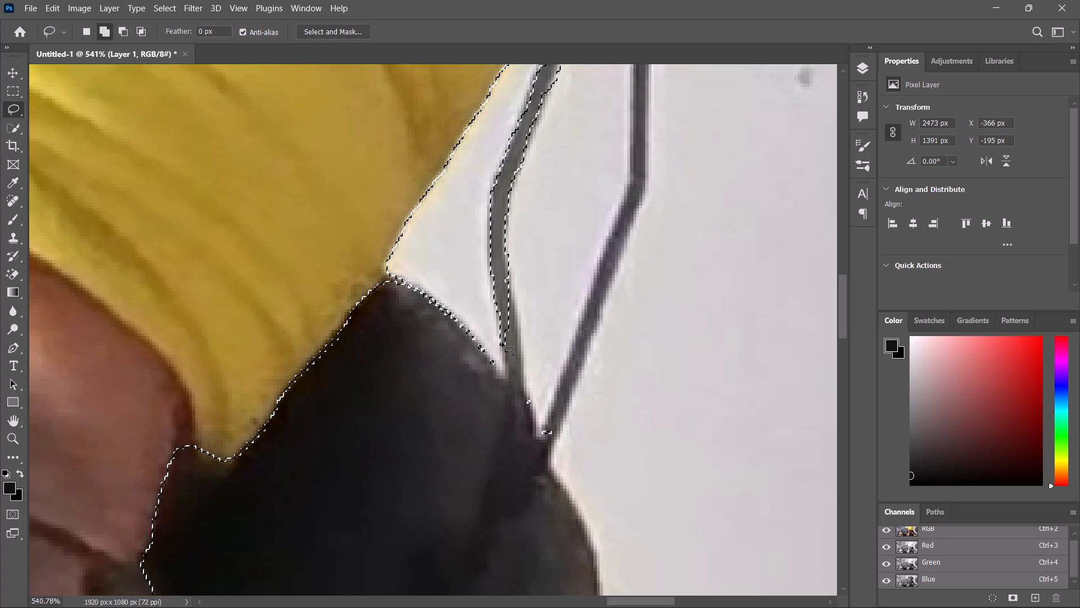
{"action": "left_click_drag", "start_coordinate": [501, 343], "coordinate": [505, 307], "text": "shift"}
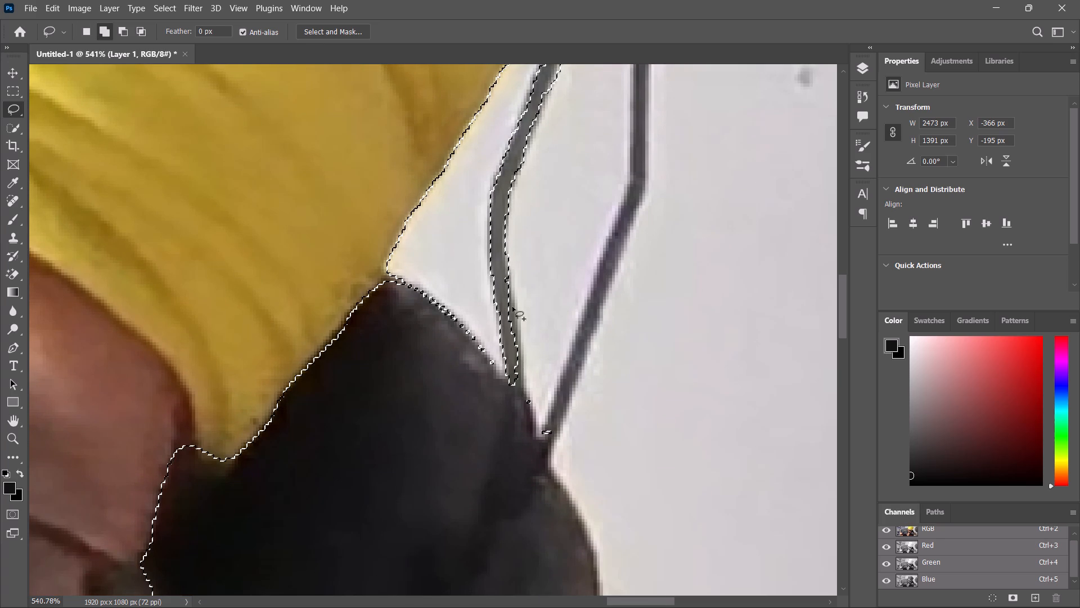
{"action": "left_click_drag", "start_coordinate": [511, 291], "coordinate": [507, 391], "text": "shift"}
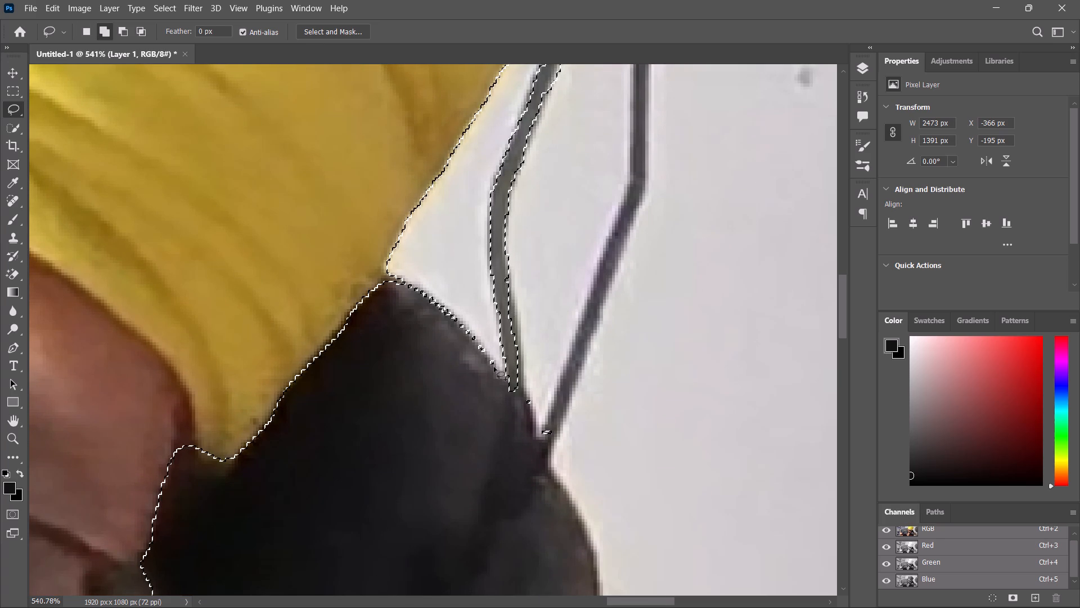
Undo the stray selection change and add the black ear cup's upper curved edge, from the turban to the inner wire, with the Lasso.
{"action": "left_click_drag", "start_coordinate": [496, 368], "coordinate": [442, 351], "text": "shift"}
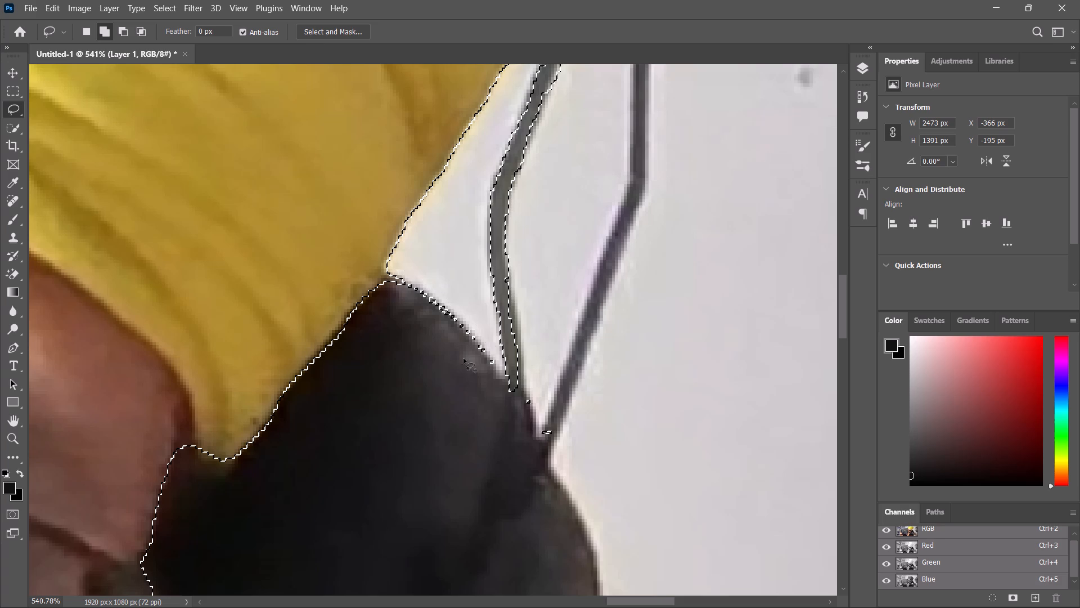
{"action": "key", "text": "ctrl+z"}
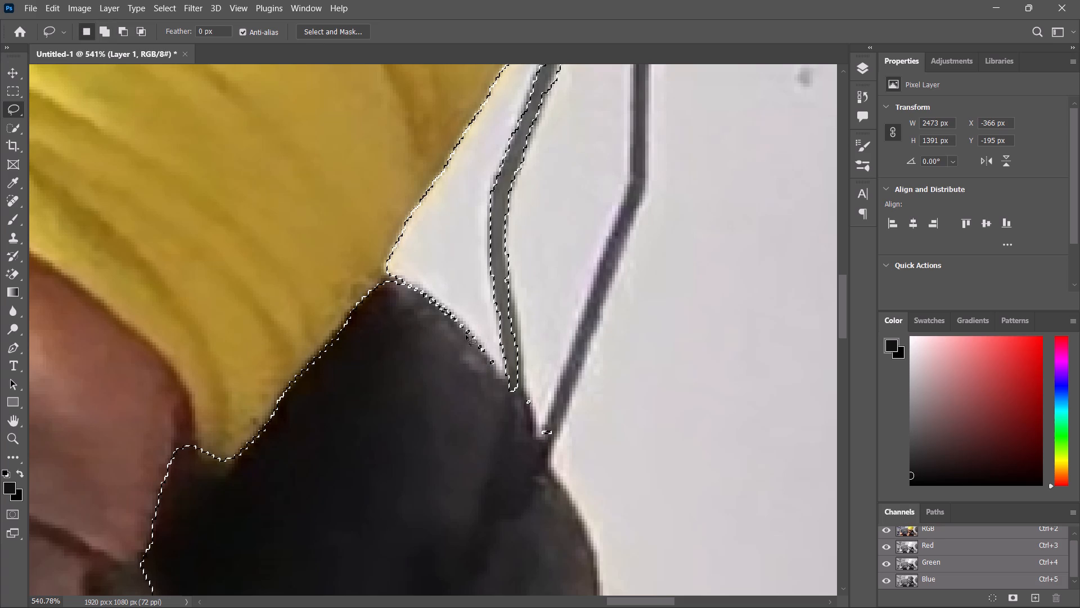
{"action": "left_click_drag", "start_coordinate": [393, 274], "coordinate": [404, 280], "text": "shift"}
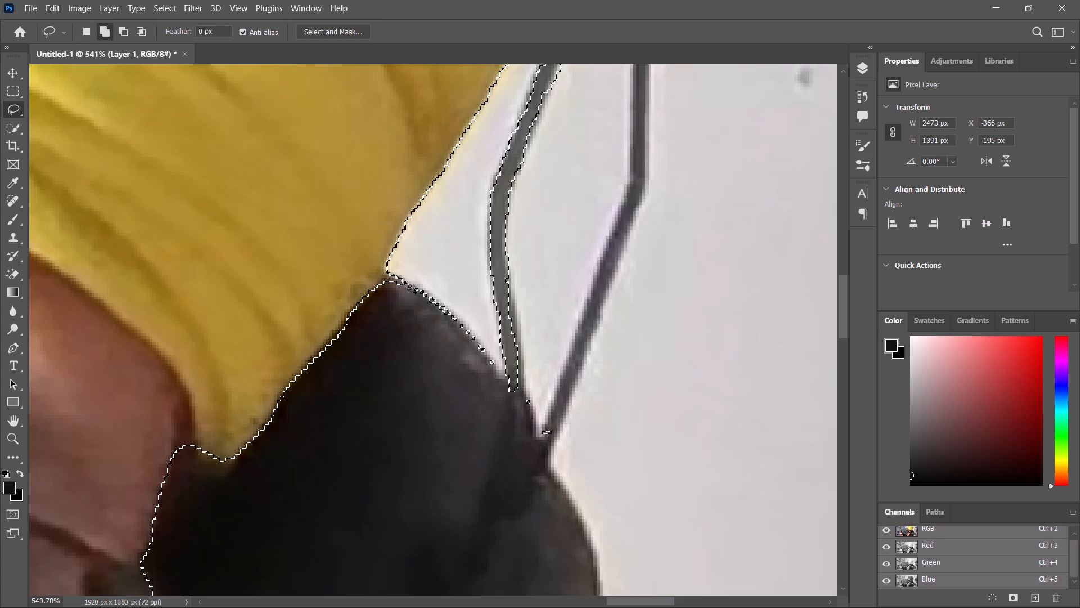
{"action": "left_click_drag", "start_coordinate": [404, 280], "coordinate": [490, 360], "text": "shift"}
{"action": "left_click_drag", "start_coordinate": [490, 360], "coordinate": [380, 363], "text": "shift"}
{"action": "left_click_drag", "start_coordinate": [380, 363], "coordinate": [344, 322], "text": "shift"}
{"action": "left_click_drag", "start_coordinate": [368, 278], "coordinate": [306, 312], "text": "shift"}
Add the main body of the black ear cup, from the jawline around its lower tip and outer edge to the inner wire, to the selection.
{"action": "key", "text": "z"}
{"action": "left_click_drag", "start_coordinate": [427, 358], "coordinate": [371, 352]}
{"action": "key", "text": "space"}
{"action": "key", "text": "space"}
{"action": "key", "text": "space"}
{"action": "key", "text": "space"}
{"action": "key", "text": "space"}
{"action": "key", "text": "space"}
{"action": "key", "text": "space"}
{"action": "key", "text": "space"}
{"action": "key", "text": "space"}
{"action": "key", "text": "space"}
{"action": "key", "text": "space"}
{"action": "key", "text": "space"}
{"action": "key", "text": "space"}
{"action": "key", "text": "space"}
{"action": "key", "text": "space"}
{"action": "key", "text": "space"}
{"action": "left_click_drag", "start_coordinate": [404, 401], "coordinate": [388, 288]}
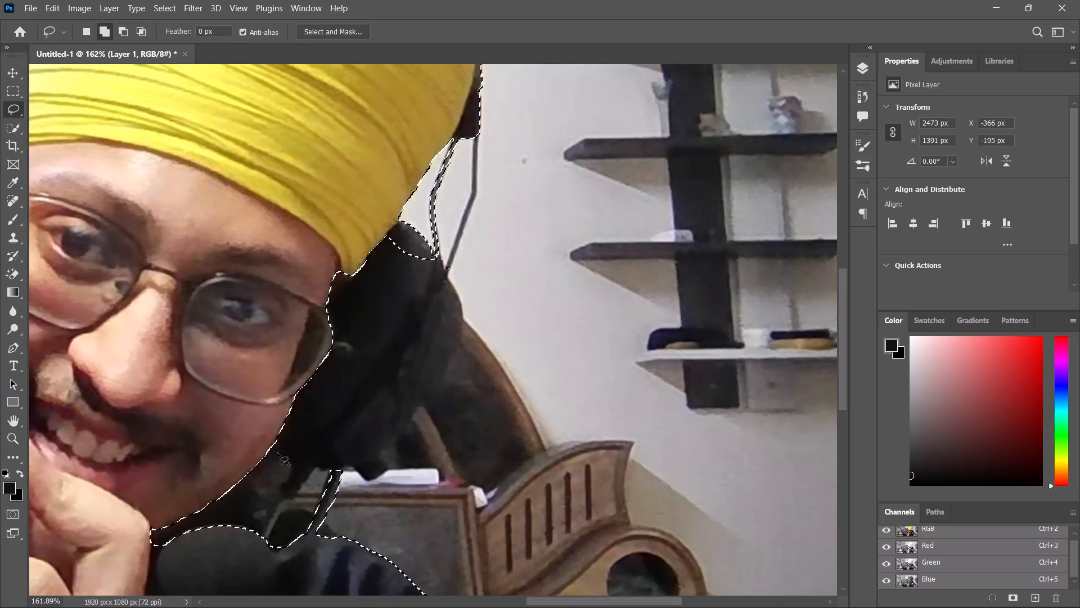
{"action": "left_click_drag", "start_coordinate": [275, 448], "coordinate": [334, 472], "text": "shift"}
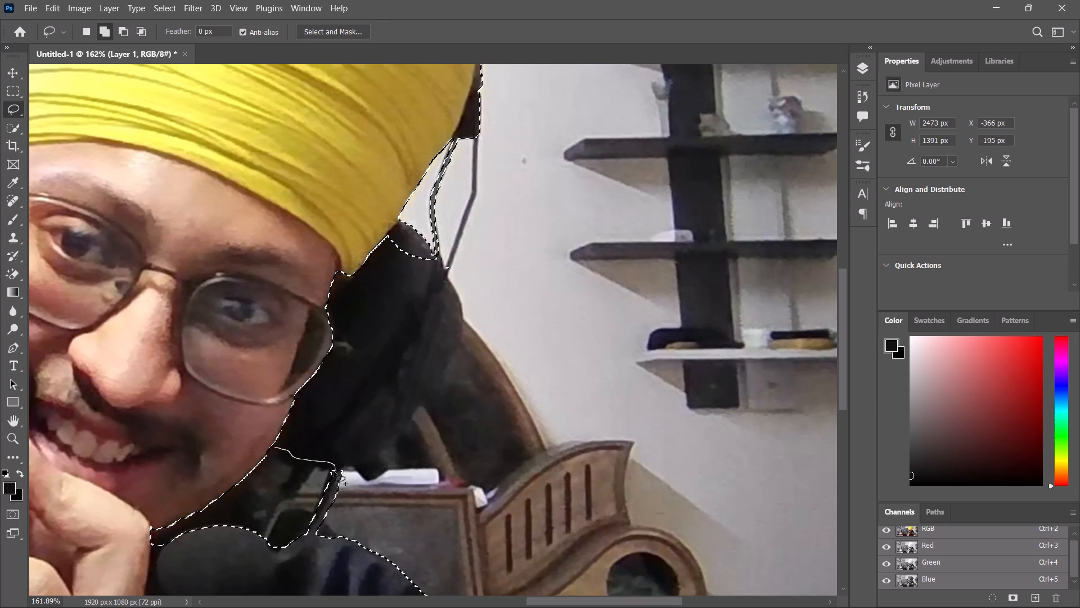
{"action": "left_click_drag", "start_coordinate": [334, 472], "coordinate": [402, 423], "text": "shift"}
{"action": "left_click_drag", "start_coordinate": [402, 423], "coordinate": [395, 249], "text": "shift"}
{"action": "left_click_drag", "start_coordinate": [395, 249], "coordinate": [341, 244], "text": "shift"}
{"action": "left_click", "coordinate": [404, 238], "text": "shift"}
Extend the Lasso selection around the ear cup's lower tip, beside the white object on the headboard.
{"action": "key", "text": "z"}
{"action": "left_click_drag", "start_coordinate": [373, 336], "coordinate": [406, 339]}
{"action": "key", "text": "space"}
{"action": "key", "text": "space"}
{"action": "key", "text": "space"}
{"action": "key", "text": "space"}
{"action": "key", "text": "space"}
{"action": "key", "text": "space"}
{"action": "key", "text": "space"}
{"action": "key", "text": "space"}
{"action": "left_click_drag", "start_coordinate": [419, 421], "coordinate": [399, 217]}
{"action": "left_click_drag", "start_coordinate": [310, 377], "coordinate": [318, 383], "text": "shift"}
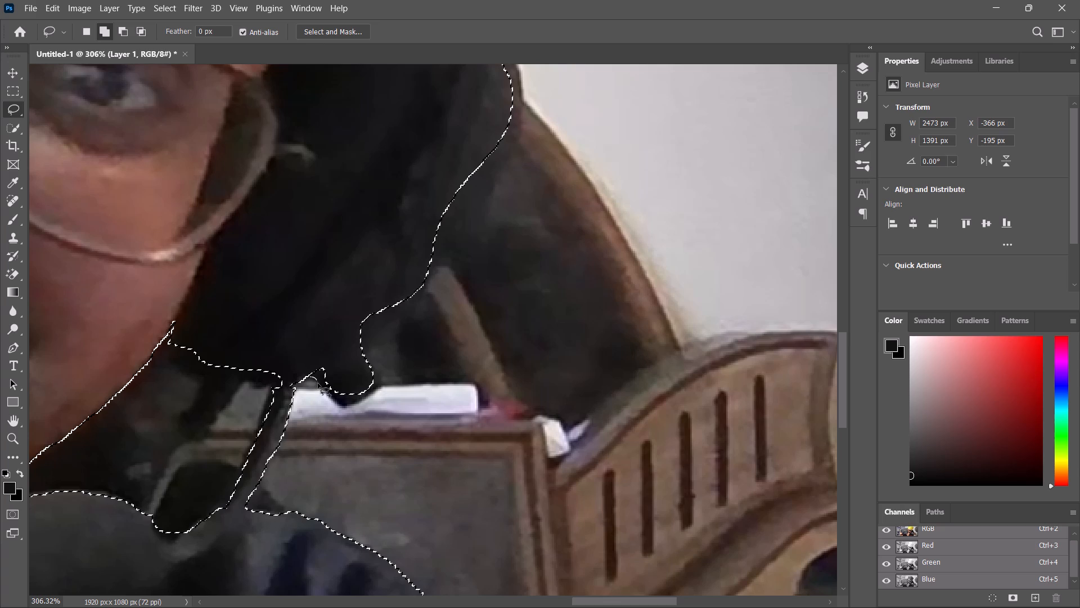
{"action": "left_click_drag", "start_coordinate": [318, 383], "coordinate": [339, 332], "text": "shift"}
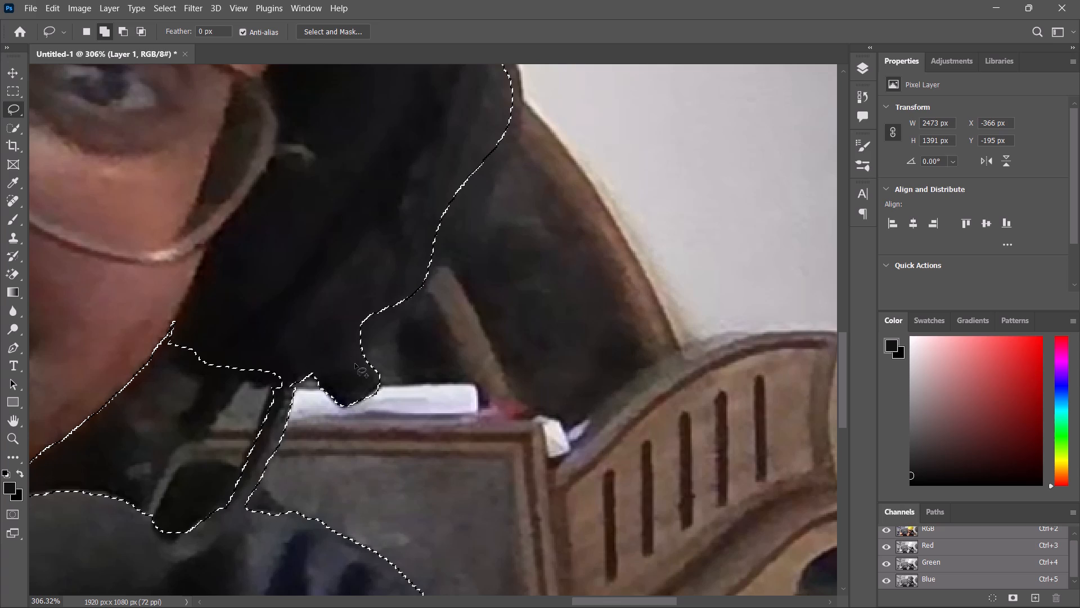
Add the missed strip along the ear cup's lower outer edge, next to the dark headboard, to the selection with the Lasso.
{"action": "key", "text": "shift+space"}
{"action": "key", "text": "shift+space"}
{"action": "key", "text": "shift+space"}
{"action": "key", "text": "shift+space"}
{"action": "key", "text": "shift+space"}
{"action": "key", "text": "shift+space"}
{"action": "key", "text": "shift+space"}
{"action": "key", "text": "shift+space"}
{"action": "key", "text": "shift+space"}
{"action": "key", "text": "shift+space"}
{"action": "key", "text": "shift+space"}
{"action": "key", "text": "shift+space"}
{"action": "key", "text": "shift+space"}
{"action": "key", "text": "shift+space"}
{"action": "key", "text": "shift+space"}
{"action": "key", "text": "shift+space"}
{"action": "key", "text": "shift+space"}
{"action": "key", "text": "shift+space"}
{"action": "key", "text": "shift+space"}
{"action": "key", "text": "shift+space"}
{"action": "left_click_drag", "start_coordinate": [333, 340], "coordinate": [317, 405]}
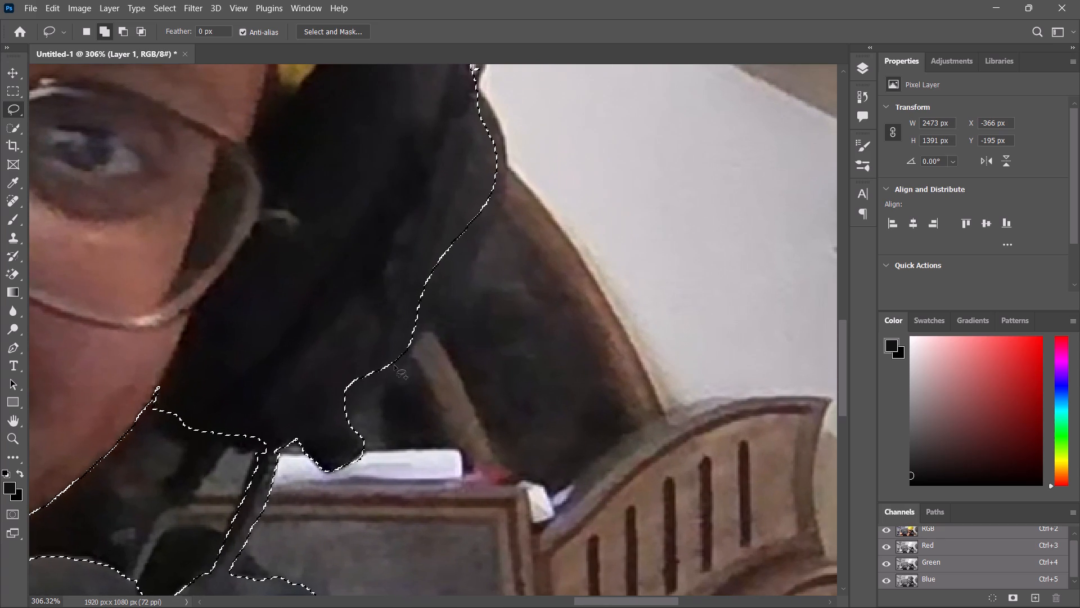
{"action": "key", "text": "shift+space"}
{"action": "key", "text": "shift+space"}
{"action": "key", "text": "shift+space"}
{"action": "key", "text": "shift+space"}
{"action": "key", "text": "shift+space"}
{"action": "key", "text": "shift+space"}
{"action": "key", "text": "shift+space"}
{"action": "key", "text": "shift+space"}
{"action": "key", "text": "shift+space"}
{"action": "key", "text": "shift+space"}
{"action": "key", "text": "shift+space"}
{"action": "key", "text": "shift+space"}
{"action": "key", "text": "shift+space"}
{"action": "key", "text": "shift+space"}
{"action": "key", "text": "shift+space"}
{"action": "key", "text": "shift+space"}
{"action": "key", "text": "shift+space"}
{"action": "key", "text": "shift+space"}
{"action": "key", "text": "shift+space"}
{"action": "key", "text": "shift+space"}
{"action": "left_click_drag", "start_coordinate": [373, 298], "coordinate": [393, 384], "text": "shift"}
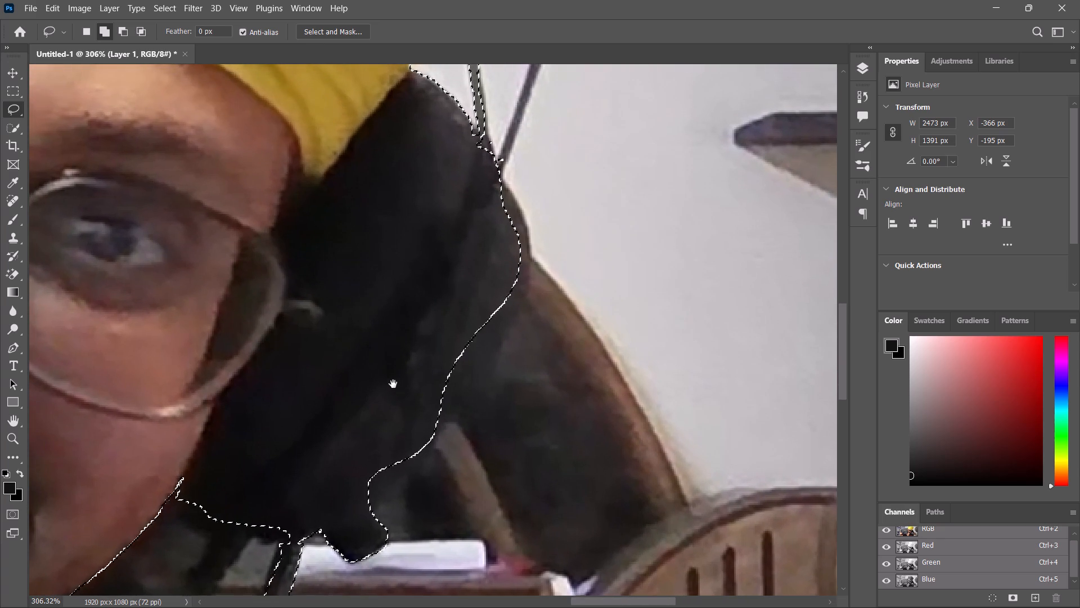
{"action": "left_click_drag", "start_coordinate": [393, 384], "coordinate": [368, 368], "text": "shift"}
{"action": "key", "text": "shift+z"}
{"action": "key", "text": "shift+z"}
{"action": "key", "text": "shift+z"}
{"action": "key", "text": "shift+z"}
{"action": "key", "text": "shift+z"}
{"action": "key", "text": "shift+z"}
{"action": "key", "text": "shift+z"}
{"action": "key", "text": "shift+z"}
{"action": "key", "text": "shift+z"}
{"action": "key", "text": "shift+z"}
{"action": "key", "text": "shift+z"}
{"action": "key", "text": "shift+z"}
{"action": "key", "text": "shift+z"}
{"action": "key", "text": "shift+z"}
{"action": "key", "text": "shift+z"}
{"action": "key", "text": "shift+z"}
{"action": "key", "text": "shift+z"}
{"action": "key", "text": "shift+z"}
{"action": "key", "text": "shift+z"}
{"action": "key", "text": "shift+z"}
{"action": "left_click_drag", "start_coordinate": [367, 342], "coordinate": [334, 341], "text": "shift"}
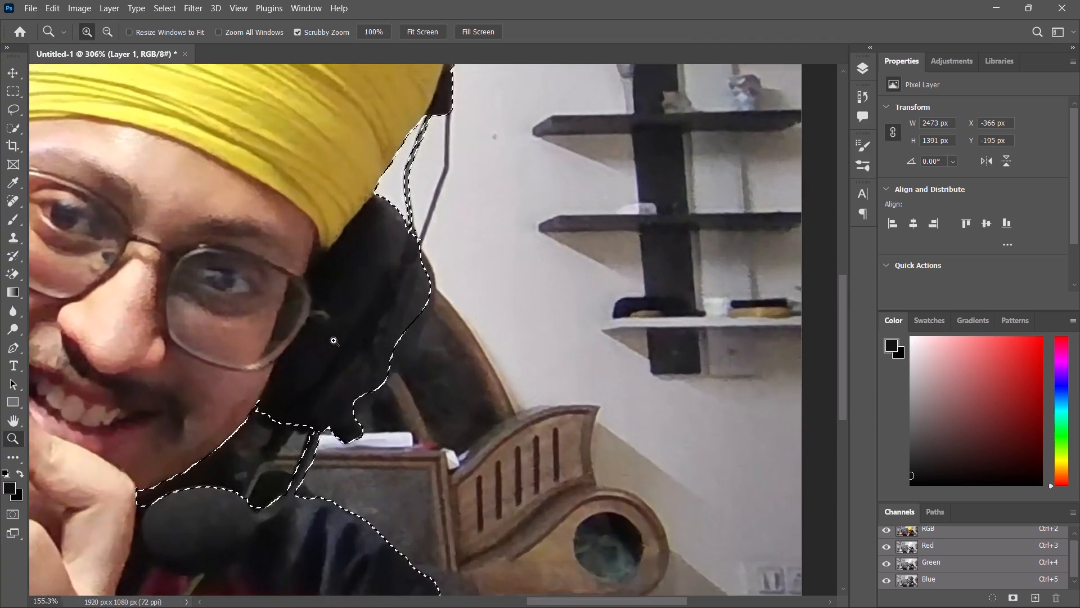
{"action": "left_click_drag", "start_coordinate": [334, 341], "coordinate": [346, 344], "text": "shift"}
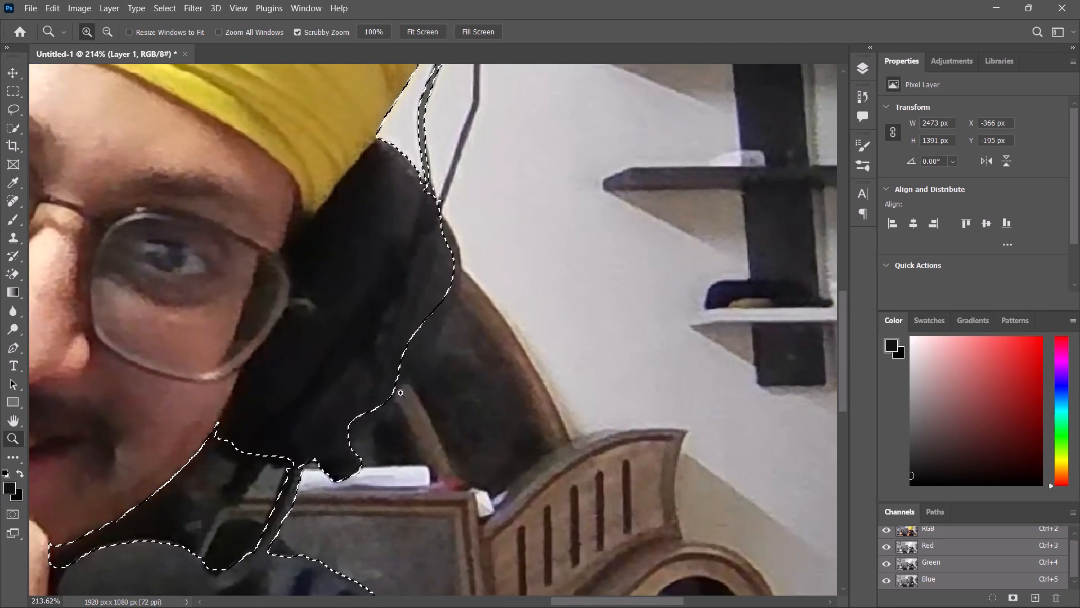
{"action": "key", "text": "l"}
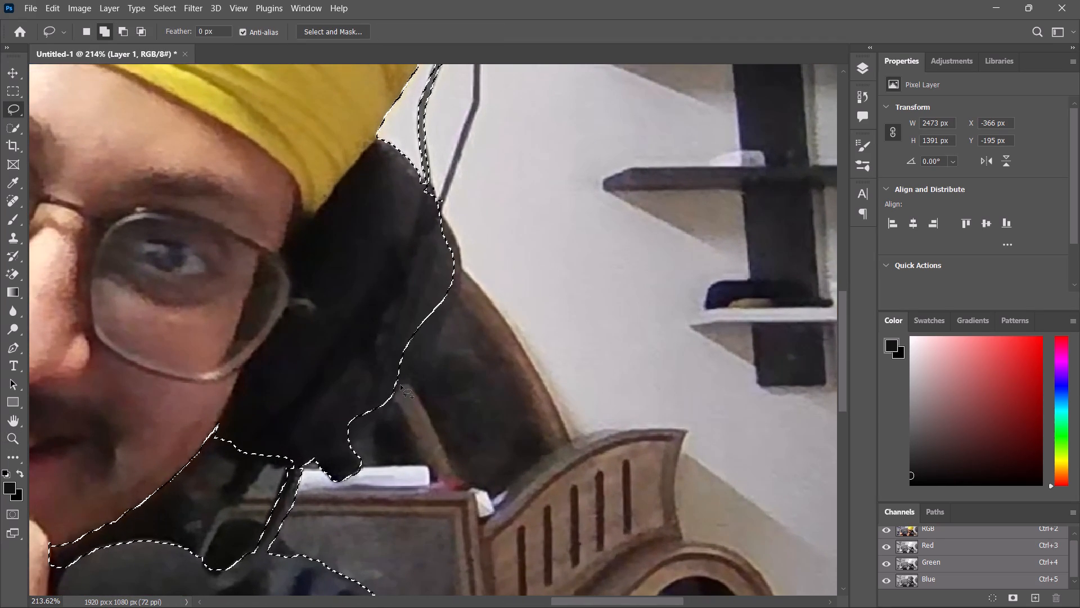
{"action": "left_click_drag", "start_coordinate": [397, 382], "coordinate": [454, 269], "text": "shift"}
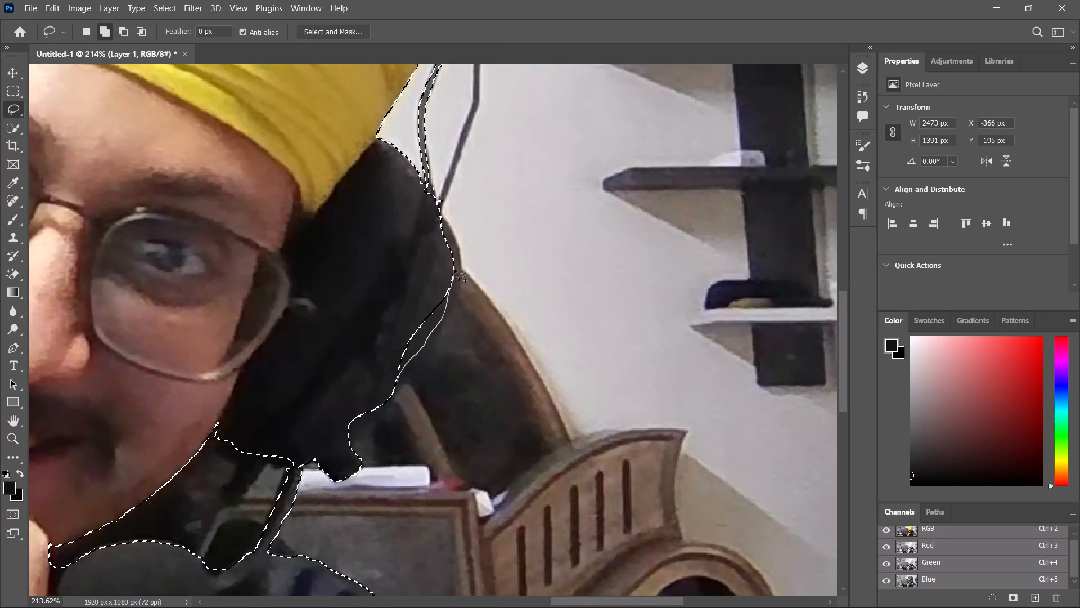
{"action": "left_click_drag", "start_coordinate": [454, 269], "coordinate": [407, 209], "text": "shift"}
Examine the selection outline around the ear cup and headset wires at different magnifications.
{"action": "key", "text": "shift+z"}
{"action": "key", "text": "shift+z"}
{"action": "key", "text": "shift+z"}
{"action": "key", "text": "shift+z"}
{"action": "key", "text": "shift+z"}
{"action": "key", "text": "shift+z"}
{"action": "key", "text": "shift+z"}
{"action": "key", "text": "shift+z"}
{"action": "key", "text": "shift+z"}
{"action": "key", "text": "shift+z"}
{"action": "key", "text": "shift+z"}
{"action": "key", "text": "shift+z"}
{"action": "key", "text": "shift+z"}
{"action": "key", "text": "shift+z"}
{"action": "key", "text": "shift+z"}
{"action": "key", "text": "shift+z"}
{"action": "key", "text": "shift+z"}
{"action": "key", "text": "shift+z"}
{"action": "key", "text": "shift+z"}
{"action": "key", "text": "shift+z"}
{"action": "left_click_drag", "start_coordinate": [398, 258], "coordinate": [417, 262], "text": "shift"}
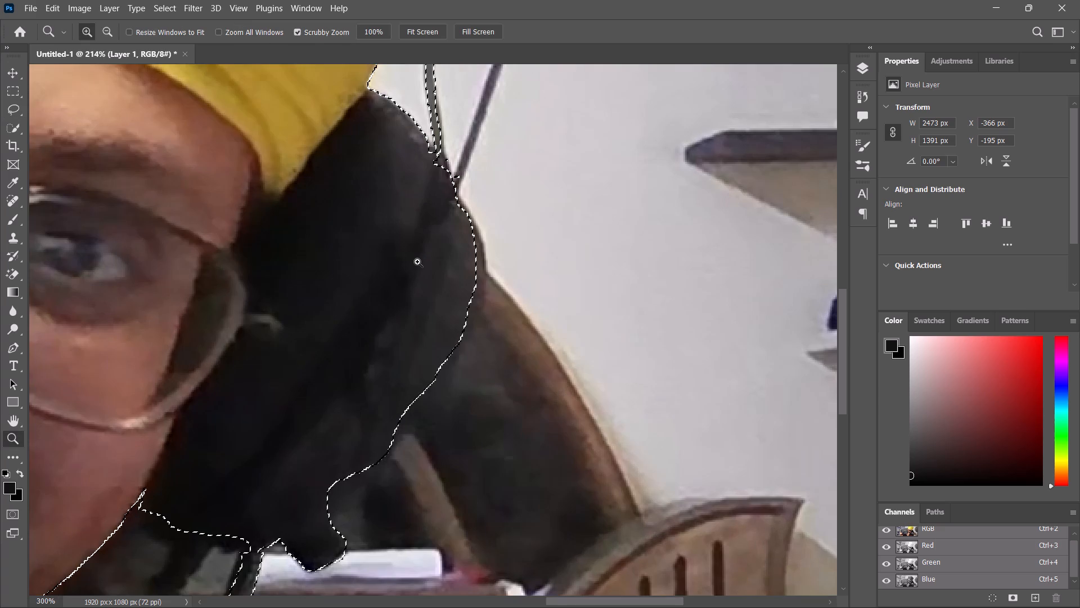
{"action": "left_click_drag", "start_coordinate": [417, 262], "coordinate": [375, 262], "text": "shift"}
{"action": "key", "text": "space"}
{"action": "left_click_drag", "start_coordinate": [392, 259], "coordinate": [375, 289]}
{"action": "key", "text": "z"}
{"action": "key", "text": "z"}
{"action": "key", "text": "z"}
{"action": "key", "text": "z"}
{"action": "key", "text": "z"}
{"action": "key", "text": "z"}
{"action": "key", "text": "z"}
{"action": "key", "text": "z"}
{"action": "key", "text": "z"}
{"action": "key", "text": "z"}
{"action": "key", "text": "z"}
{"action": "key", "text": "z"}
{"action": "key", "text": "z"}
{"action": "key", "text": "z"}
{"action": "key", "text": "z"}
{"action": "key", "text": "z"}
{"action": "key", "text": "z"}
{"action": "key", "text": "z"}
{"action": "key", "text": "z"}
{"action": "key", "text": "z"}
{"action": "left_click_drag", "start_coordinate": [382, 283], "coordinate": [403, 283]}
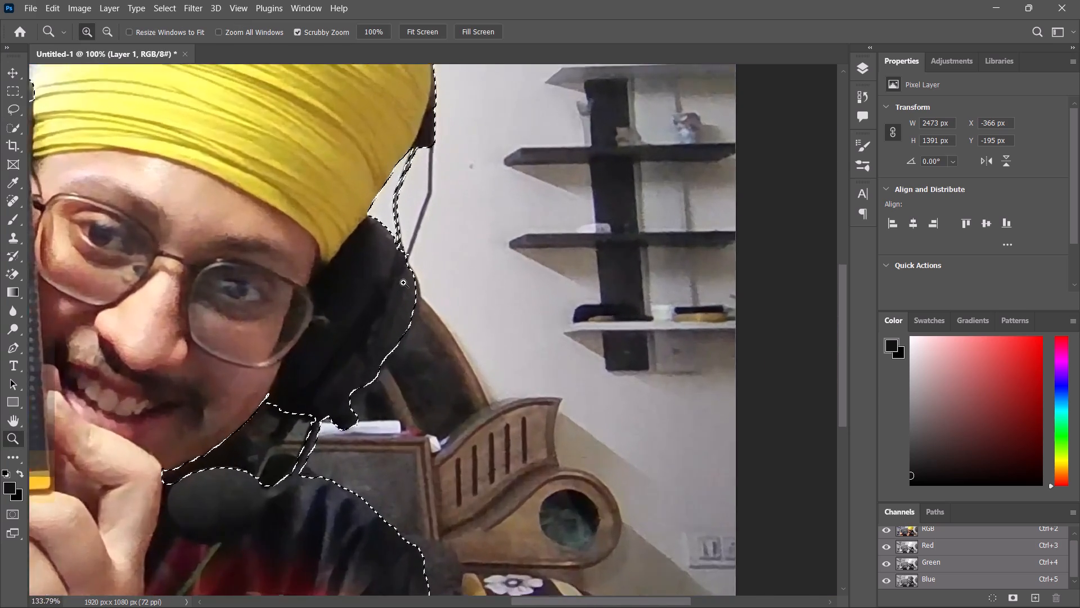
Add the missed strip along the inner headset wire's outer side, down to its joint with the ear cup, to the selection with the Lasso.
{"action": "left_click_drag", "start_coordinate": [403, 283], "coordinate": [445, 292]}
{"action": "key", "text": "space"}
{"action": "key", "text": "space"}
{"action": "key", "text": "space"}
{"action": "key", "text": "space"}
{"action": "key", "text": "space"}
{"action": "key", "text": "space"}
{"action": "key", "text": "space"}
{"action": "key", "text": "space"}
{"action": "key", "text": "space"}
{"action": "key", "text": "space"}
{"action": "key", "text": "space"}
{"action": "key", "text": "space"}
{"action": "key", "text": "space"}
{"action": "key", "text": "space"}
{"action": "key", "text": "space"}
{"action": "key", "text": "space"}
{"action": "key", "text": "space"}
{"action": "key", "text": "space"}
{"action": "key", "text": "space"}
{"action": "key", "text": "space"}
{"action": "left_click_drag", "start_coordinate": [431, 271], "coordinate": [416, 367]}
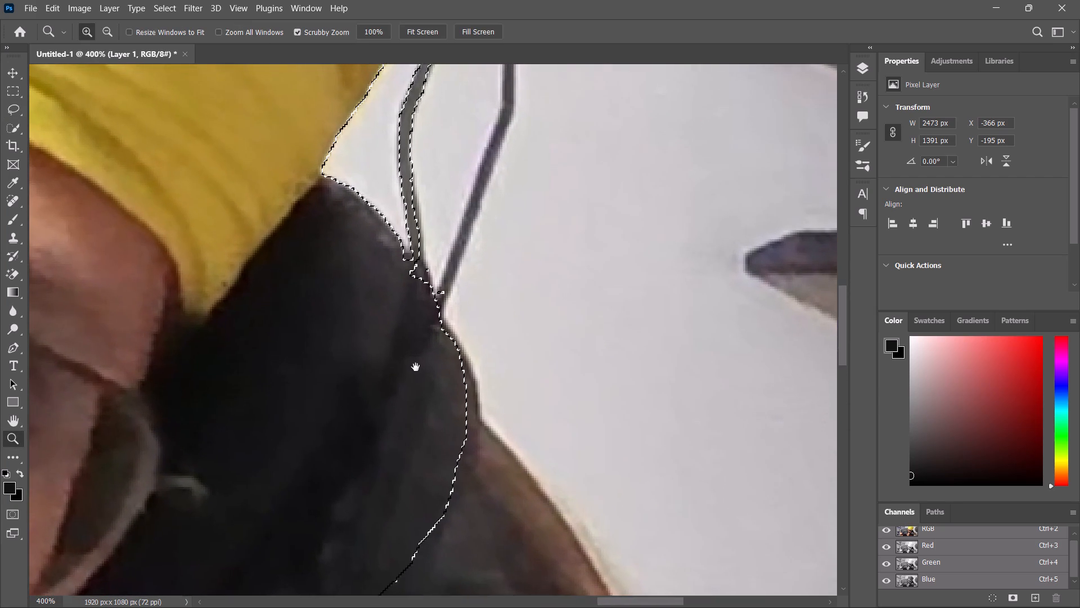
{"action": "left_click_drag", "start_coordinate": [416, 367], "coordinate": [416, 385]}
{"action": "key", "text": "l"}
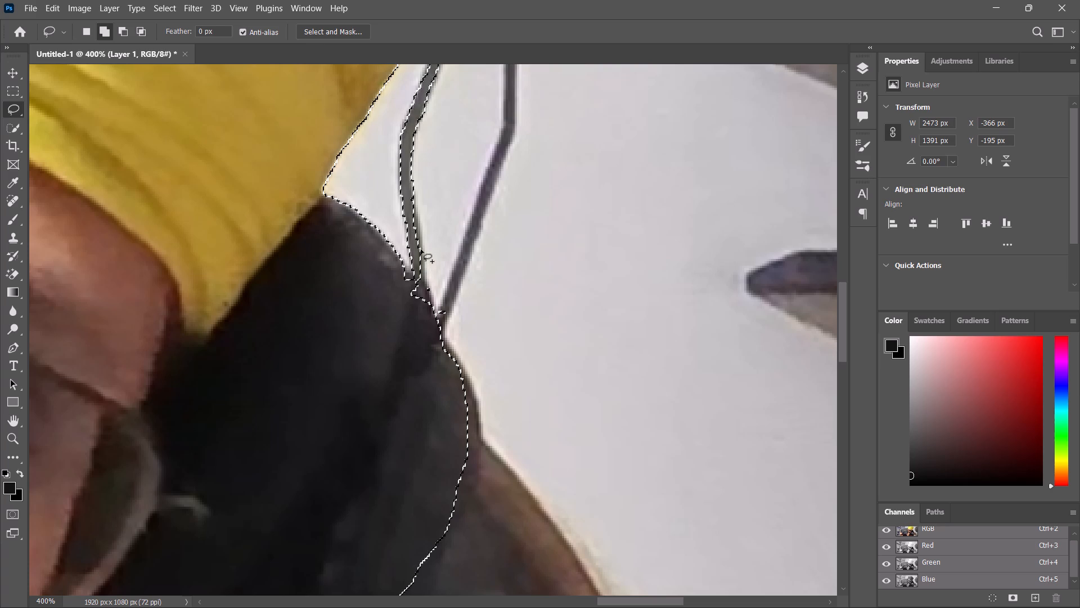
{"action": "left_click_drag", "start_coordinate": [412, 171], "coordinate": [421, 227], "text": "shift"}
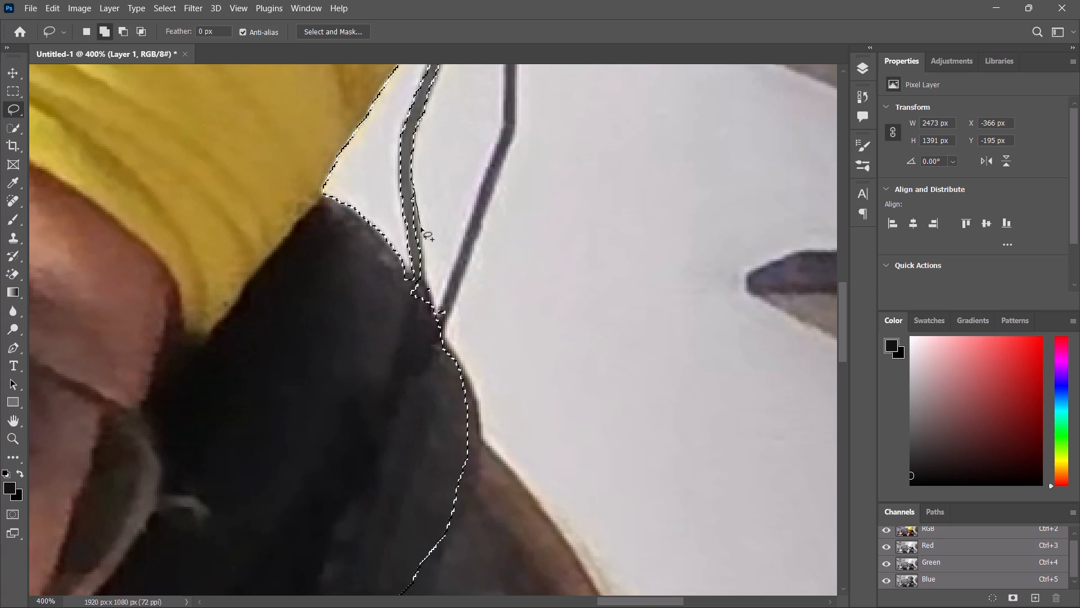
{"action": "left_click_drag", "start_coordinate": [421, 227], "coordinate": [369, 329], "text": "shift"}
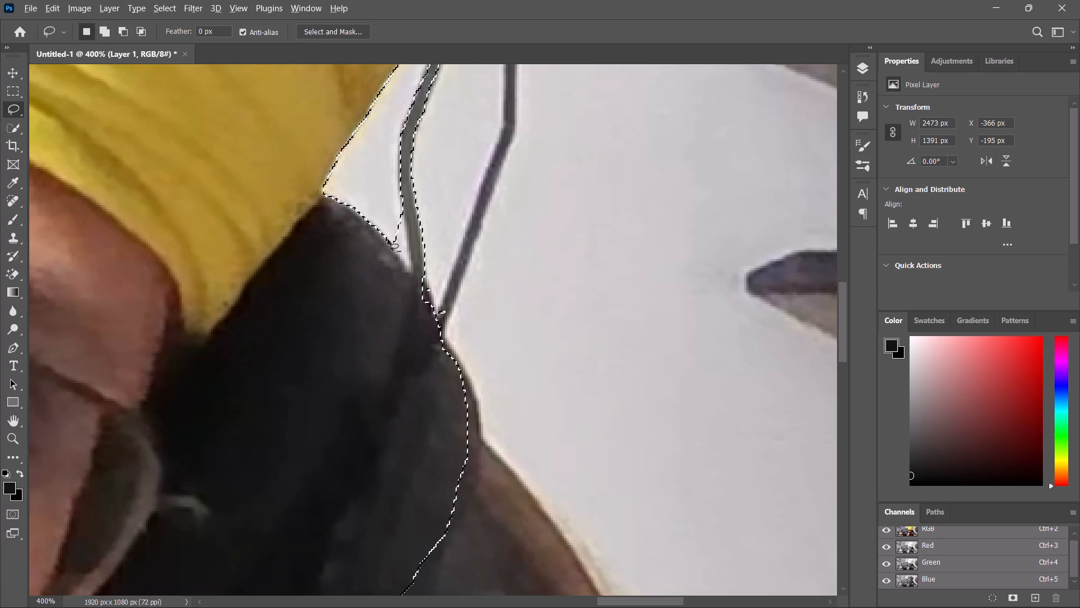
Subtract the sliver of wall between the ear cup's top edge and the inner wire from the selection with the Lasso.
{"action": "left_click_drag", "start_coordinate": [389, 242], "coordinate": [397, 255], "text": "alt"}
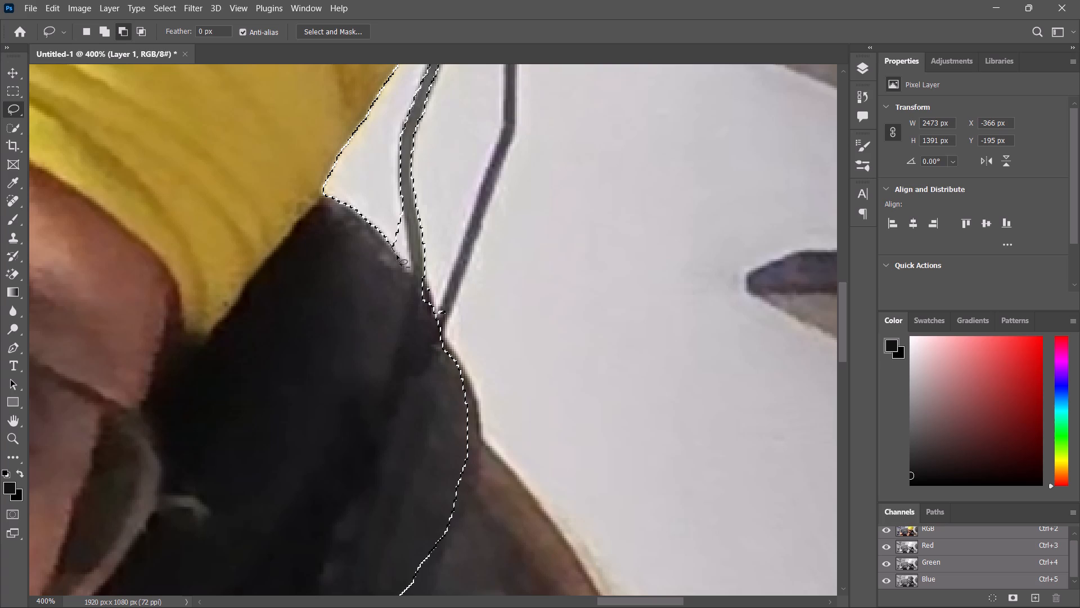
{"action": "left_click_drag", "start_coordinate": [397, 255], "coordinate": [379, 191], "text": "alt"}
{"action": "left_click_drag", "start_coordinate": [379, 191], "coordinate": [378, 191], "text": "alt"}
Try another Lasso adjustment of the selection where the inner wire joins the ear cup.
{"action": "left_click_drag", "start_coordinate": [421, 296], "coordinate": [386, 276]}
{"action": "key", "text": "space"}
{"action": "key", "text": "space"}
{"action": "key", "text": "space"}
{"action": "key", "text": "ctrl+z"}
Add the ear cup's edge from the inner wire's joint to the base of the outer wire to the selection.
{"action": "key", "text": "space"}
{"action": "key", "text": "space"}
{"action": "key", "text": "space"}
{"action": "left_click_drag", "start_coordinate": [413, 298], "coordinate": [380, 293]}
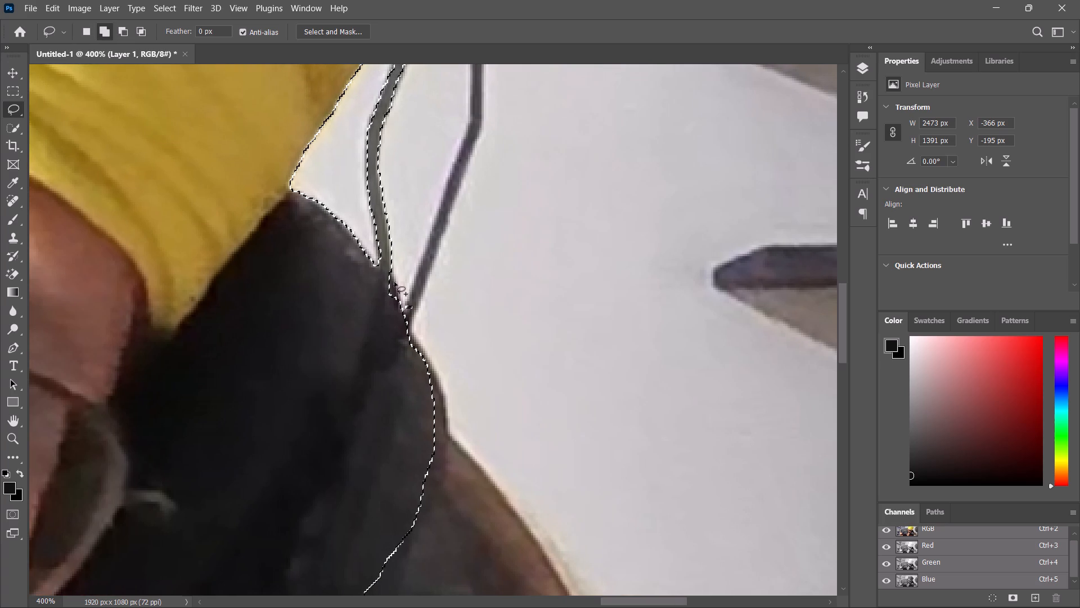
{"action": "left_click_drag", "start_coordinate": [391, 262], "coordinate": [376, 318], "text": "shift"}
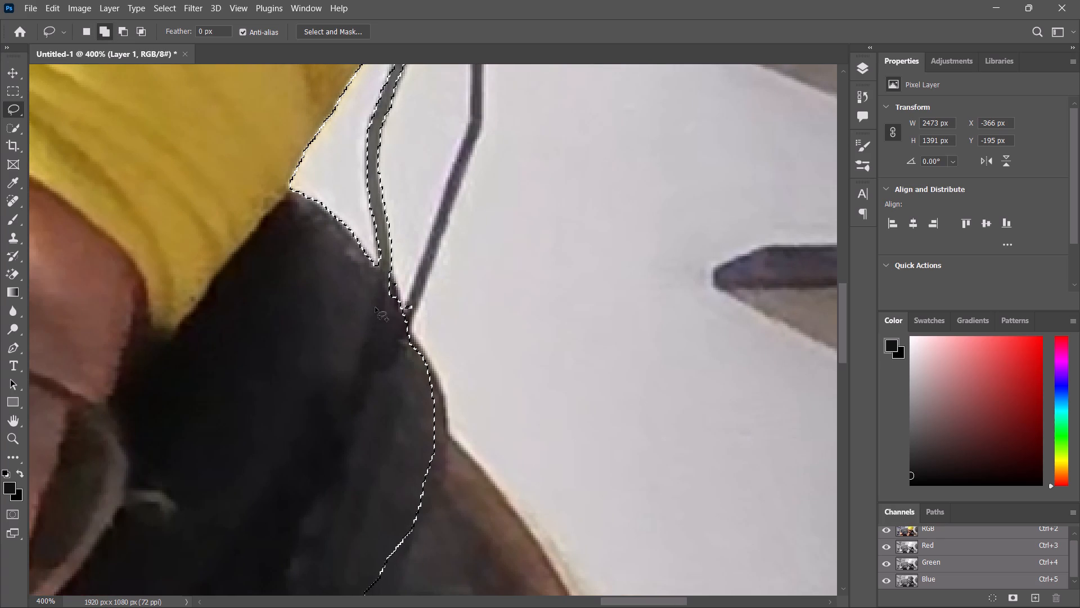
{"action": "left_click_drag", "start_coordinate": [403, 311], "coordinate": [415, 316], "text": "shift"}
{"action": "left_click_drag", "start_coordinate": [415, 316], "coordinate": [388, 337], "text": "shift"}
Add the missed strip along the ear cup's upper outer edge, below the outer wire's base, to the selection.
{"action": "left_click_drag", "start_coordinate": [413, 319], "coordinate": [413, 321], "text": "shift"}
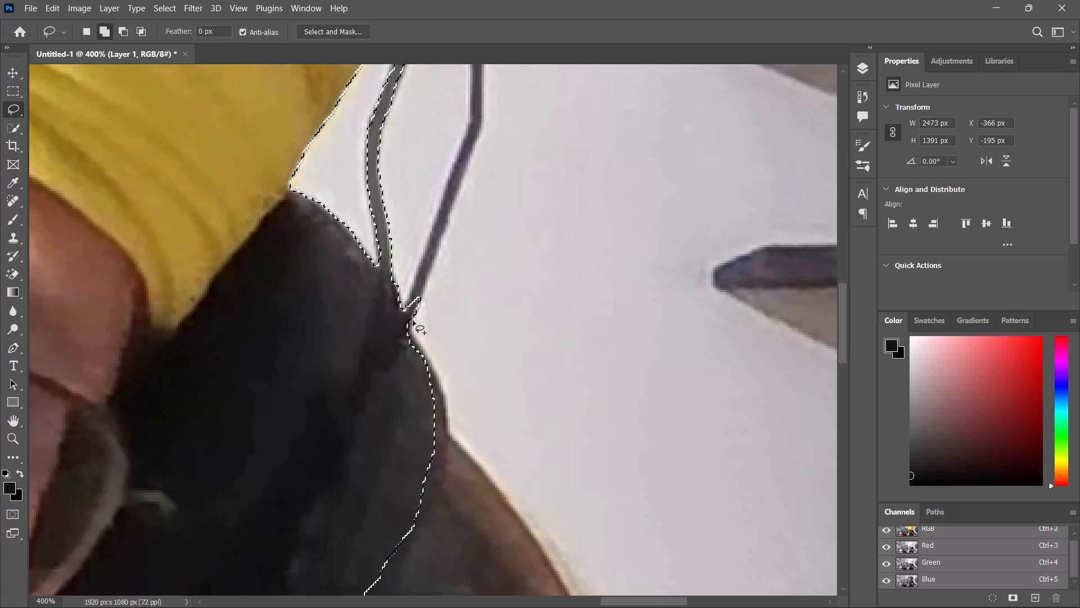
{"action": "left_click_drag", "start_coordinate": [413, 321], "coordinate": [440, 421], "text": "shift"}
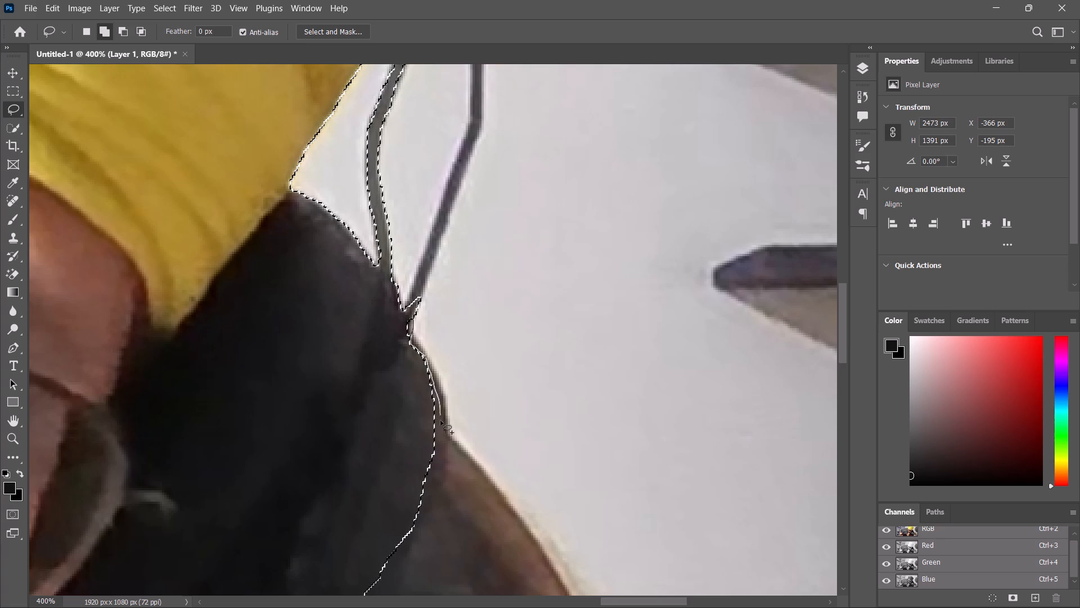
{"action": "left_click_drag", "start_coordinate": [440, 421], "coordinate": [379, 473], "text": "shift"}
Examine the selection outline along the ear cup's outer edge, both close up and with the whole head in view.
{"action": "key", "text": "shift+space"}
{"action": "key", "text": "shift+space"}
{"action": "key", "text": "shift+space"}
{"action": "key", "text": "shift+space"}
{"action": "key", "text": "shift+space"}
{"action": "key", "text": "shift+space"}
{"action": "key", "text": "shift+space"}
{"action": "key", "text": "shift+space"}
{"action": "key", "text": "shift+space"}
{"action": "key", "text": "shift+space"}
{"action": "key", "text": "shift+space"}
{"action": "key", "text": "shift+space"}
{"action": "key", "text": "shift+space"}
{"action": "key", "text": "shift+space"}
{"action": "key", "text": "shift+space"}
{"action": "left_click_drag", "start_coordinate": [407, 472], "coordinate": [415, 312]}
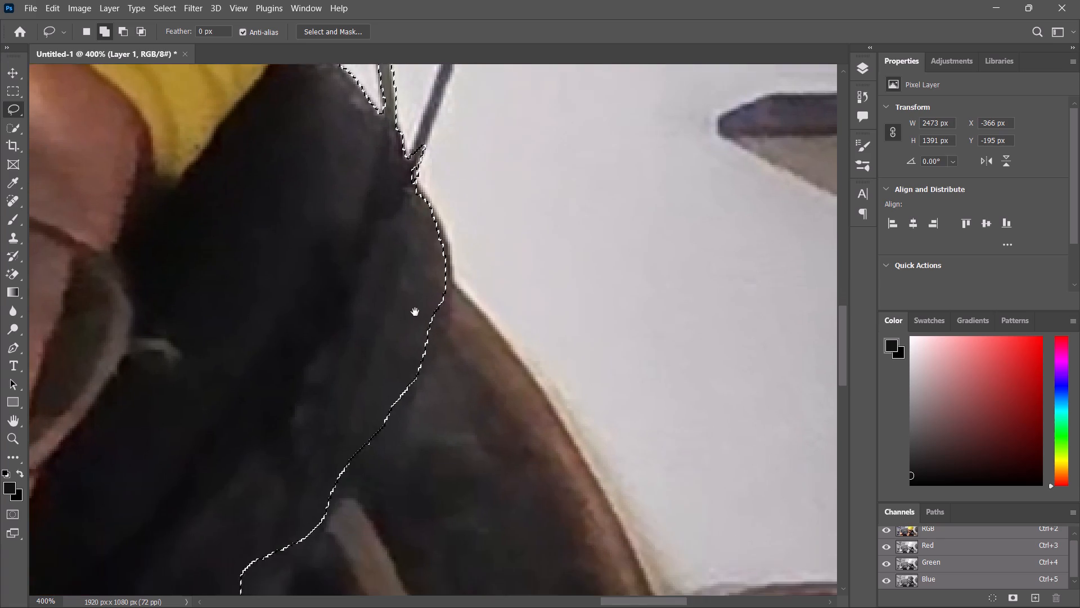
{"action": "left_click_drag", "start_coordinate": [415, 312], "coordinate": [416, 310]}
{"action": "key", "text": "z"}
{"action": "key", "text": "z"}
{"action": "key", "text": "z"}
{"action": "key", "text": "z"}
{"action": "key", "text": "z"}
{"action": "key", "text": "z"}
{"action": "key", "text": "z"}
{"action": "key", "text": "z"}
{"action": "key", "text": "z"}
{"action": "key", "text": "z"}
{"action": "key", "text": "z"}
{"action": "key", "text": "z"}
{"action": "key", "text": "z"}
{"action": "key", "text": "z"}
{"action": "key", "text": "z"}
{"action": "key", "text": "z"}
{"action": "key", "text": "z"}
{"action": "key", "text": "z"}
{"action": "key", "text": "z"}
{"action": "key", "text": "z"}
{"action": "left_click_drag", "start_coordinate": [432, 296], "coordinate": [371, 300]}
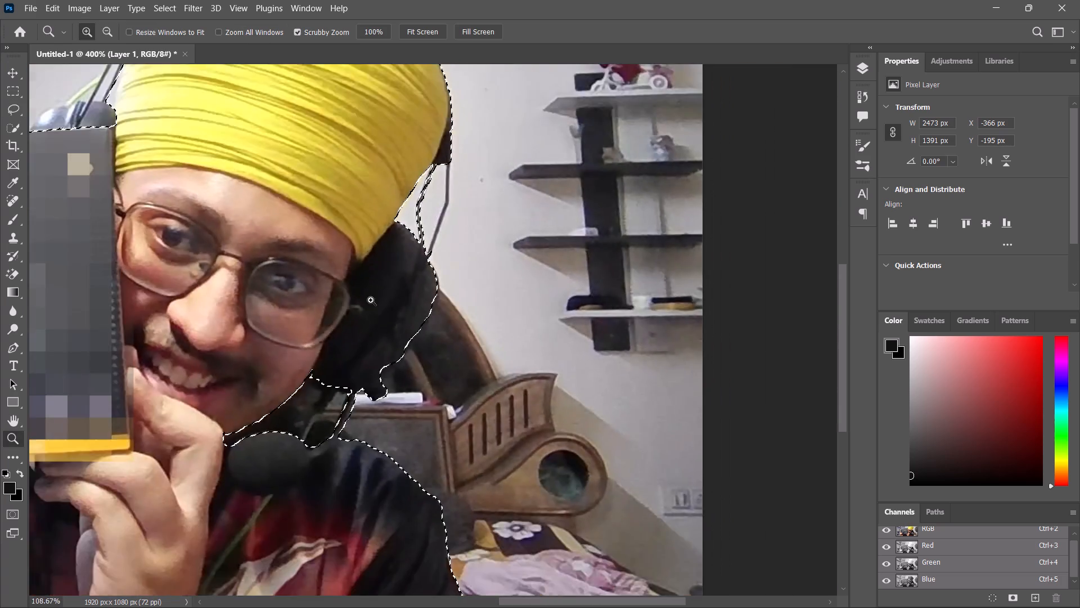
{"action": "left_click_drag", "start_coordinate": [371, 300], "coordinate": [406, 309]}
{"action": "key", "text": "space"}
{"action": "key", "text": "space"}
{"action": "key", "text": "space"}
{"action": "key", "text": "space"}
{"action": "key", "text": "space"}
{"action": "key", "text": "space"}
{"action": "key", "text": "space"}
{"action": "key", "text": "space"}
{"action": "key", "text": "space"}
{"action": "key", "text": "space"}
{"action": "key", "text": "space"}
{"action": "key", "text": "space"}
{"action": "key", "text": "space"}
{"action": "left_click_drag", "start_coordinate": [400, 288], "coordinate": [368, 452]}
{"action": "left_click_drag", "start_coordinate": [366, 418], "coordinate": [393, 414], "text": "shift"}
Add the lowest stretch of the outer headset wire above the ear cup to the selection with the Lasso, trimming the excess wall beside it.
{"action": "key", "text": "z"}
{"action": "key", "text": "z"}
{"action": "key", "text": "z"}
{"action": "key", "text": "z"}
{"action": "key", "text": "z"}
{"action": "key", "text": "z"}
{"action": "key", "text": "z"}
{"action": "key", "text": "z"}
{"action": "key", "text": "z"}
{"action": "key", "text": "z"}
{"action": "key", "text": "z"}
{"action": "key", "text": "z"}
{"action": "key", "text": "z"}
{"action": "key", "text": "z"}
{"action": "key", "text": "z"}
{"action": "key", "text": "z"}
{"action": "key", "text": "z"}
{"action": "left_click_drag", "start_coordinate": [397, 392], "coordinate": [416, 392]}
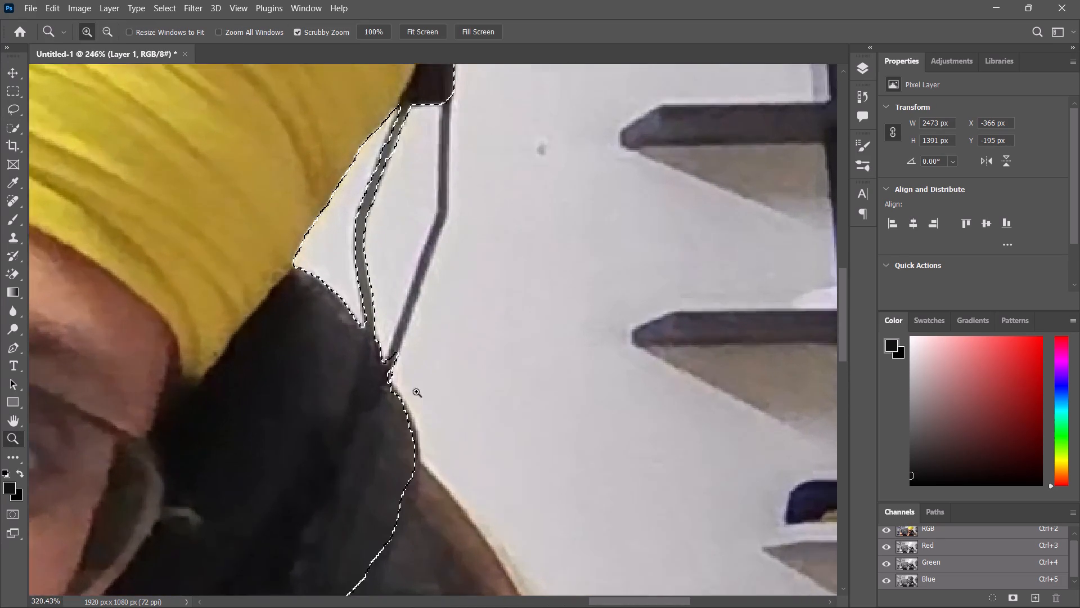
{"action": "left_click_drag", "start_coordinate": [416, 392], "coordinate": [441, 393]}
{"action": "key", "text": "space"}
{"action": "key", "text": "space"}
{"action": "left_click_drag", "start_coordinate": [438, 371], "coordinate": [429, 441]}
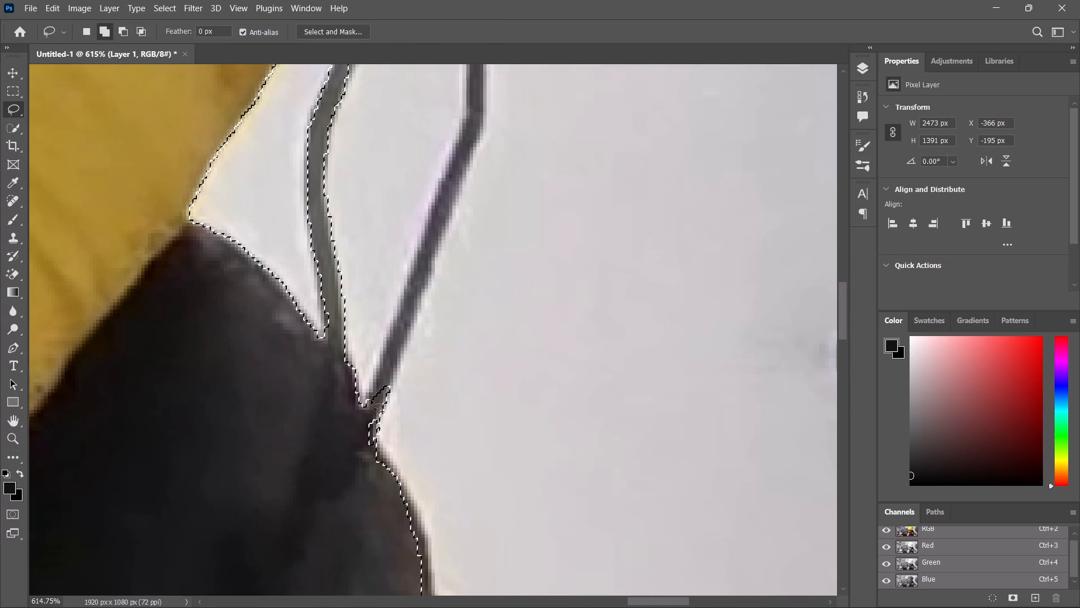
{"action": "left_click_drag", "start_coordinate": [371, 400], "coordinate": [412, 273], "text": "shift"}
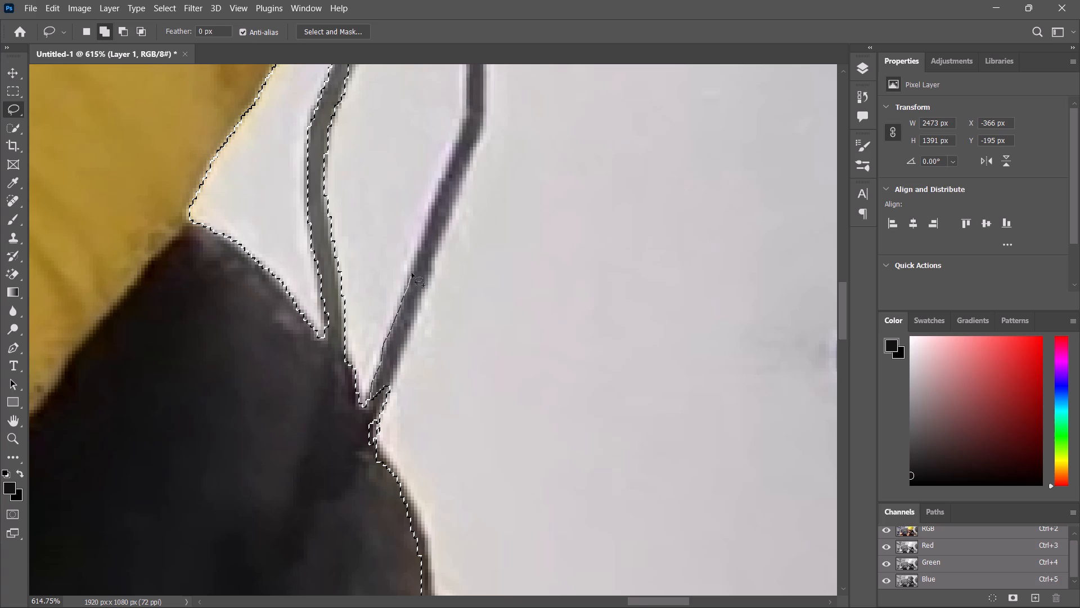
{"action": "left_click_drag", "start_coordinate": [412, 273], "coordinate": [404, 355], "text": "shift"}
{"action": "left_click_drag", "start_coordinate": [404, 355], "coordinate": [319, 464], "text": "shift"}
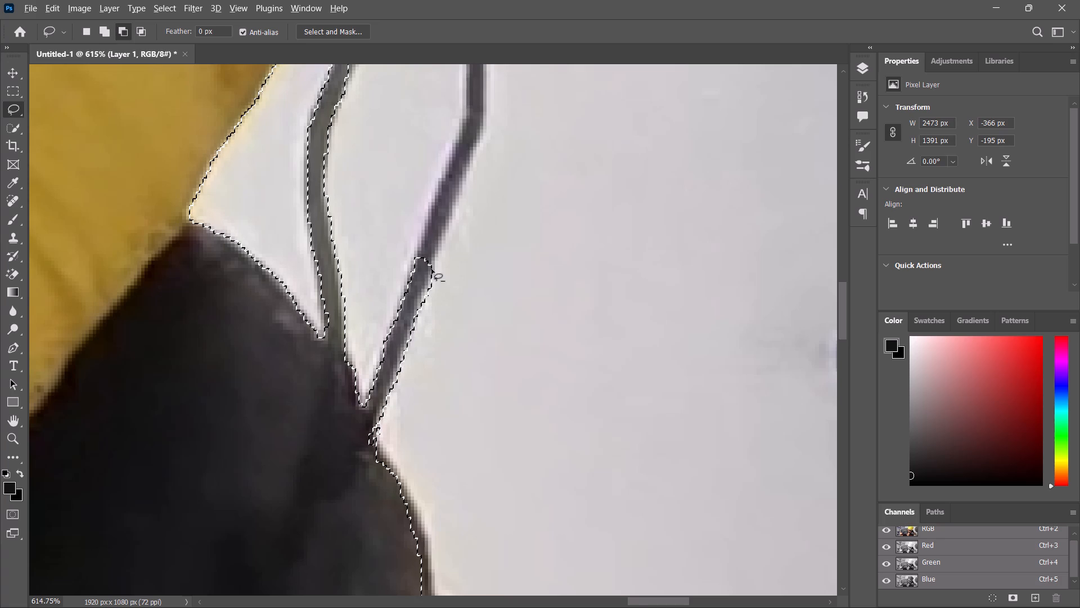
{"action": "left_click_drag", "start_coordinate": [433, 267], "coordinate": [484, 346], "text": "alt"}
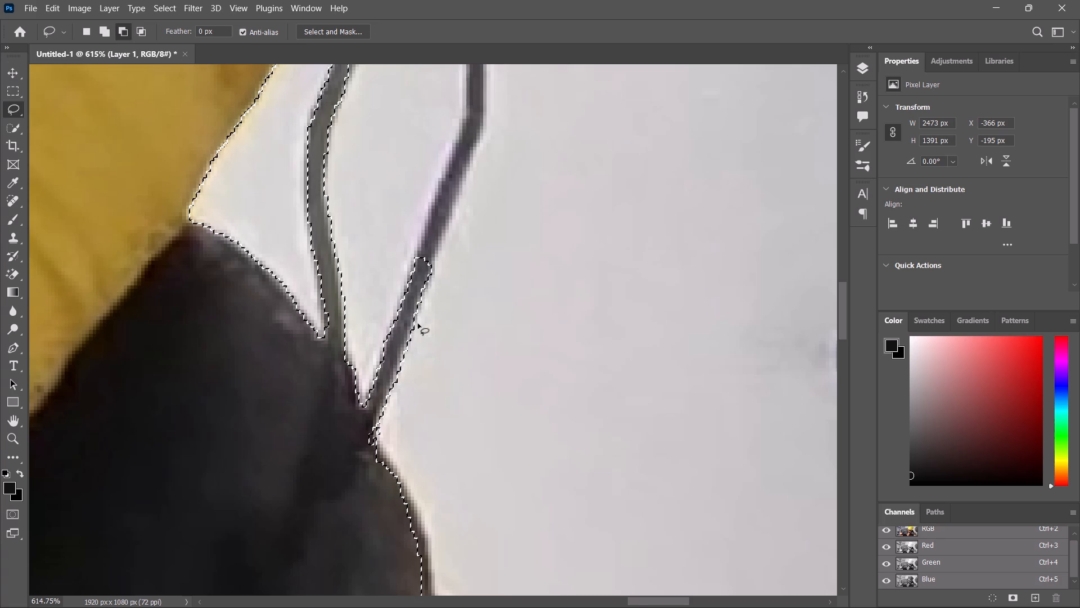
Extend the Lasso selection farther up the slanted part of the outer wire and trim the excess wall along its outer side.
{"action": "key", "text": "space"}
{"action": "key", "text": "space"}
{"action": "key", "text": "space"}
{"action": "key", "text": "space"}
{"action": "key", "text": "space"}
{"action": "key", "text": "space"}
{"action": "left_click_drag", "start_coordinate": [430, 276], "coordinate": [405, 382]}
{"action": "left_click_drag", "start_coordinate": [393, 364], "coordinate": [393, 363], "text": "shift"}
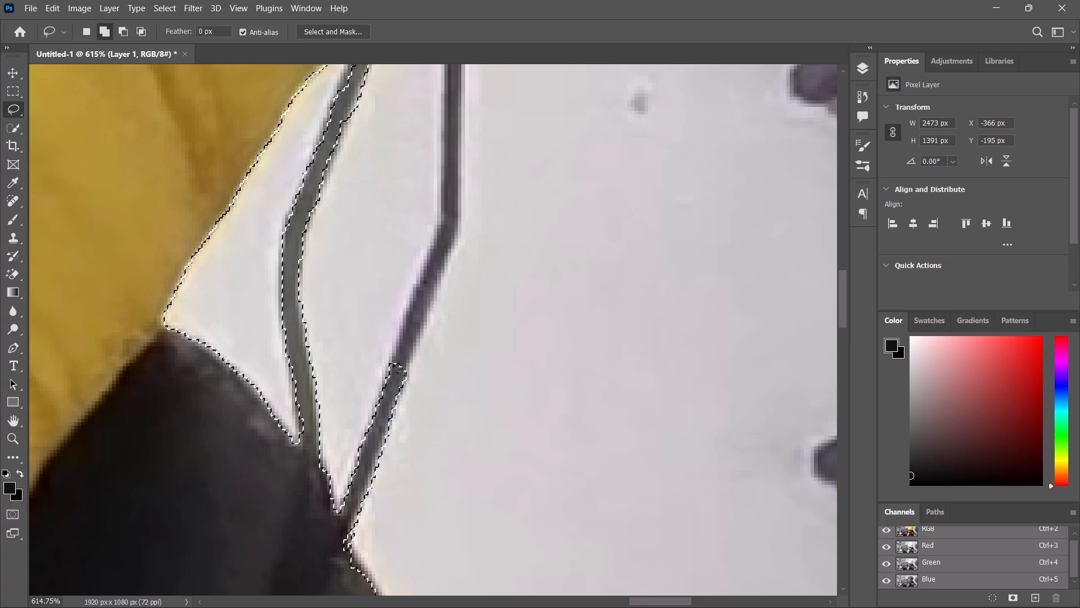
{"action": "left_click_drag", "start_coordinate": [393, 363], "coordinate": [435, 288], "text": "shift"}
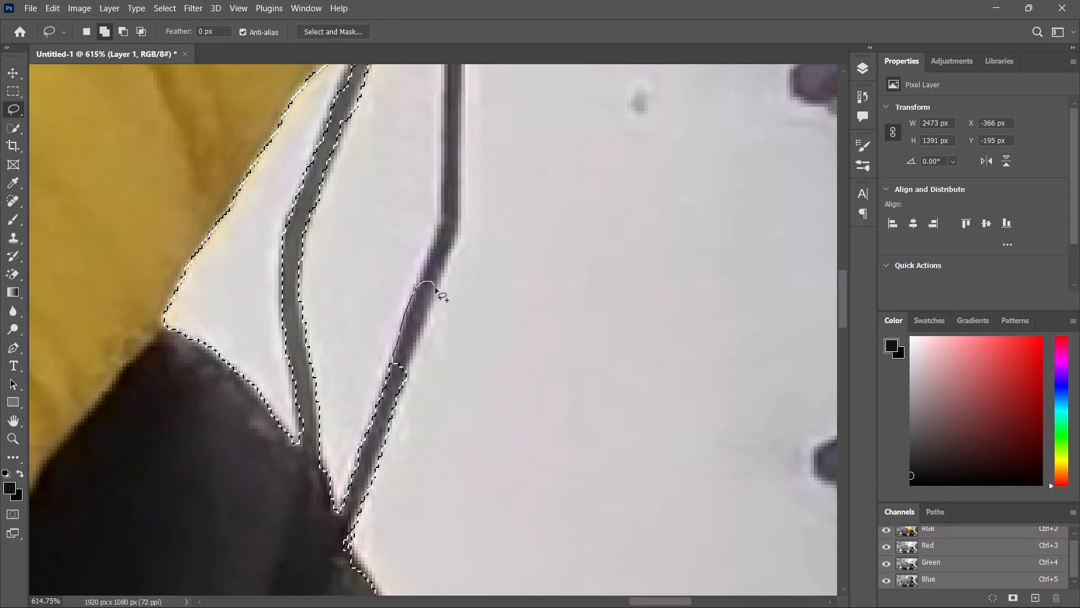
{"action": "left_click_drag", "start_coordinate": [435, 288], "coordinate": [387, 405], "text": "shift"}
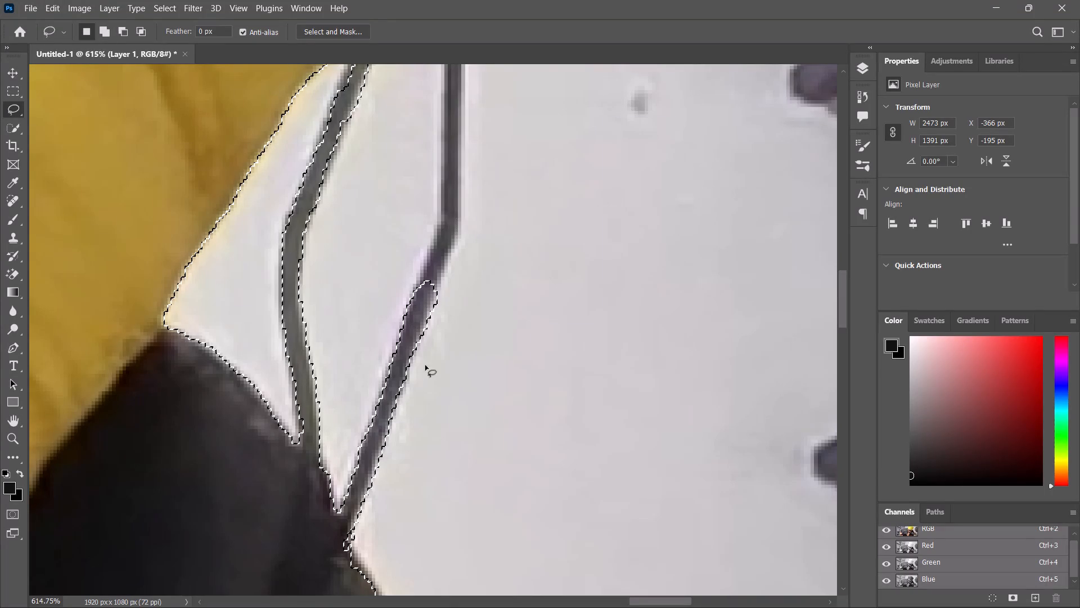
{"action": "left_click_drag", "start_coordinate": [440, 287], "coordinate": [494, 389], "text": "alt"}
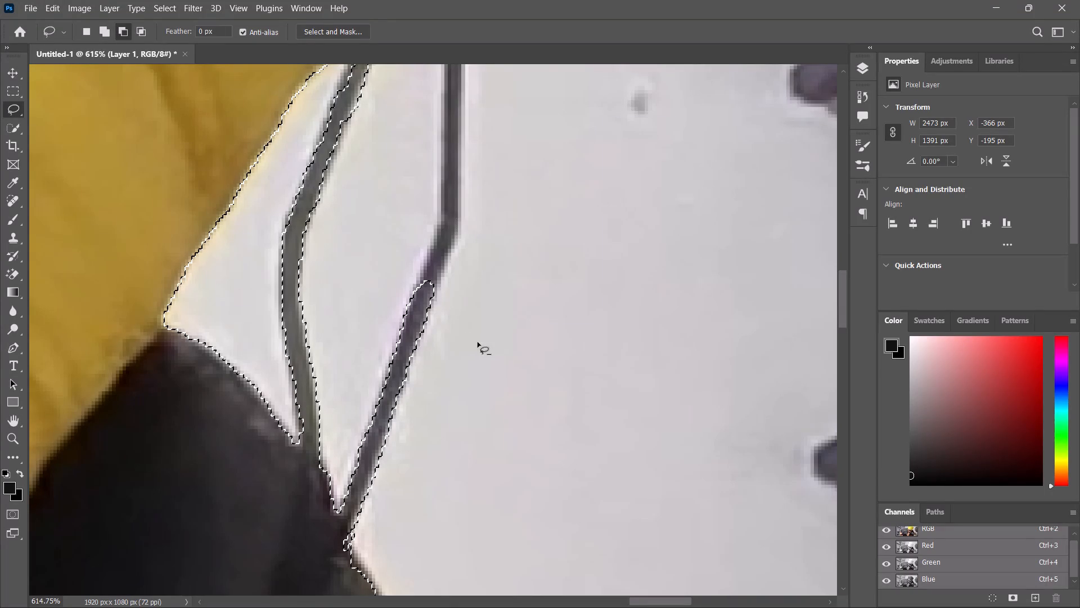
Add the top of the outer wire's slanted part, up to its bend, to the selection.
{"action": "key", "text": "space"}
{"action": "key", "text": "space"}
{"action": "key", "text": "space"}
{"action": "key", "text": "space"}
{"action": "key", "text": "space"}
{"action": "key", "text": "space"}
{"action": "left_click_drag", "start_coordinate": [437, 316], "coordinate": [413, 404]}
{"action": "left_click_drag", "start_coordinate": [390, 381], "coordinate": [426, 341], "text": "shift"}
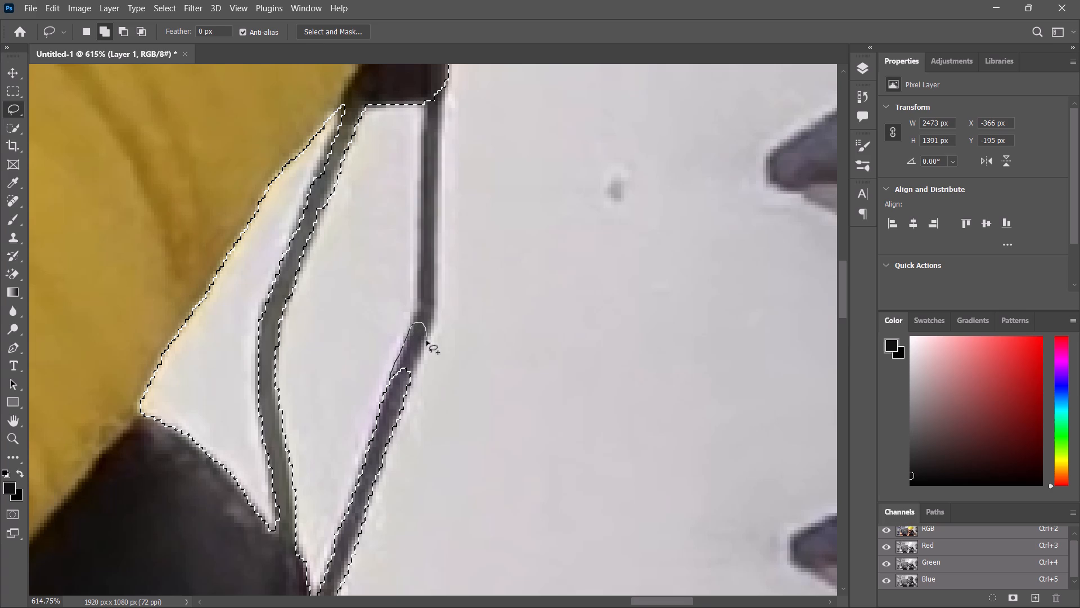
{"action": "left_click_drag", "start_coordinate": [426, 341], "coordinate": [384, 421], "text": "shift"}
Add the outer headset wire's bend to the selection with the Lasso, extending it onto the start of the upright stretch.
{"action": "key", "text": "space"}
{"action": "key", "text": "space"}
{"action": "key", "text": "space"}
{"action": "key", "text": "space"}
{"action": "key", "text": "space"}
{"action": "key", "text": "space"}
{"action": "key", "text": "space"}
{"action": "key", "text": "space"}
{"action": "key", "text": "space"}
{"action": "key", "text": "space"}
{"action": "left_click_drag", "start_coordinate": [411, 362], "coordinate": [395, 433]}
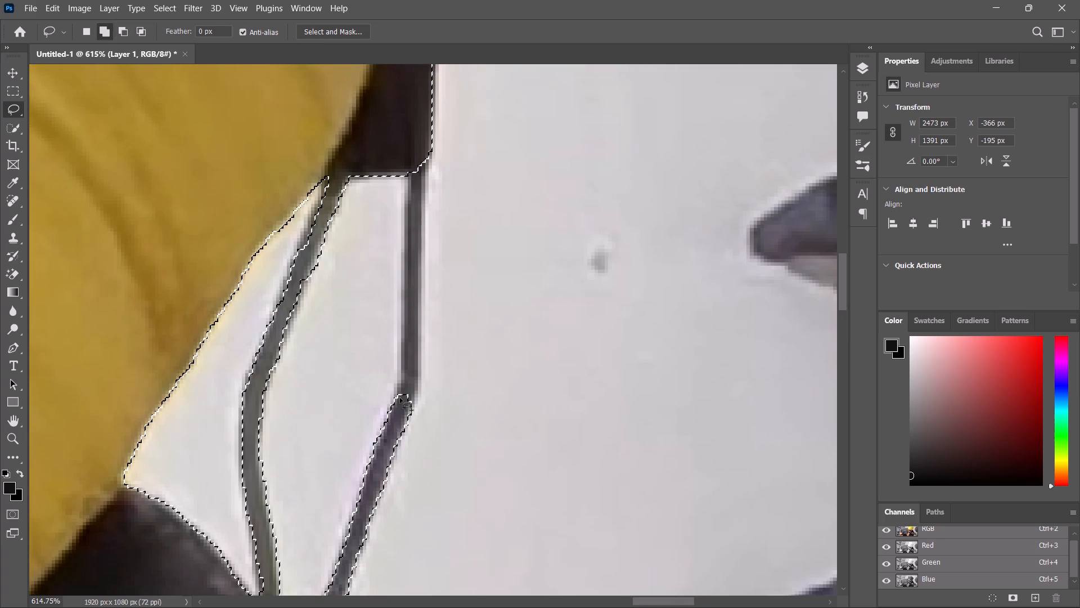
{"action": "left_click_drag", "start_coordinate": [399, 398], "coordinate": [412, 346], "text": "shift"}
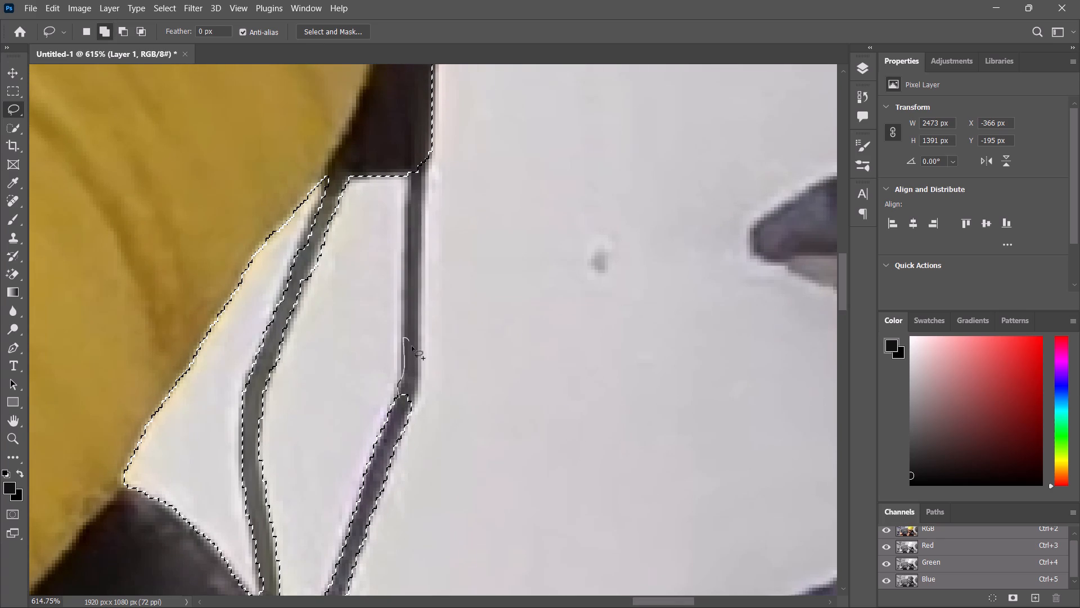
{"action": "left_click_drag", "start_coordinate": [412, 346], "coordinate": [396, 435], "text": "shift"}
Add the upright stretch of the outer wire to the selection, following its inner edge up to the headband piece.
{"action": "key", "text": "space"}
{"action": "key", "text": "space"}
{"action": "key", "text": "space"}
{"action": "key", "text": "space"}
{"action": "key", "text": "space"}
{"action": "key", "text": "space"}
{"action": "key", "text": "space"}
{"action": "key", "text": "space"}
{"action": "key", "text": "space"}
{"action": "key", "text": "space"}
{"action": "key", "text": "space"}
{"action": "key", "text": "space"}
{"action": "key", "text": "space"}
{"action": "key", "text": "space"}
{"action": "key", "text": "space"}
{"action": "key", "text": "space"}
{"action": "key", "text": "space"}
{"action": "left_click_drag", "start_coordinate": [408, 409], "coordinate": [395, 452]}
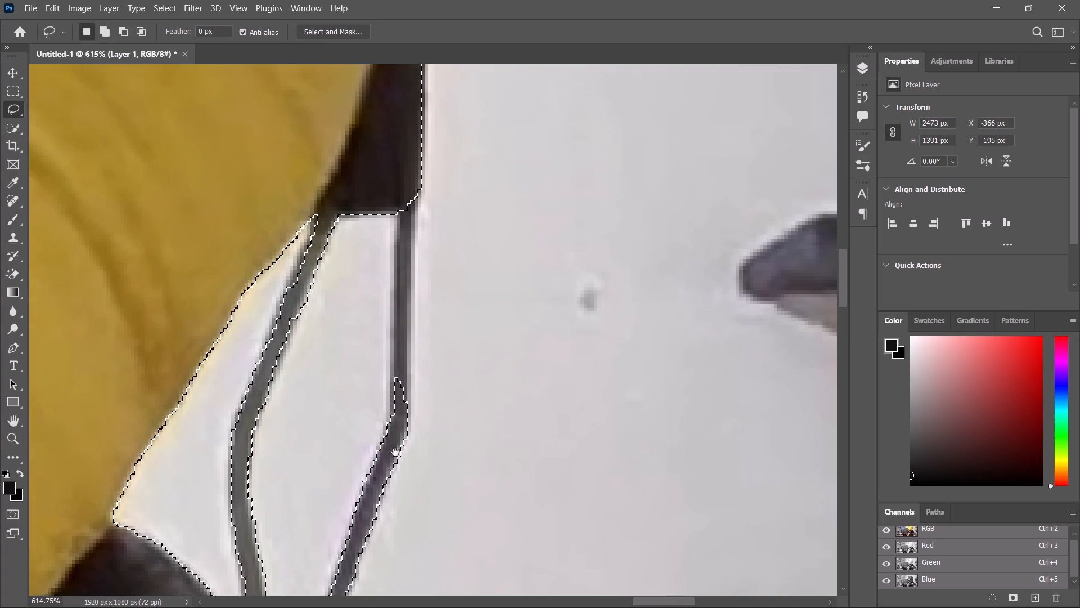
{"action": "left_click_drag", "start_coordinate": [395, 452], "coordinate": [387, 475]}
{"action": "left_click_drag", "start_coordinate": [380, 451], "coordinate": [380, 415], "text": "shift"}
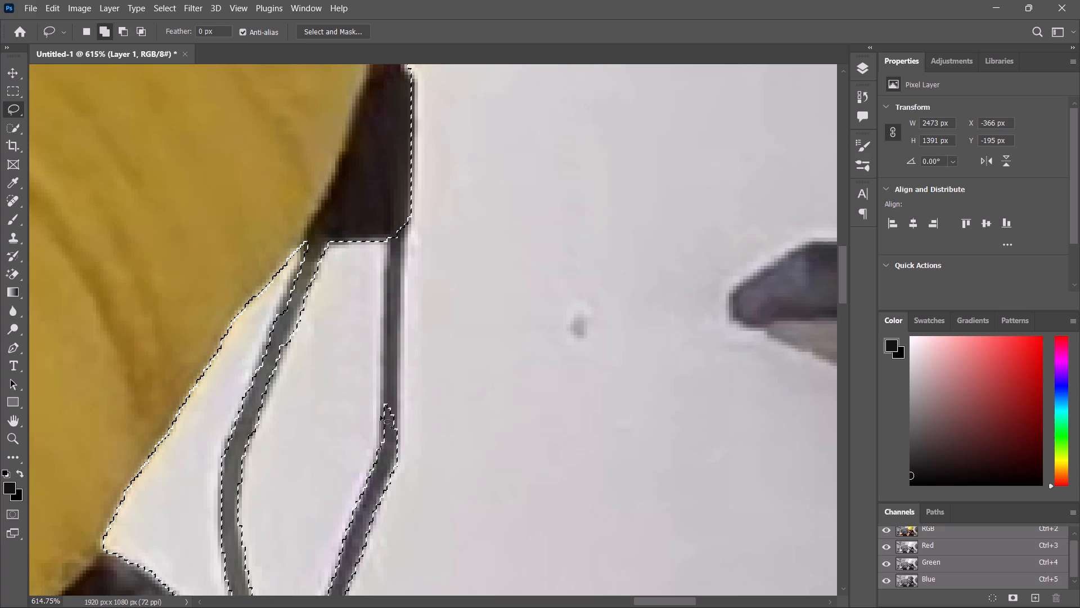
{"action": "left_click_drag", "start_coordinate": [380, 415], "coordinate": [382, 284], "text": "shift"}
{"action": "left_click_drag", "start_coordinate": [382, 284], "coordinate": [385, 228], "text": "shift"}
{"action": "left_click_drag", "start_coordinate": [382, 230], "coordinate": [381, 256], "text": "shift"}
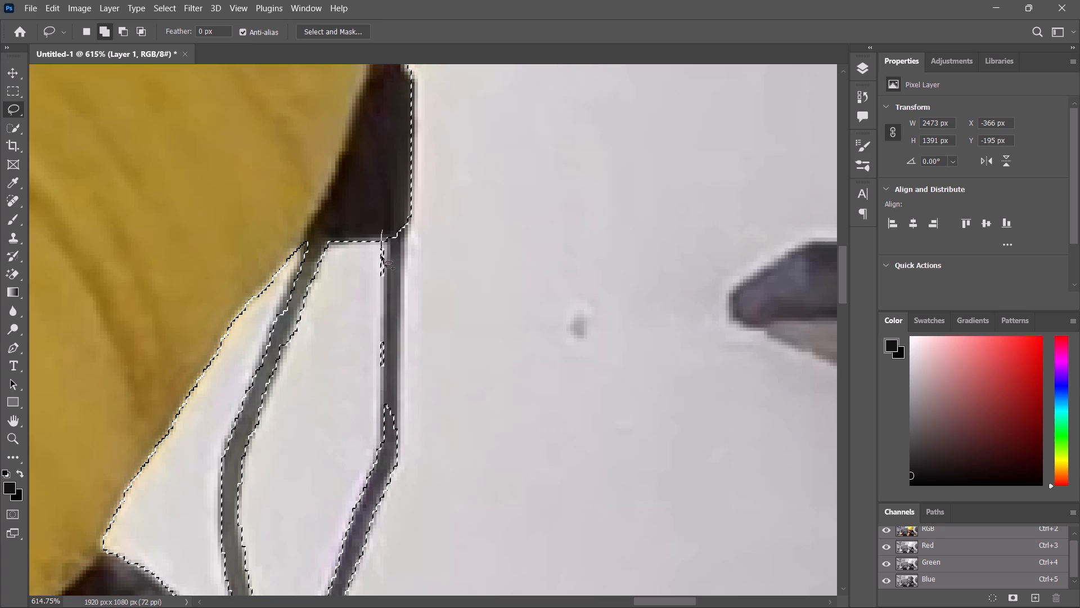
{"action": "left_click_drag", "start_coordinate": [381, 256], "coordinate": [394, 390], "text": "shift"}
{"action": "left_click_drag", "start_coordinate": [394, 390], "coordinate": [377, 211], "text": "shift"}
Add the remaining strip along the outer edge of the wire's upright stretch, from the headband piece down to the bend.
{"action": "key", "text": "space"}
{"action": "key", "text": "space"}
{"action": "key", "text": "space"}
{"action": "key", "text": "space"}
{"action": "key", "text": "space"}
{"action": "key", "text": "space"}
{"action": "key", "text": "space"}
{"action": "left_click_drag", "start_coordinate": [391, 303], "coordinate": [400, 303]}
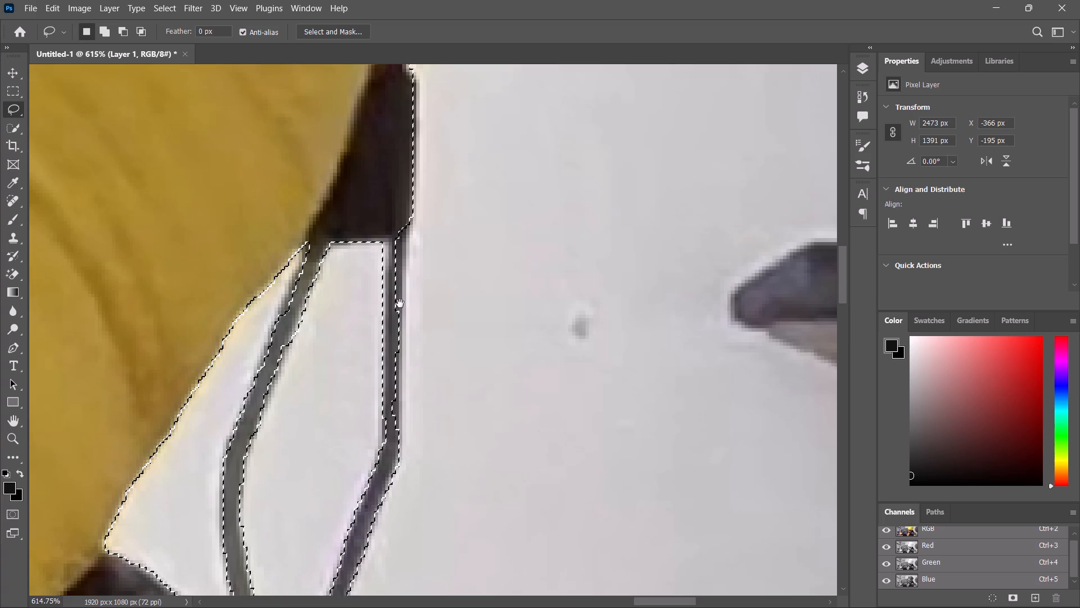
{"action": "left_click_drag", "start_coordinate": [400, 303], "coordinate": [403, 304]}
{"action": "left_click_drag", "start_coordinate": [417, 220], "coordinate": [416, 253], "text": "shift"}
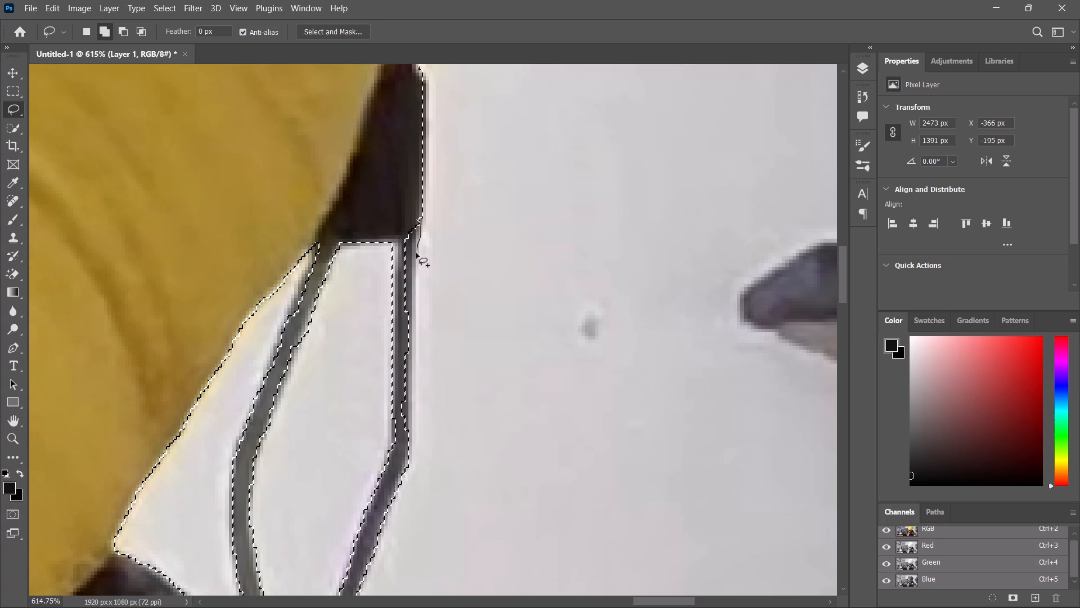
{"action": "left_click_drag", "start_coordinate": [416, 253], "coordinate": [406, 435], "text": "shift"}
{"action": "left_click_drag", "start_coordinate": [406, 435], "coordinate": [394, 466], "text": "shift"}
Fill the unselected gap at the top of the outer wire where it meets the headband piece.
{"action": "key", "text": "z"}
{"action": "key", "text": "z"}
{"action": "key", "text": "z"}
{"action": "key", "text": "z"}
{"action": "key", "text": "z"}
{"action": "key", "text": "z"}
{"action": "key", "text": "z"}
{"action": "key", "text": "z"}
{"action": "key", "text": "z"}
{"action": "key", "text": "z"}
{"action": "key", "text": "z"}
{"action": "key", "text": "z"}
{"action": "left_click_drag", "start_coordinate": [412, 266], "coordinate": [425, 267]}
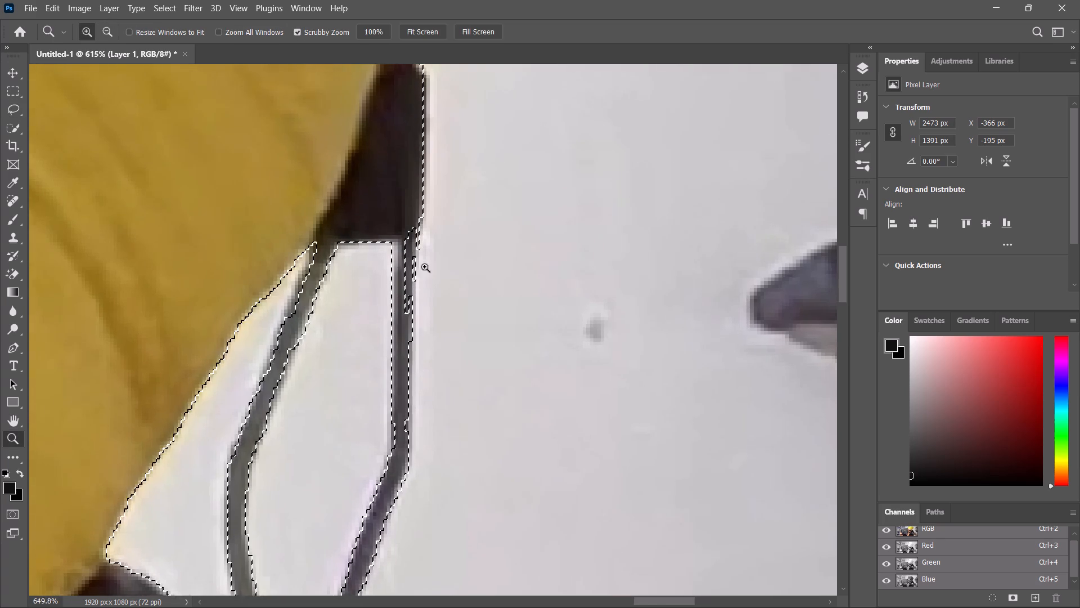
{"action": "left_click_drag", "start_coordinate": [425, 267], "coordinate": [444, 271]}
{"action": "left_click_drag", "start_coordinate": [417, 186], "coordinate": [415, 265], "text": "shift"}
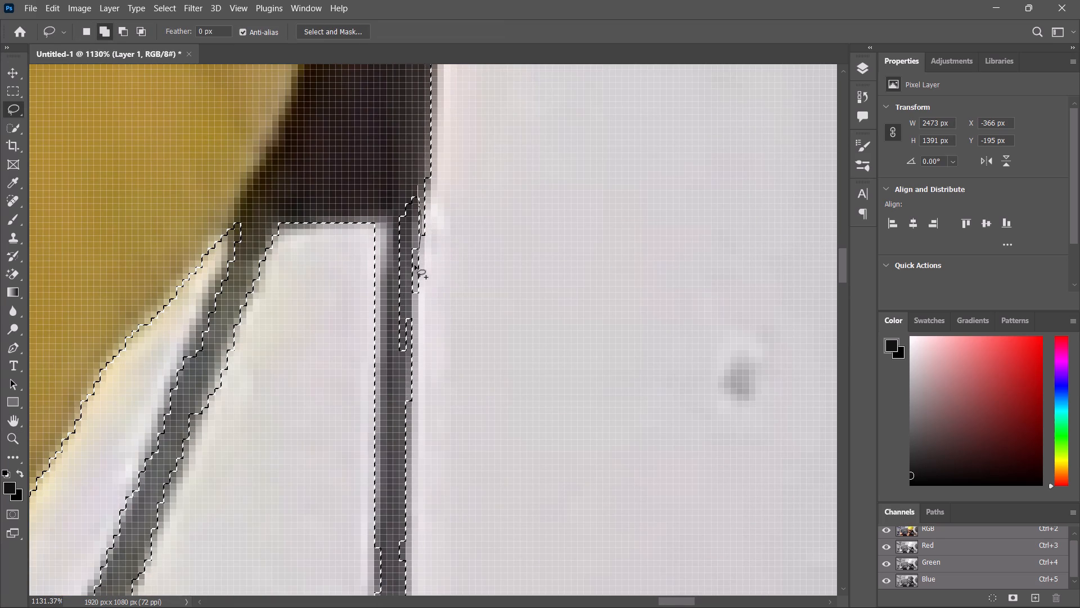
{"action": "left_click_drag", "start_coordinate": [415, 265], "coordinate": [393, 355], "text": "shift"}
{"action": "left_click_drag", "start_coordinate": [412, 189], "coordinate": [411, 182], "text": "shift"}
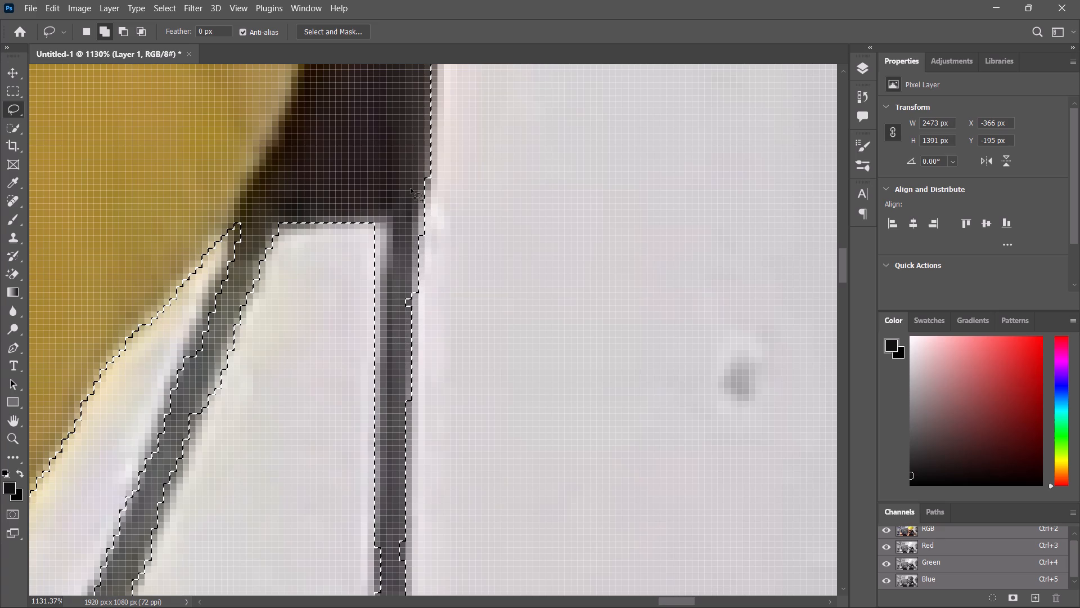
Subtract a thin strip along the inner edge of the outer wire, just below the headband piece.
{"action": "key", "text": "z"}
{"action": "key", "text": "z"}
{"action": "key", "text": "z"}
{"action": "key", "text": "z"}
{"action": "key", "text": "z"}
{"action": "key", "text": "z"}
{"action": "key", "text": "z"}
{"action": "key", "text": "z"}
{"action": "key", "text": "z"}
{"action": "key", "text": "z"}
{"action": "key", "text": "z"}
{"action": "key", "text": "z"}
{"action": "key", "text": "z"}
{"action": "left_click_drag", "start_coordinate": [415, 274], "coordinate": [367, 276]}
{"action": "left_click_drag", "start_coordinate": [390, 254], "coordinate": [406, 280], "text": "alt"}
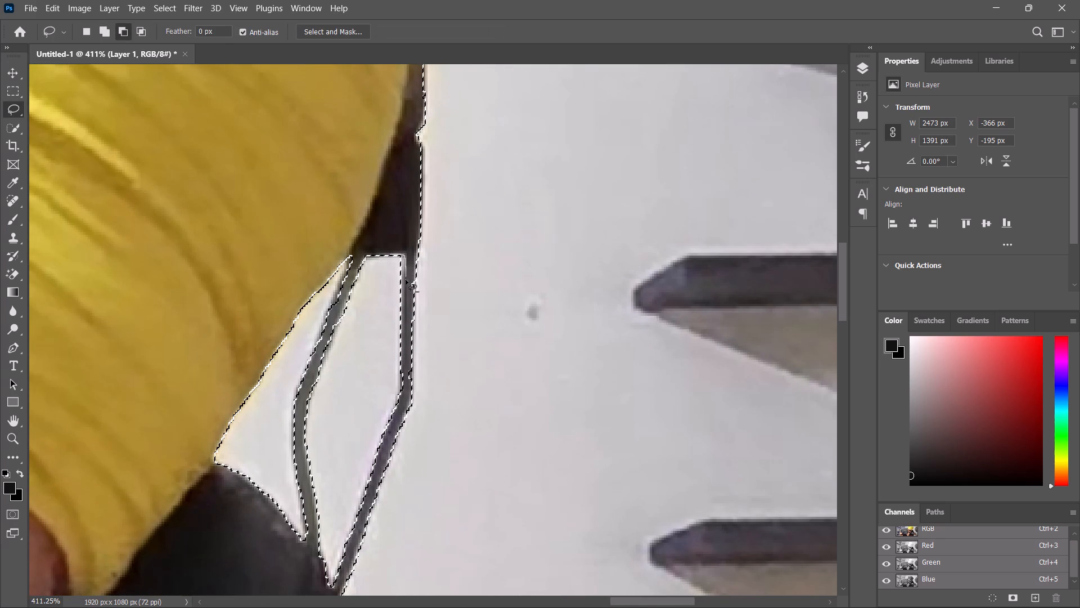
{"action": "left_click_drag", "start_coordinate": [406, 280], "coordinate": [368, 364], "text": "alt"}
Add the inner edge of the outer wire's upright stretch back to the selection, from the headband piece down toward the bend.
{"action": "key", "text": "z"}
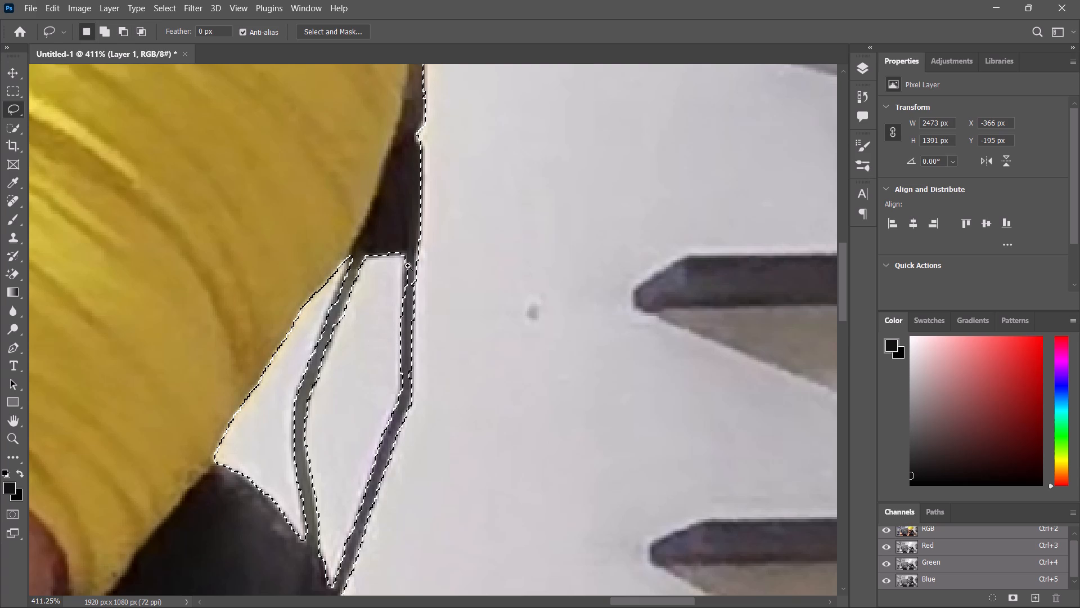
{"action": "key", "text": "z"}
{"action": "key", "text": "l"}
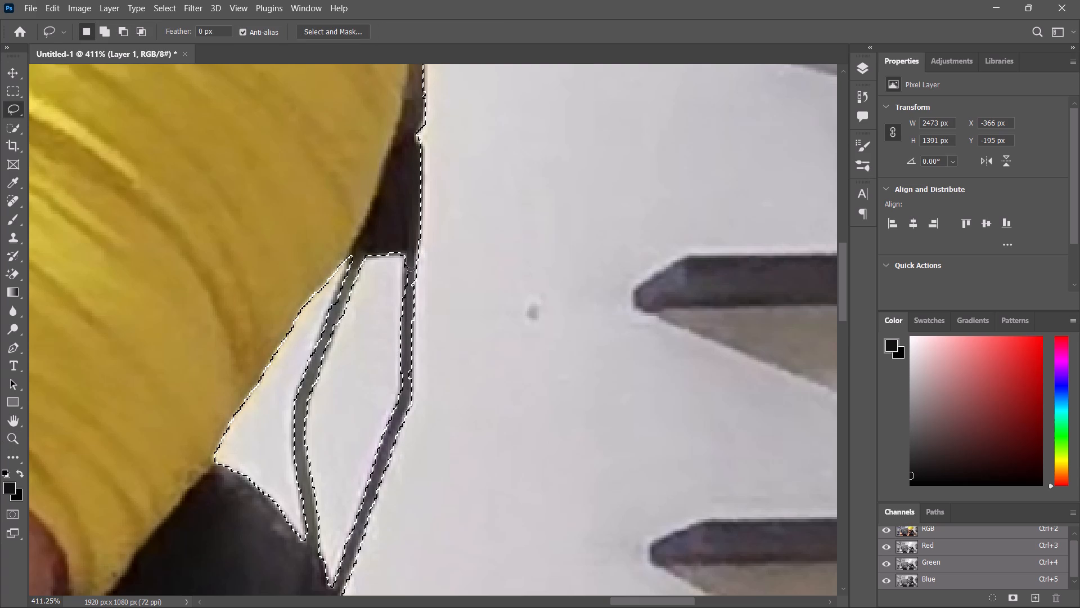
{"action": "key", "text": "z"}
{"action": "key", "text": "z"}
{"action": "key", "text": "z"}
{"action": "key", "text": "z"}
{"action": "key", "text": "z"}
{"action": "key", "text": "z"}
{"action": "key", "text": "z"}
{"action": "key", "text": "z"}
{"action": "key", "text": "z"}
{"action": "key", "text": "z"}
{"action": "key", "text": "z"}
{"action": "key", "text": "z"}
{"action": "key", "text": "z"}
{"action": "key", "text": "z"}
{"action": "left_click_drag", "start_coordinate": [399, 272], "coordinate": [423, 277]}
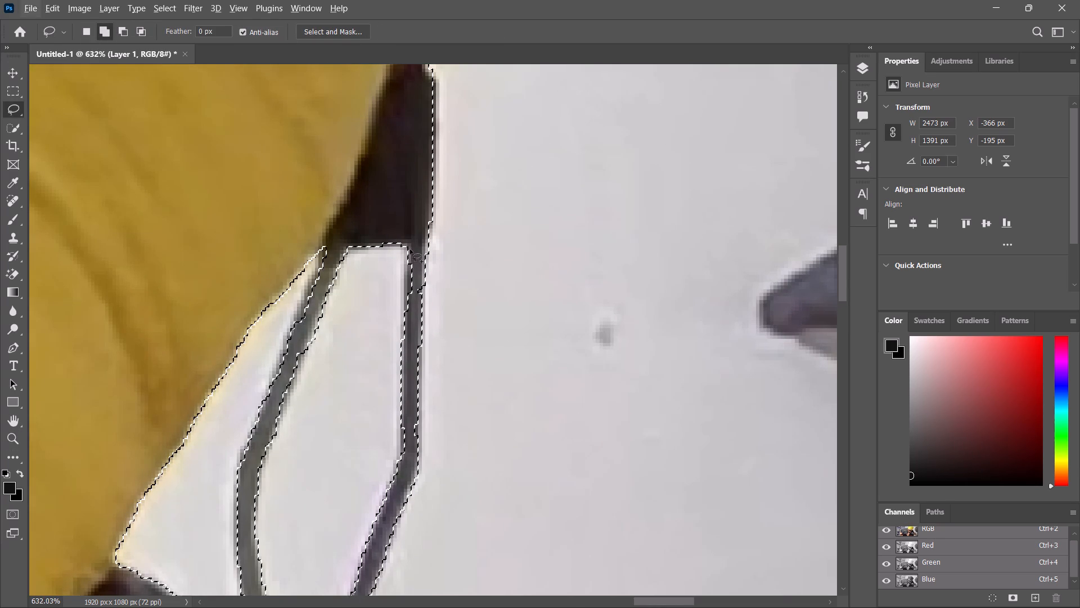
{"action": "left_click_drag", "start_coordinate": [403, 244], "coordinate": [415, 230], "text": "shift"}
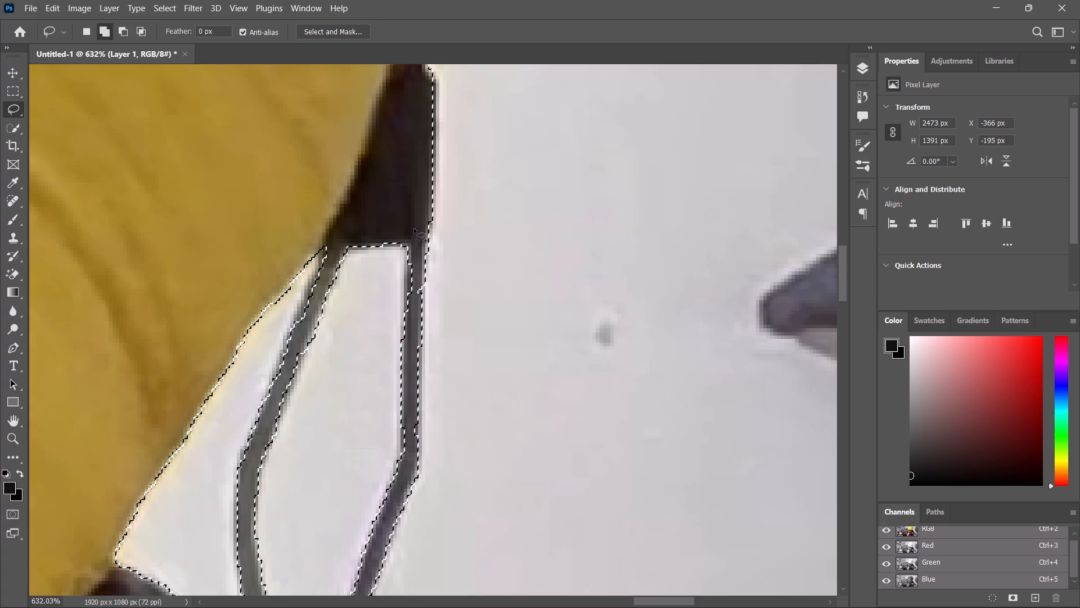
{"action": "left_click_drag", "start_coordinate": [404, 263], "coordinate": [416, 317], "text": "shift"}
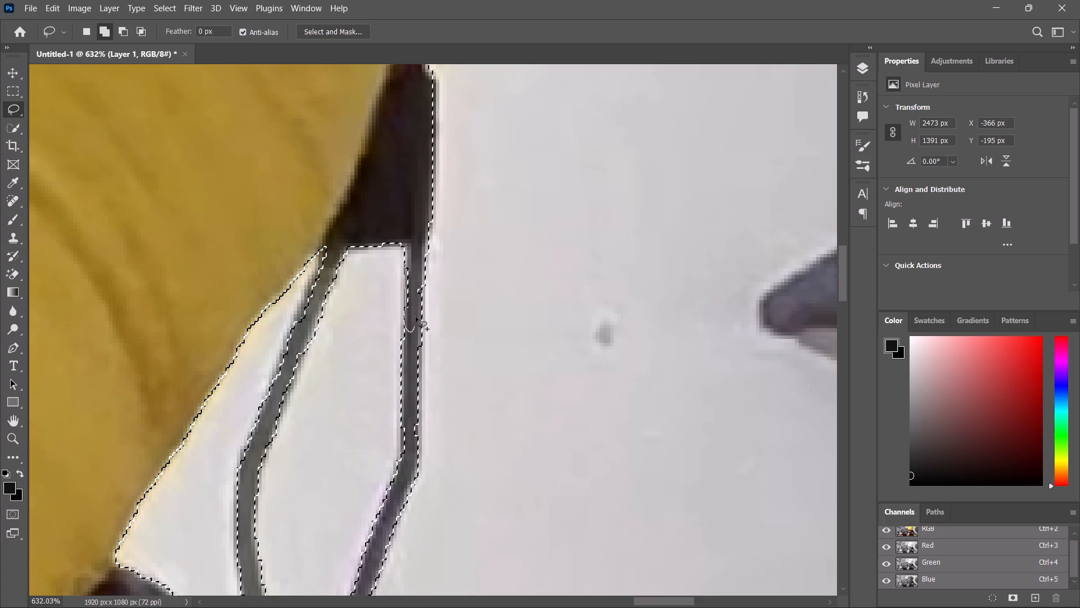
{"action": "left_click_drag", "start_coordinate": [416, 317], "coordinate": [414, 277], "text": "shift"}
{"action": "left_click_drag", "start_coordinate": [401, 422], "coordinate": [401, 442], "text": "shift"}
{"action": "left_click_drag", "start_coordinate": [401, 442], "coordinate": [410, 441], "text": "shift"}
Extend the selection along the outer edge of the wire's upright stretch and smooth the notch below the headband piece.
{"action": "left_click_drag", "start_coordinate": [428, 240], "coordinate": [418, 400], "text": "shift"}
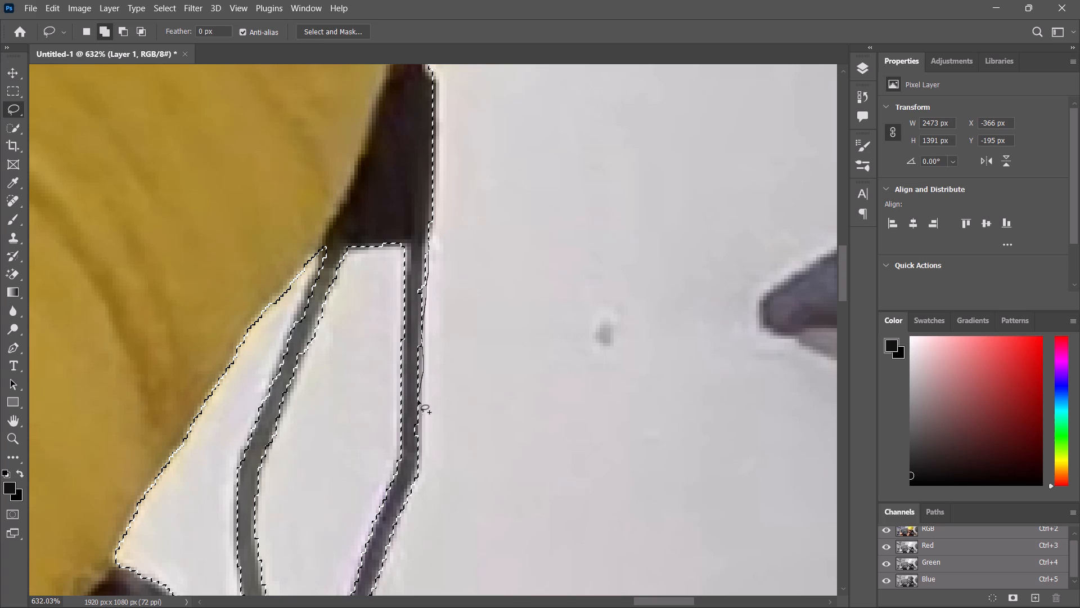
{"action": "left_click_drag", "start_coordinate": [418, 400], "coordinate": [401, 481], "text": "shift"}
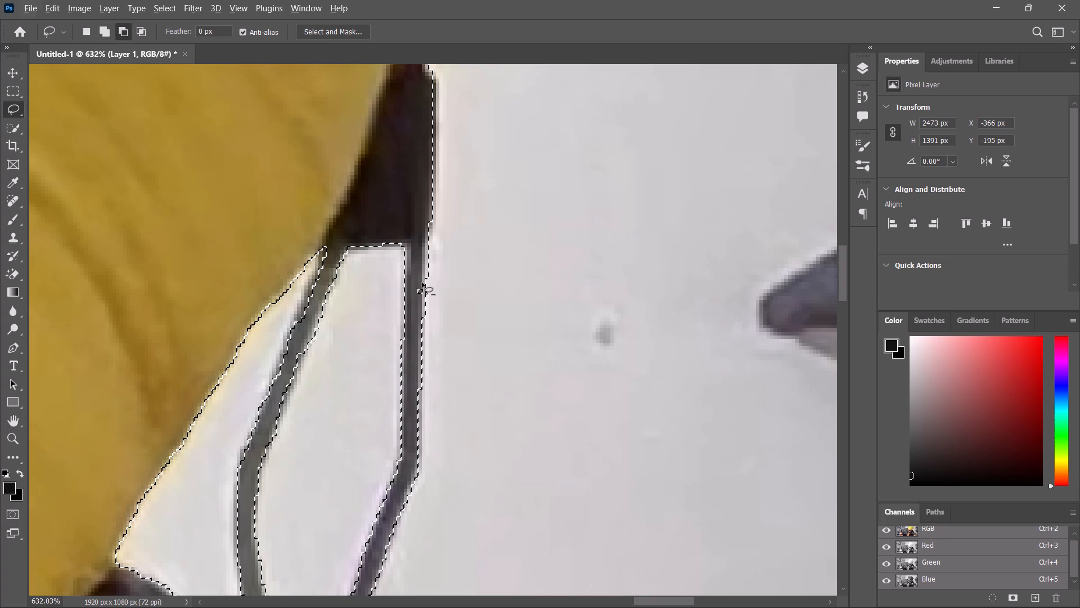
{"action": "left_click_drag", "start_coordinate": [422, 278], "coordinate": [422, 292]}
{"action": "key", "text": "ctrl+z"}
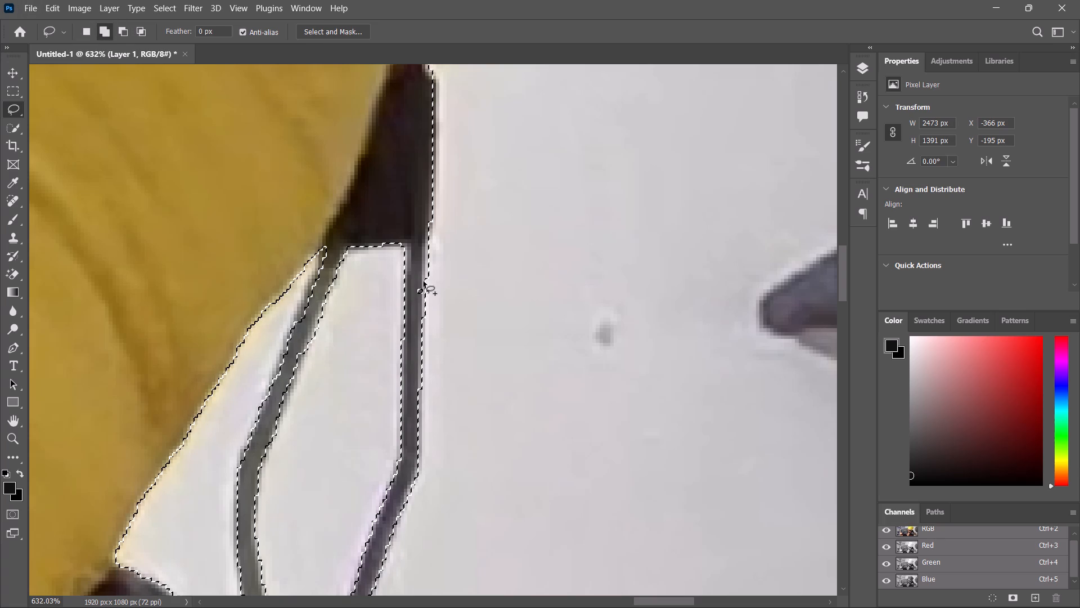
{"action": "left_click_drag", "start_coordinate": [424, 281], "coordinate": [412, 275], "text": "shift"}
Examine the selection outline around the headset wires, turban and ear cup with the whole face in view.
{"action": "key", "text": "z"}
{"action": "key", "text": "z"}
{"action": "key", "text": "z"}
{"action": "key", "text": "z"}
{"action": "key", "text": "z"}
{"action": "key", "text": "z"}
{"action": "key", "text": "z"}
{"action": "key", "text": "z"}
{"action": "key", "text": "z"}
{"action": "key", "text": "z"}
{"action": "key", "text": "z"}
{"action": "key", "text": "z"}
{"action": "key", "text": "z"}
{"action": "key", "text": "z"}
{"action": "key", "text": "z"}
{"action": "key", "text": "z"}
{"action": "key", "text": "z"}
{"action": "key", "text": "z"}
{"action": "key", "text": "z"}
{"action": "key", "text": "z"}
{"action": "left_click_drag", "start_coordinate": [417, 274], "coordinate": [366, 274]}
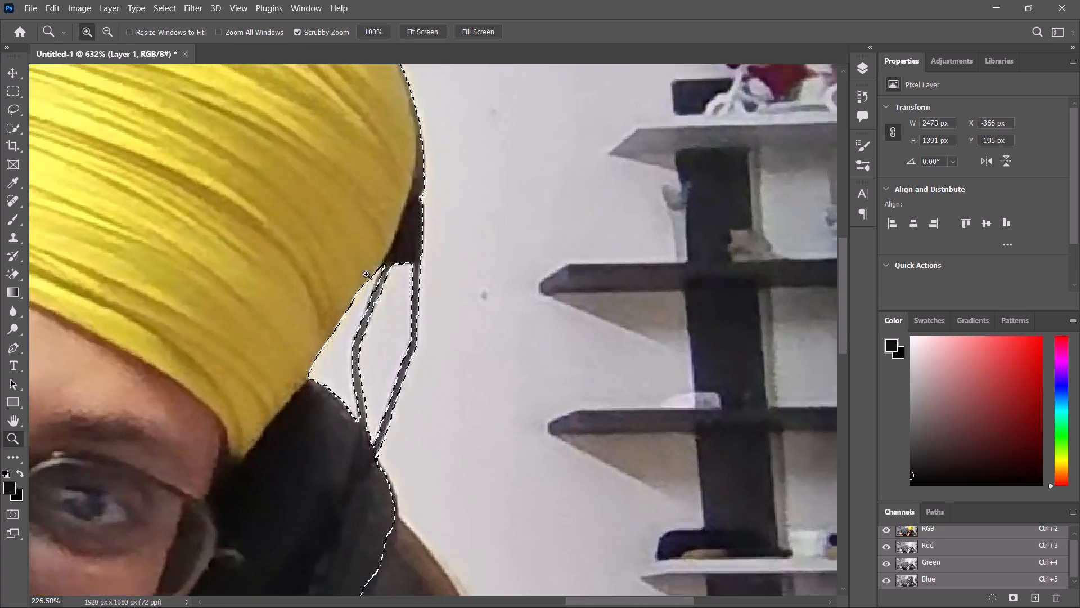
{"action": "left_click_drag", "start_coordinate": [366, 274], "coordinate": [337, 275]}
{"action": "key", "text": "space"}
{"action": "key", "text": "space"}
{"action": "key", "text": "space"}
{"action": "key", "text": "space"}
{"action": "key", "text": "space"}
{"action": "key", "text": "space"}
{"action": "key", "text": "space"}
{"action": "key", "text": "space"}
{"action": "key", "text": "space"}
{"action": "key", "text": "space"}
{"action": "key", "text": "space"}
{"action": "key", "text": "space"}
{"action": "key", "text": "space"}
{"action": "key", "text": "space"}
{"action": "key", "text": "space"}
{"action": "key", "text": "space"}
{"action": "key", "text": "space"}
{"action": "key", "text": "space"}
{"action": "key", "text": "space"}
{"action": "key", "text": "space"}
{"action": "left_click_drag", "start_coordinate": [333, 275], "coordinate": [557, 169]}
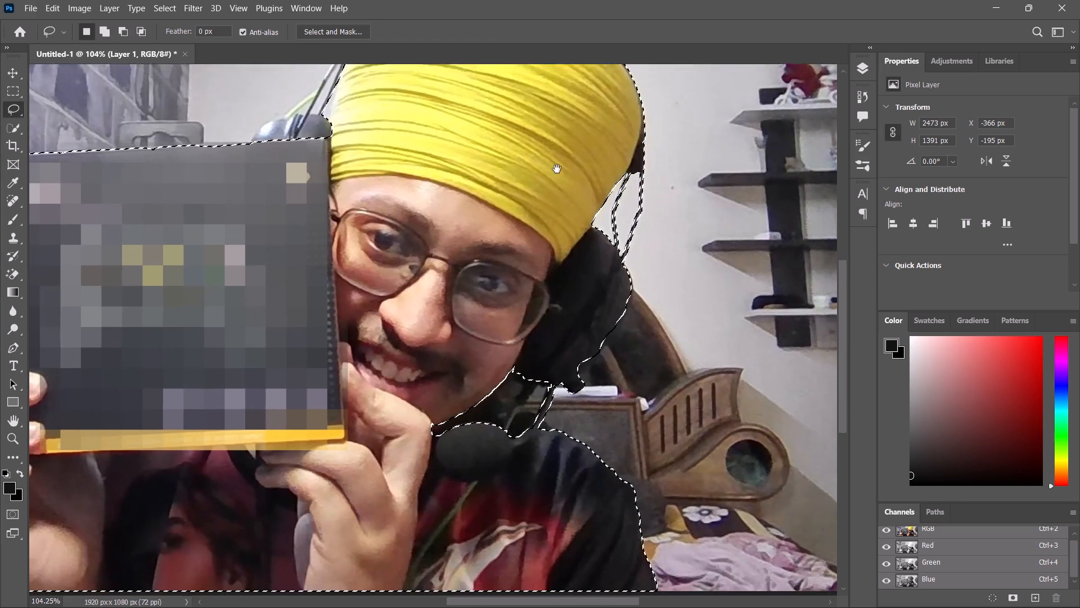
Examine the selection outline along the turban, ear cup, jaw, shirt and the hands holding the box.
{"action": "left_click_drag", "start_coordinate": [557, 169], "coordinate": [600, 146]}
{"action": "key", "text": "z"}
{"action": "key", "text": "z"}
{"action": "key", "text": "z"}
{"action": "key", "text": "z"}
{"action": "left_click_drag", "start_coordinate": [552, 221], "coordinate": [555, 221]}
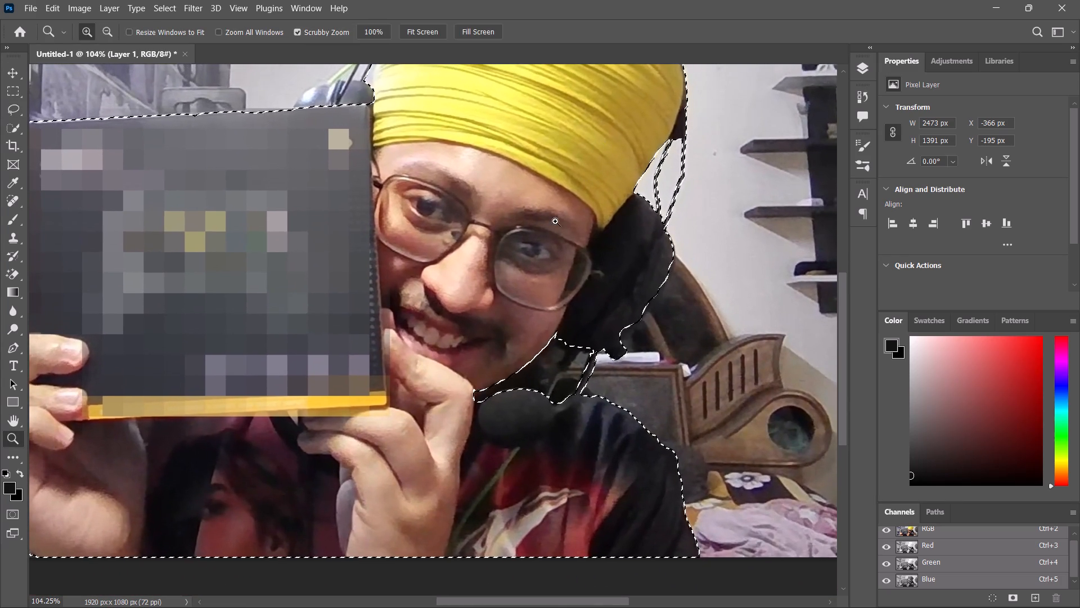
{"action": "left_click_drag", "start_coordinate": [555, 221], "coordinate": [593, 223]}
{"action": "key", "text": "space"}
{"action": "key", "text": "space"}
{"action": "key", "text": "space"}
{"action": "key", "text": "space"}
{"action": "key", "text": "space"}
{"action": "key", "text": "space"}
{"action": "key", "text": "space"}
{"action": "key", "text": "space"}
{"action": "key", "text": "space"}
{"action": "key", "text": "space"}
{"action": "key", "text": "space"}
{"action": "key", "text": "space"}
{"action": "key", "text": "space"}
{"action": "key", "text": "space"}
{"action": "key", "text": "space"}
{"action": "key", "text": "space"}
{"action": "key", "text": "space"}
{"action": "key", "text": "space"}
{"action": "key", "text": "space"}
{"action": "key", "text": "space"}
{"action": "left_click_drag", "start_coordinate": [560, 343], "coordinate": [519, 141]}
{"action": "key", "text": "z"}
{"action": "key", "text": "z"}
{"action": "key", "text": "z"}
{"action": "key", "text": "z"}
{"action": "key", "text": "z"}
{"action": "key", "text": "z"}
{"action": "key", "text": "z"}
{"action": "key", "text": "z"}
{"action": "key", "text": "z"}
{"action": "key", "text": "z"}
{"action": "key", "text": "z"}
{"action": "key", "text": "z"}
{"action": "key", "text": "z"}
{"action": "key", "text": "z"}
{"action": "key", "text": "z"}
{"action": "key", "text": "z"}
{"action": "key", "text": "z"}
{"action": "left_click_drag", "start_coordinate": [519, 141], "coordinate": [465, 145]}
Add the headband's outer strip to the Lasso selection, from the turban's crown down the side nearest the box.
{"action": "key", "text": "space"}
{"action": "key", "text": "space"}
{"action": "key", "text": "space"}
{"action": "key", "text": "space"}
{"action": "key", "text": "space"}
{"action": "key", "text": "space"}
{"action": "key", "text": "space"}
{"action": "key", "text": "space"}
{"action": "key", "text": "space"}
{"action": "key", "text": "space"}
{"action": "key", "text": "space"}
{"action": "key", "text": "space"}
{"action": "key", "text": "space"}
{"action": "key", "text": "space"}
{"action": "key", "text": "space"}
{"action": "key", "text": "space"}
{"action": "key", "text": "space"}
{"action": "key", "text": "space"}
{"action": "key", "text": "space"}
{"action": "key", "text": "space"}
{"action": "left_click_drag", "start_coordinate": [463, 146], "coordinate": [468, 187]}
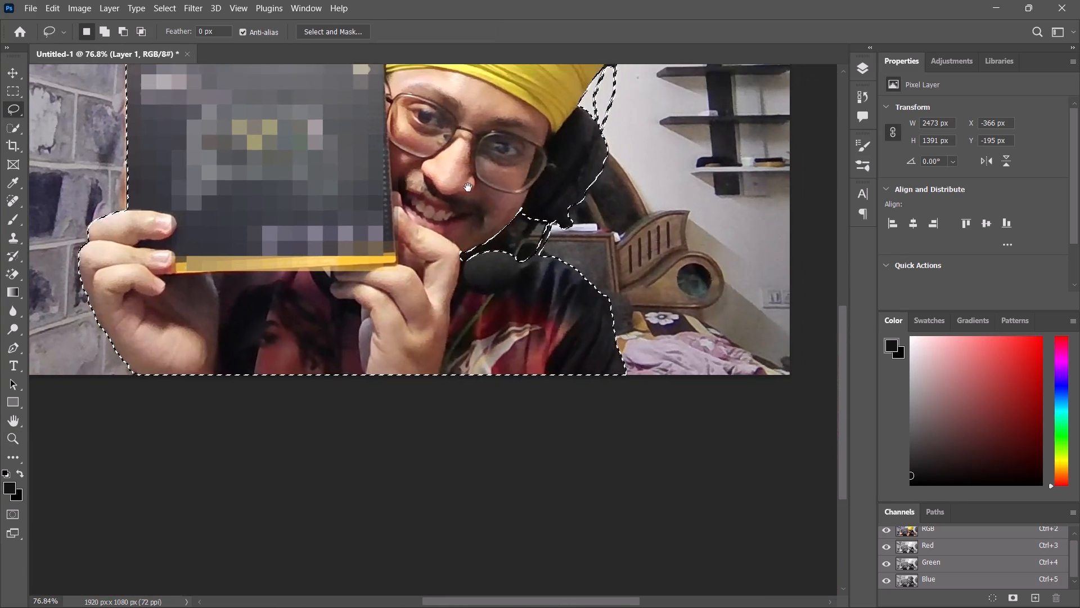
{"action": "left_click_drag", "start_coordinate": [468, 187], "coordinate": [485, 358]}
{"action": "key", "text": "z"}
{"action": "key", "text": "z"}
{"action": "key", "text": "z"}
{"action": "key", "text": "z"}
{"action": "key", "text": "z"}
{"action": "key", "text": "z"}
{"action": "left_click_drag", "start_coordinate": [448, 260], "coordinate": [484, 260]}
{"action": "key", "text": "space"}
{"action": "key", "text": "space"}
{"action": "key", "text": "space"}
{"action": "key", "text": "space"}
{"action": "key", "text": "space"}
{"action": "key", "text": "space"}
{"action": "key", "text": "space"}
{"action": "key", "text": "space"}
{"action": "key", "text": "space"}
{"action": "key", "text": "space"}
{"action": "key", "text": "space"}
{"action": "key", "text": "space"}
{"action": "key", "text": "space"}
{"action": "key", "text": "space"}
{"action": "key", "text": "space"}
{"action": "key", "text": "space"}
{"action": "key", "text": "space"}
{"action": "left_click_drag", "start_coordinate": [454, 238], "coordinate": [468, 315]}
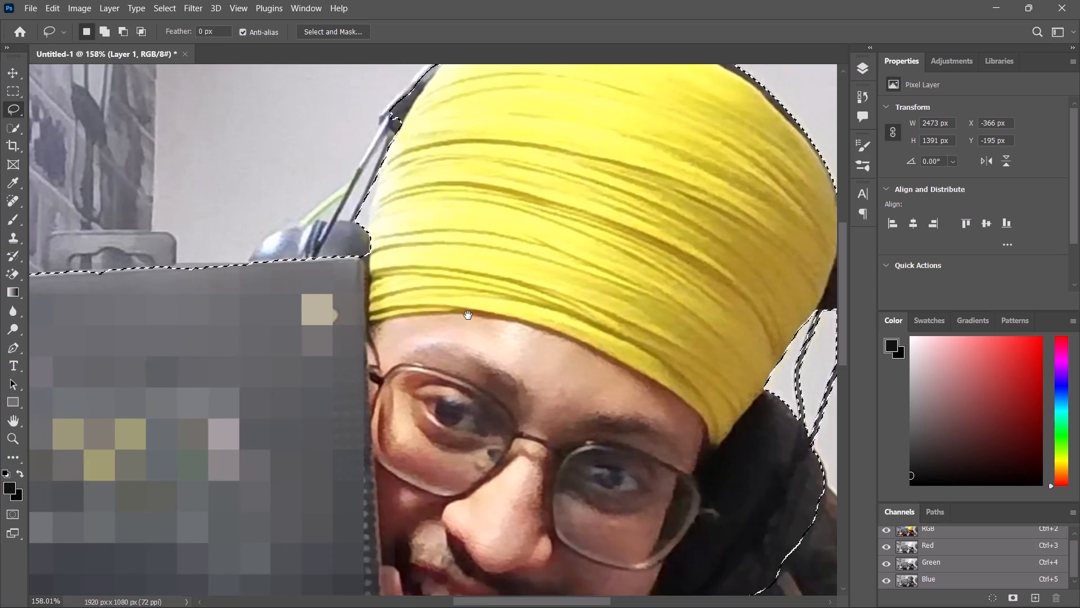
{"action": "left_click_drag", "start_coordinate": [468, 315], "coordinate": [497, 423]}
{"action": "left_click_drag", "start_coordinate": [552, 144], "coordinate": [542, 147], "text": "shift"}
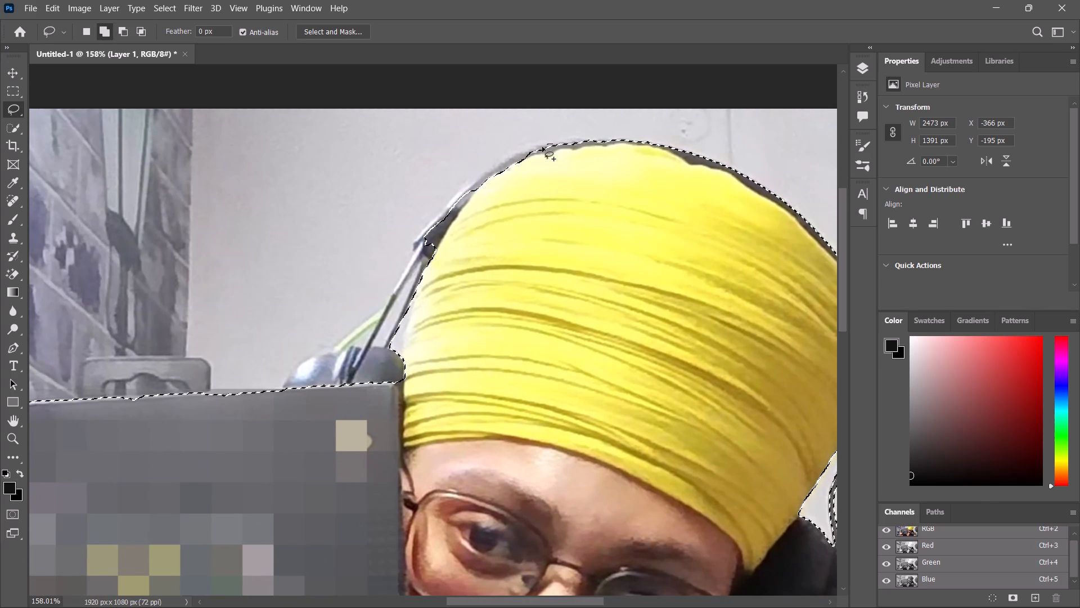
{"action": "left_click_drag", "start_coordinate": [542, 147], "coordinate": [449, 203], "text": "shift"}
{"action": "left_click_drag", "start_coordinate": [449, 203], "coordinate": [479, 254], "text": "shift"}
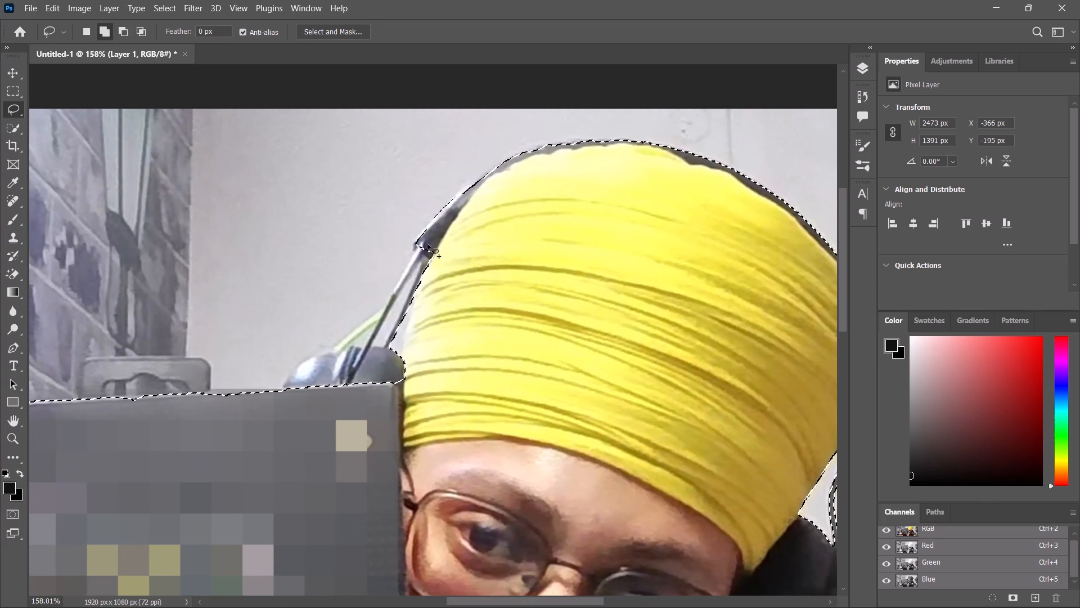
Add the headband's lower tip and the notches beside the turban, where the wires begin, to the selection.
{"action": "left_click_drag", "start_coordinate": [417, 240], "coordinate": [415, 268], "text": "shift"}
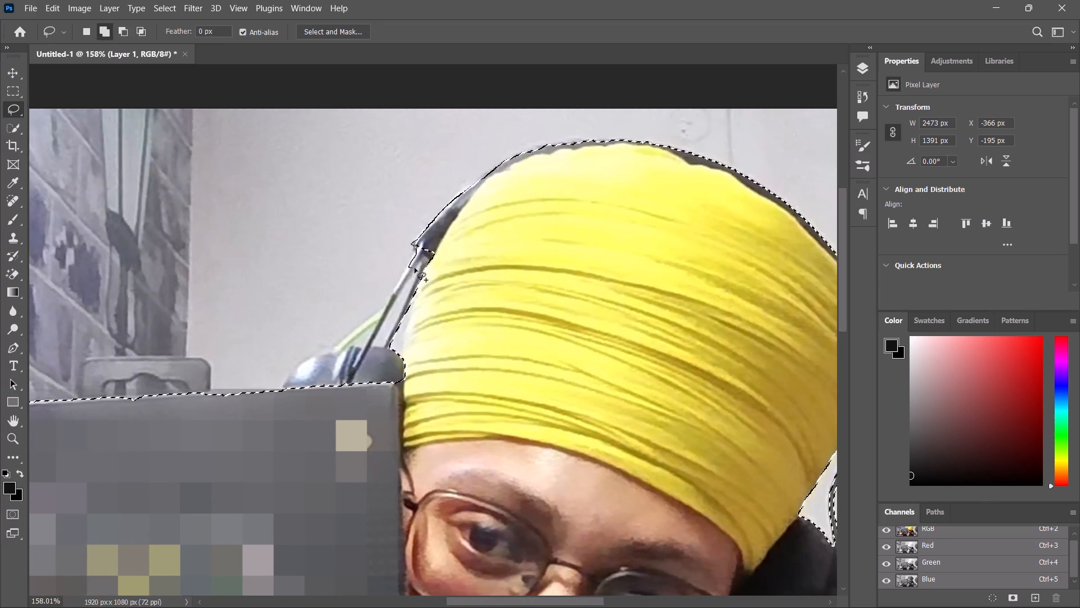
{"action": "left_click_drag", "start_coordinate": [415, 268], "coordinate": [484, 302], "text": "shift"}
{"action": "left_click_drag", "start_coordinate": [422, 259], "coordinate": [443, 264], "text": "shift"}
{"action": "left_click_drag", "start_coordinate": [419, 249], "coordinate": [448, 257], "text": "shift"}
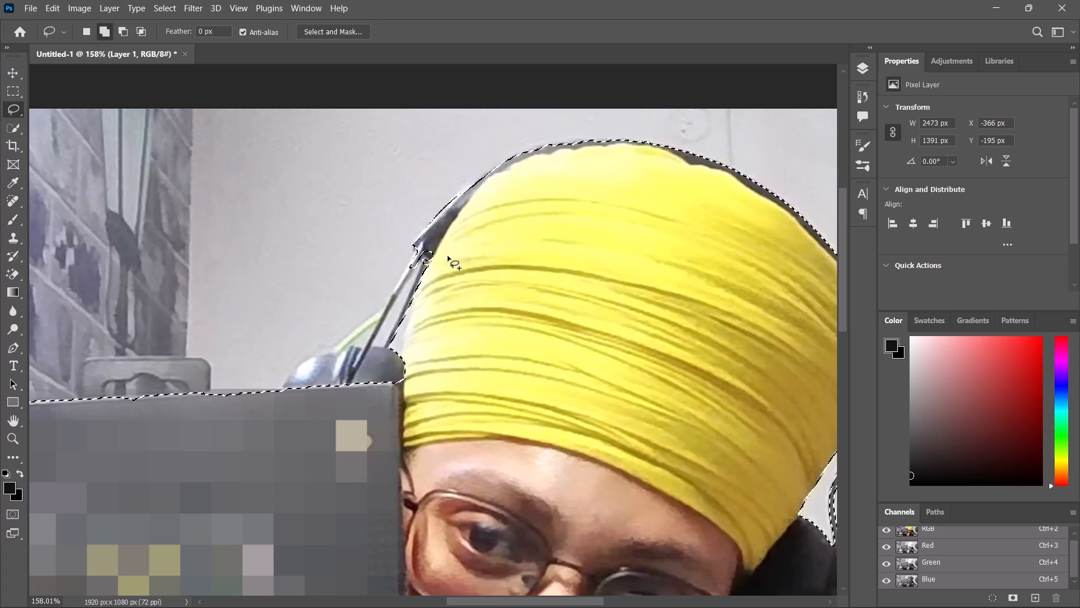
{"action": "left_click_drag", "start_coordinate": [429, 248], "coordinate": [440, 257], "text": "shift"}
Add the upper stretch of the outer headset wire to the selection, from the headband tip to where the green cable meets it.
{"action": "key", "text": "shift+z"}
{"action": "key", "text": "shift+z"}
{"action": "key", "text": "shift+z"}
{"action": "key", "text": "shift+z"}
{"action": "key", "text": "shift+z"}
{"action": "left_click_drag", "start_coordinate": [424, 279], "coordinate": [443, 279]}
{"action": "key", "text": "l"}
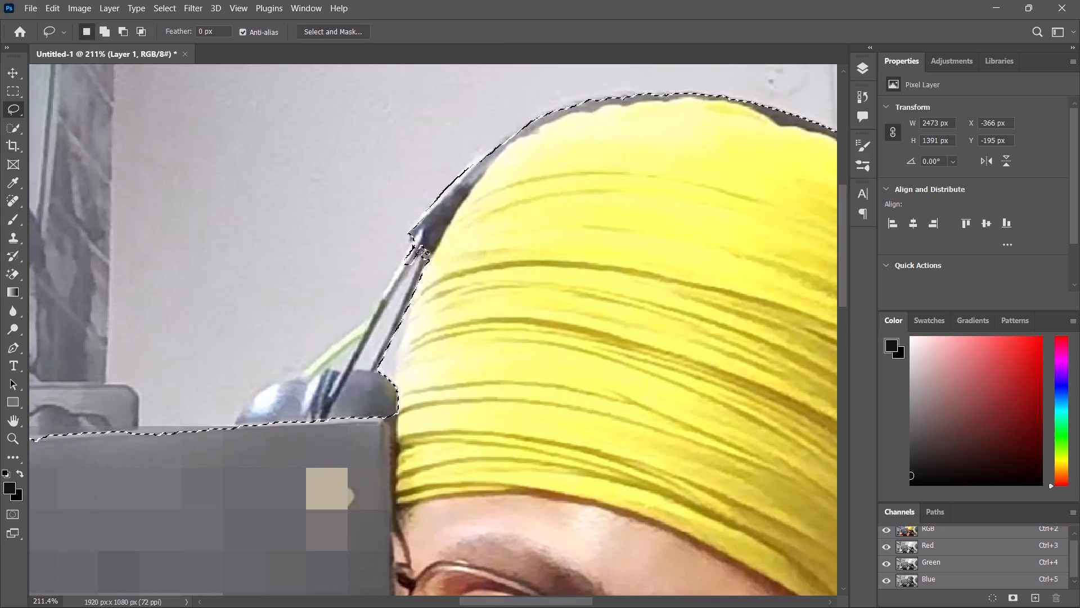
{"action": "left_click_drag", "start_coordinate": [415, 242], "coordinate": [411, 252], "text": "shift"}
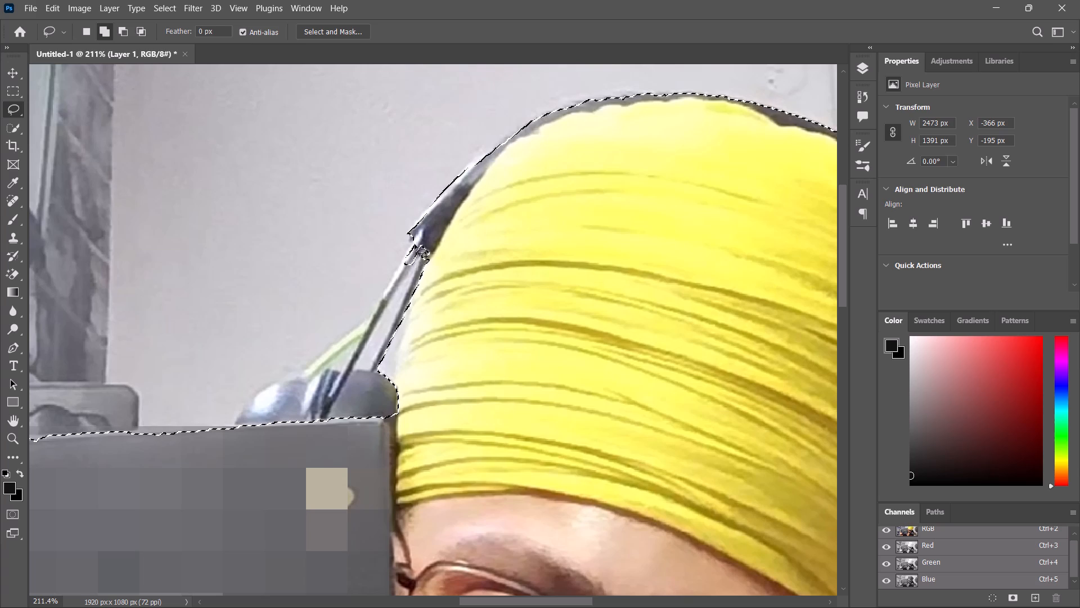
{"action": "left_click_drag", "start_coordinate": [417, 238], "coordinate": [385, 293], "text": "shift"}
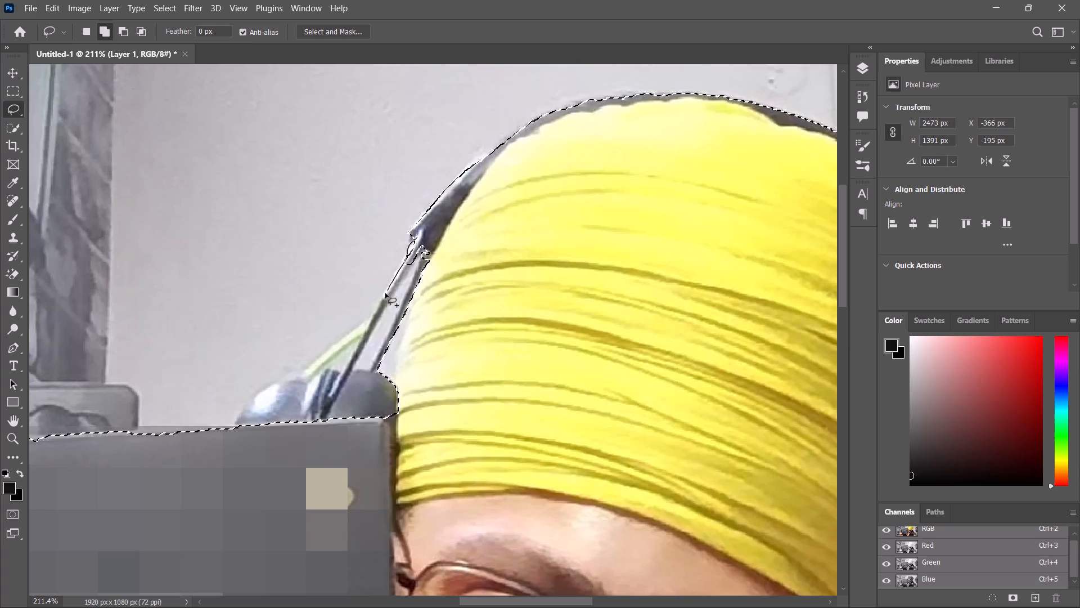
{"action": "left_click_drag", "start_coordinate": [385, 293], "coordinate": [434, 231], "text": "shift"}
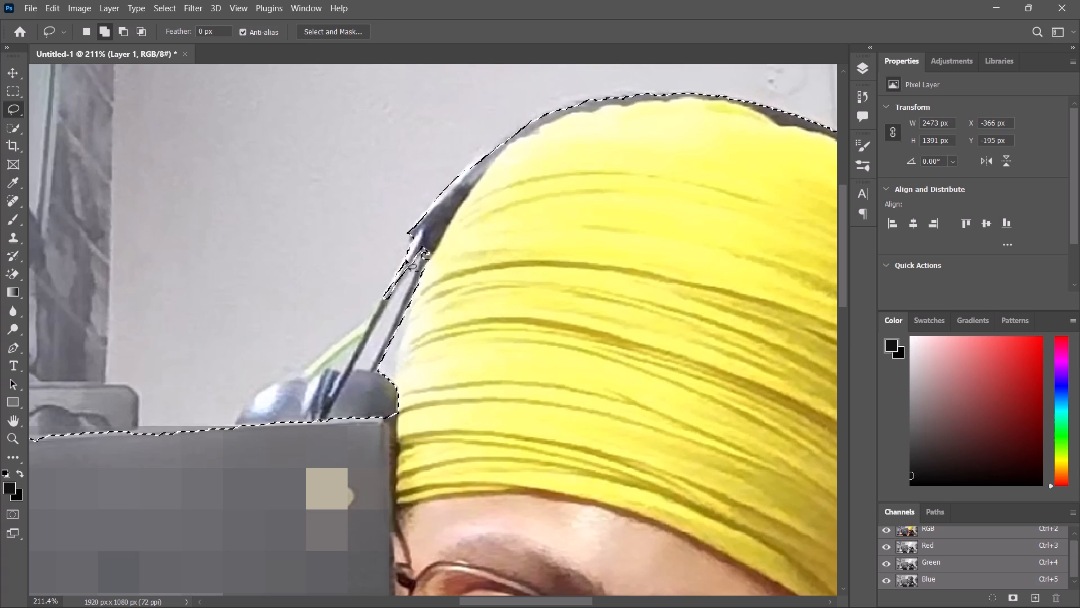
{"action": "left_click_drag", "start_coordinate": [406, 254], "coordinate": [377, 307], "text": "shift"}
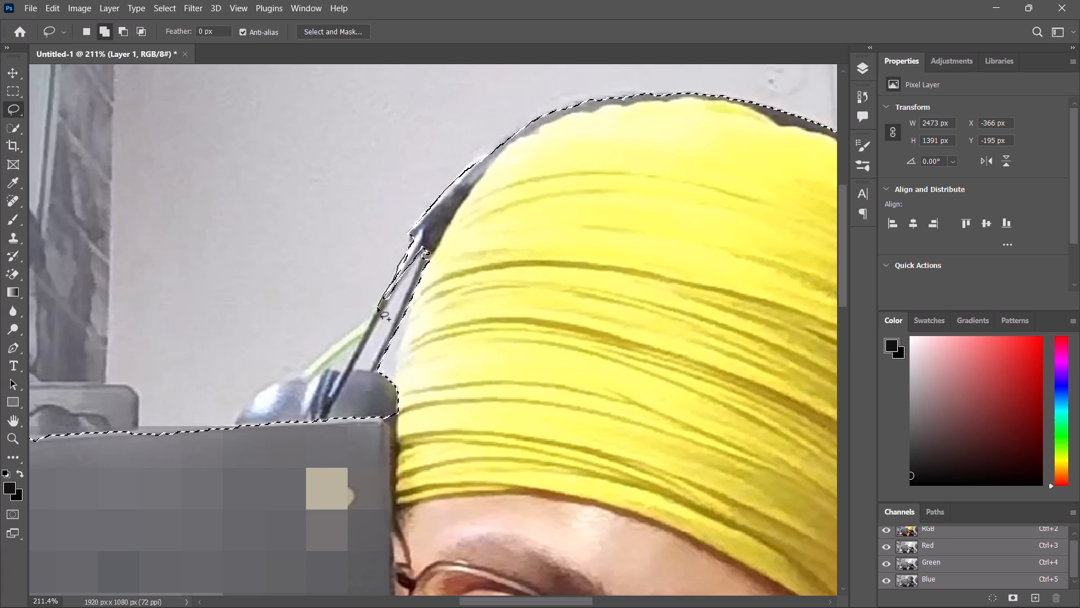
{"action": "left_click_drag", "start_coordinate": [377, 307], "coordinate": [398, 275], "text": "shift"}
Add the inner headset wire beside the turban to the selection, from the headband tip down to the ear cup.
{"action": "key", "text": "space"}
{"action": "left_click_drag", "start_coordinate": [393, 309], "coordinate": [418, 301]}
{"action": "key", "text": "z"}
{"action": "key", "text": "z"}
{"action": "key", "text": "z"}
{"action": "key", "text": "z"}
{"action": "key", "text": "z"}
{"action": "key", "text": "z"}
{"action": "key", "text": "z"}
{"action": "key", "text": "z"}
{"action": "key", "text": "z"}
{"action": "key", "text": "z"}
{"action": "key", "text": "z"}
{"action": "key", "text": "z"}
{"action": "left_click_drag", "start_coordinate": [410, 315], "coordinate": [419, 315]}
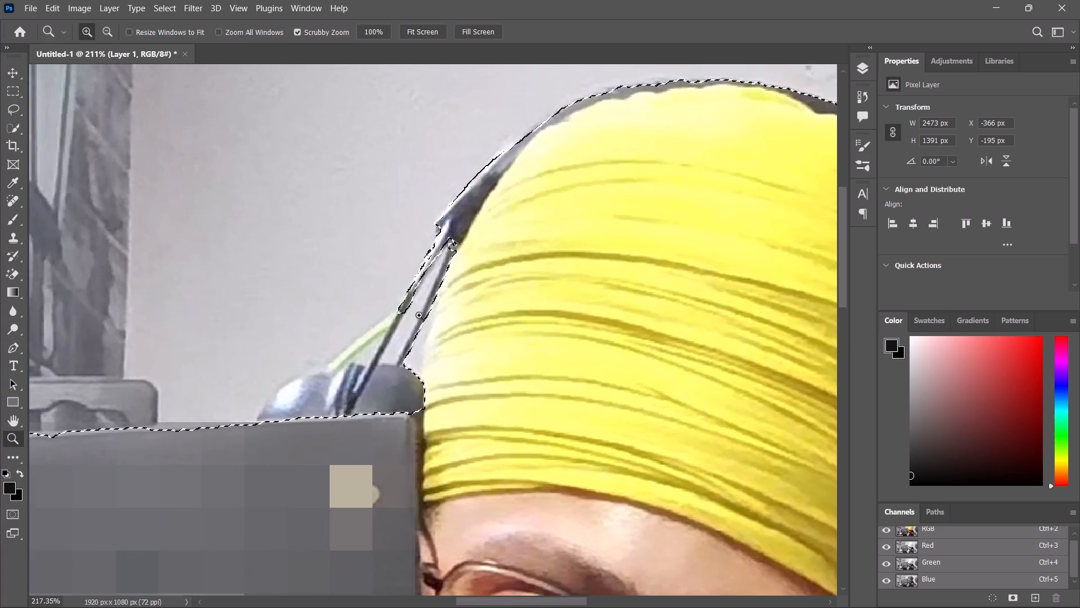
{"action": "left_click_drag", "start_coordinate": [419, 315], "coordinate": [421, 315]}
{"action": "left_click_drag", "start_coordinate": [452, 230], "coordinate": [451, 245], "text": "shift"}
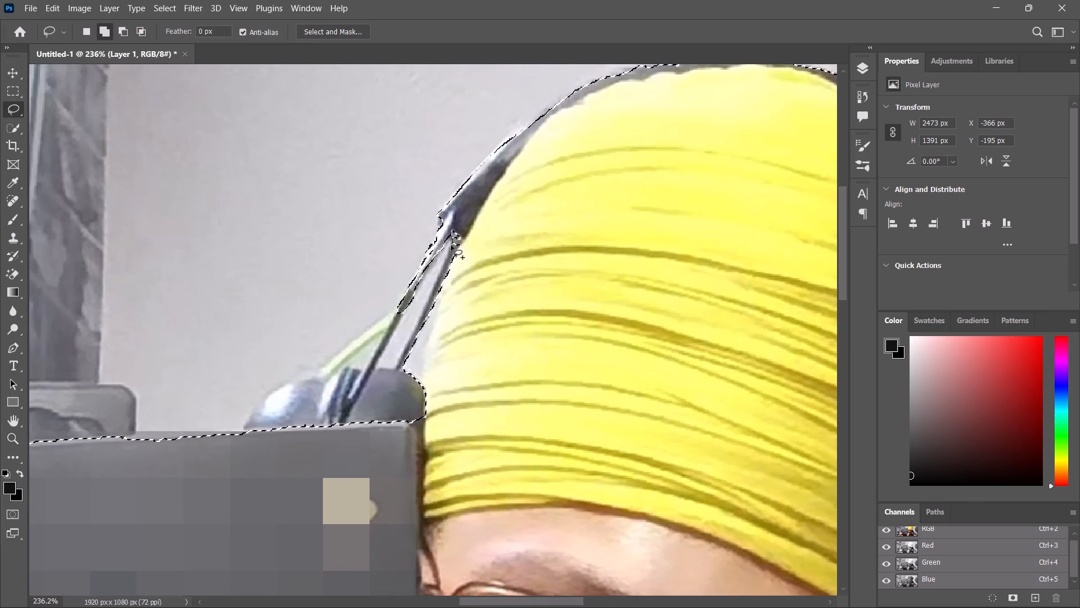
{"action": "left_click_drag", "start_coordinate": [451, 245], "coordinate": [422, 314], "text": "shift"}
{"action": "left_click_drag", "start_coordinate": [422, 314], "coordinate": [456, 265], "text": "shift"}
{"action": "left_click_drag", "start_coordinate": [456, 265], "coordinate": [520, 282], "text": "shift"}
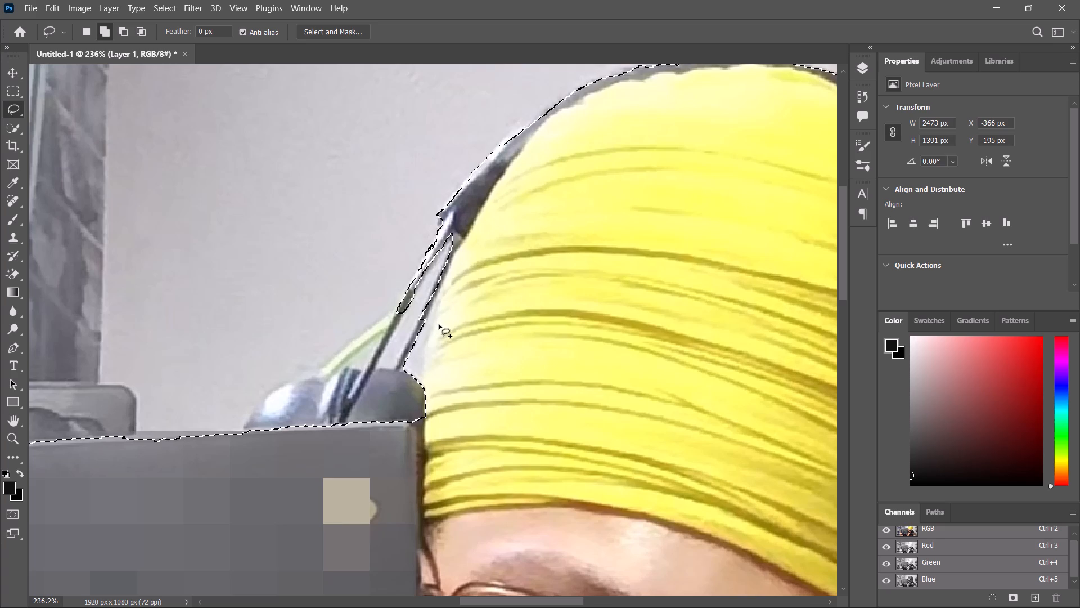
{"action": "left_click_drag", "start_coordinate": [421, 316], "coordinate": [409, 338], "text": "shift"}
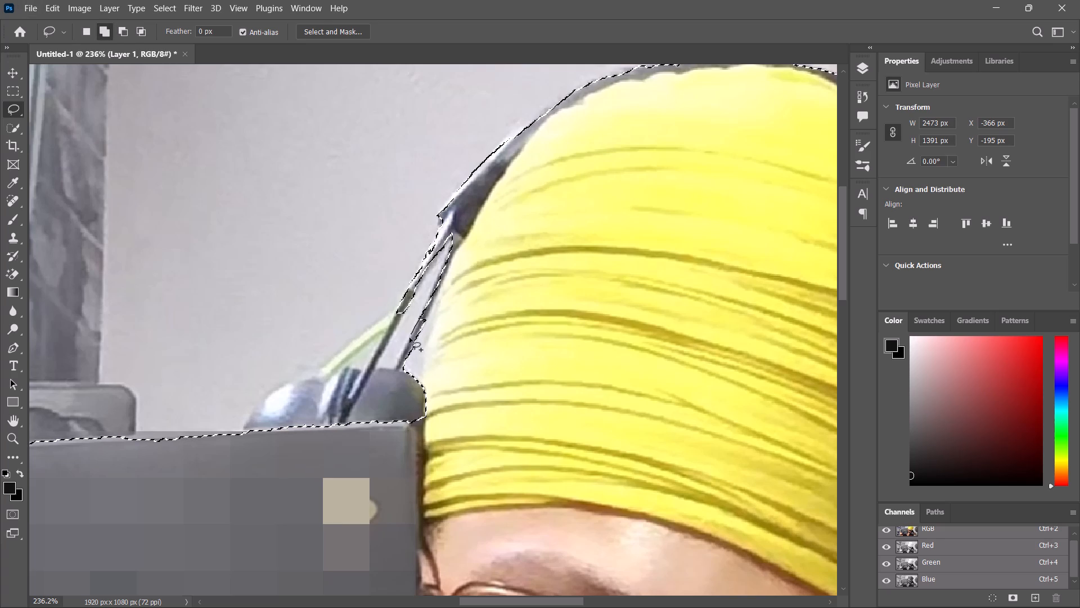
{"action": "left_click_drag", "start_coordinate": [409, 338], "coordinate": [496, 387], "text": "shift"}
{"action": "left_click_drag", "start_coordinate": [409, 338], "coordinate": [401, 372], "text": "shift"}
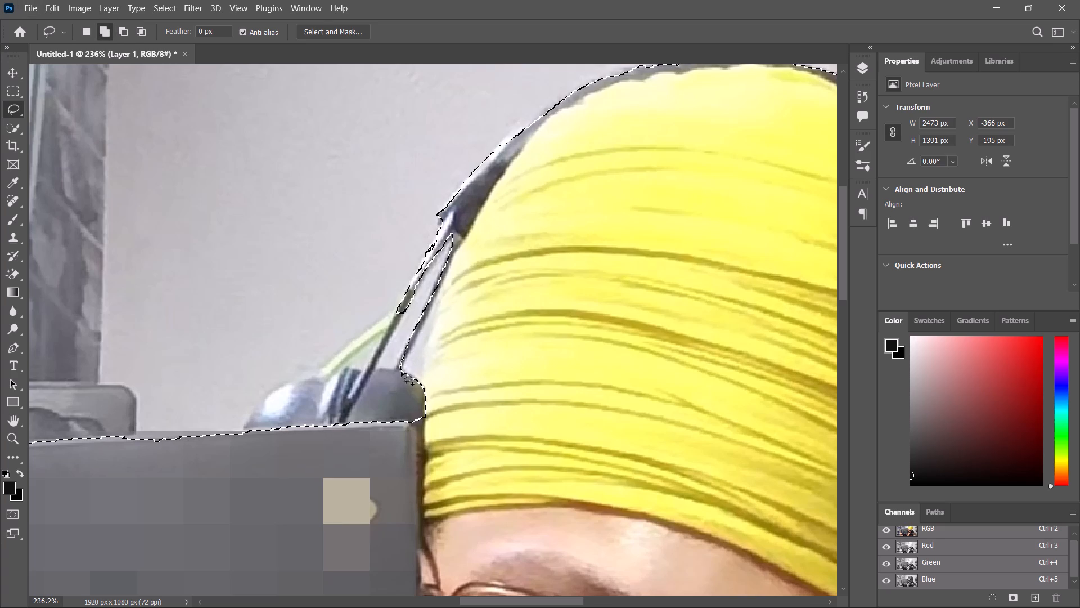
{"action": "left_click_drag", "start_coordinate": [401, 372], "coordinate": [458, 378], "text": "shift"}
{"action": "left_click_drag", "start_coordinate": [408, 342], "coordinate": [439, 380], "text": "shift"}
Add the ear cup section beside the turban and the outer wire's lower stretch to the selection.
{"action": "left_click_drag", "start_coordinate": [397, 370], "coordinate": [361, 385], "text": "shift"}
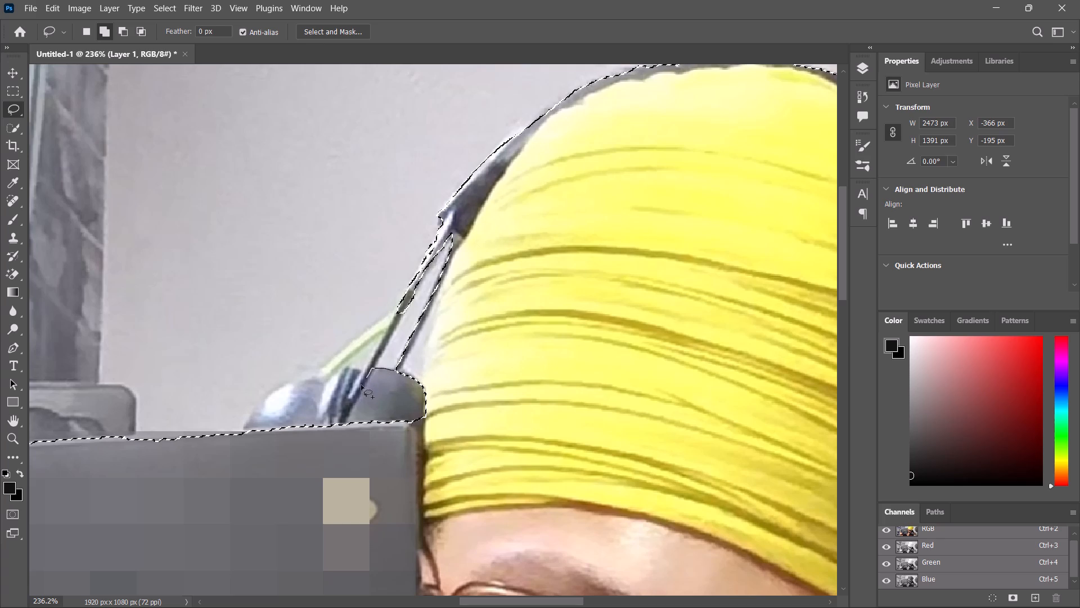
{"action": "left_click_drag", "start_coordinate": [361, 385], "coordinate": [484, 445], "text": "shift"}
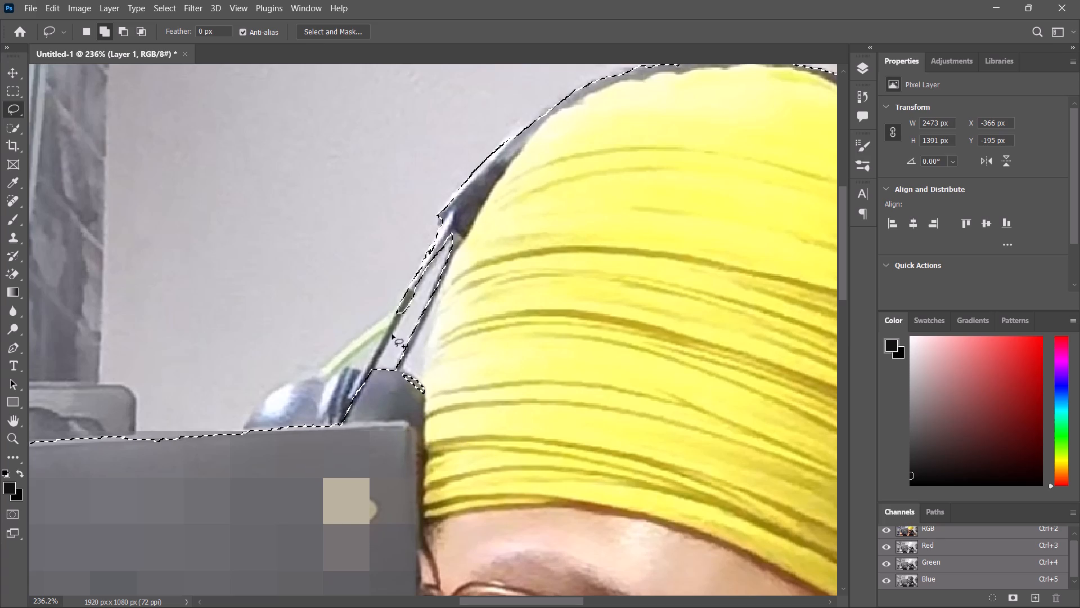
{"action": "left_click_drag", "start_coordinate": [397, 310], "coordinate": [370, 366], "text": "shift"}
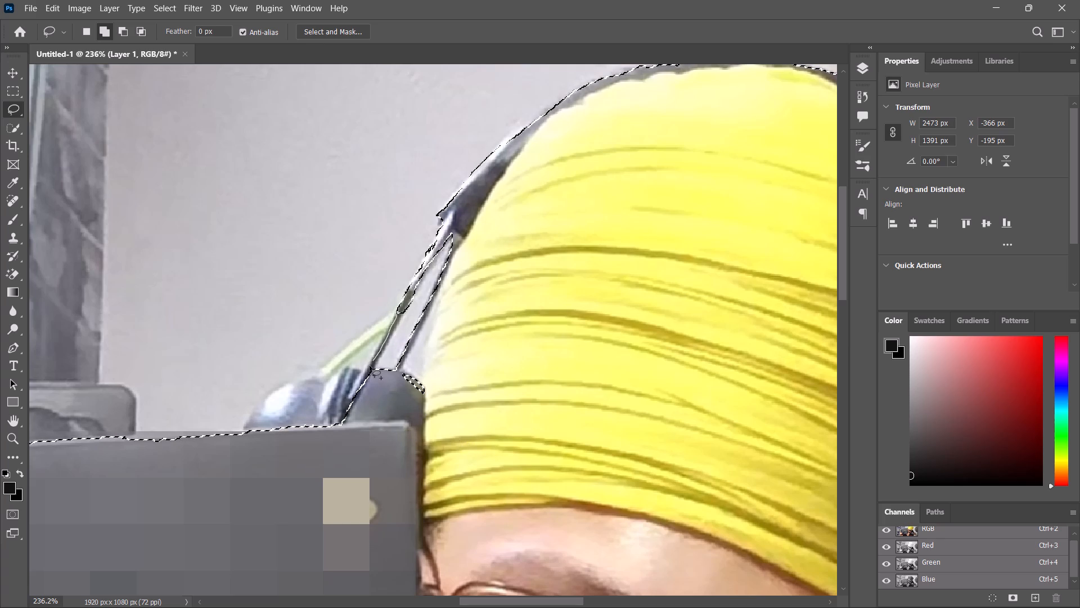
{"action": "left_click_drag", "start_coordinate": [370, 366], "coordinate": [472, 430], "text": "shift"}
Add the green cable and the rest of the ear cup, down to the box's top edge, to the selection.
{"action": "left_click_drag", "start_coordinate": [410, 289], "coordinate": [401, 302], "text": "shift"}
{"action": "left_click_drag", "start_coordinate": [401, 302], "coordinate": [300, 382], "text": "shift"}
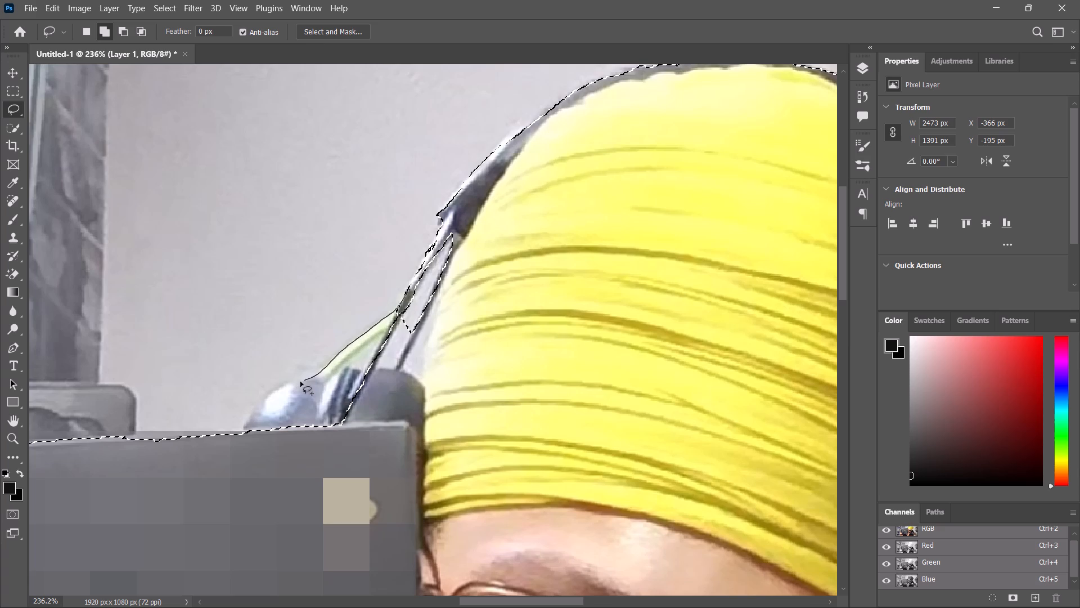
{"action": "left_click_drag", "start_coordinate": [300, 382], "coordinate": [384, 473], "text": "shift"}
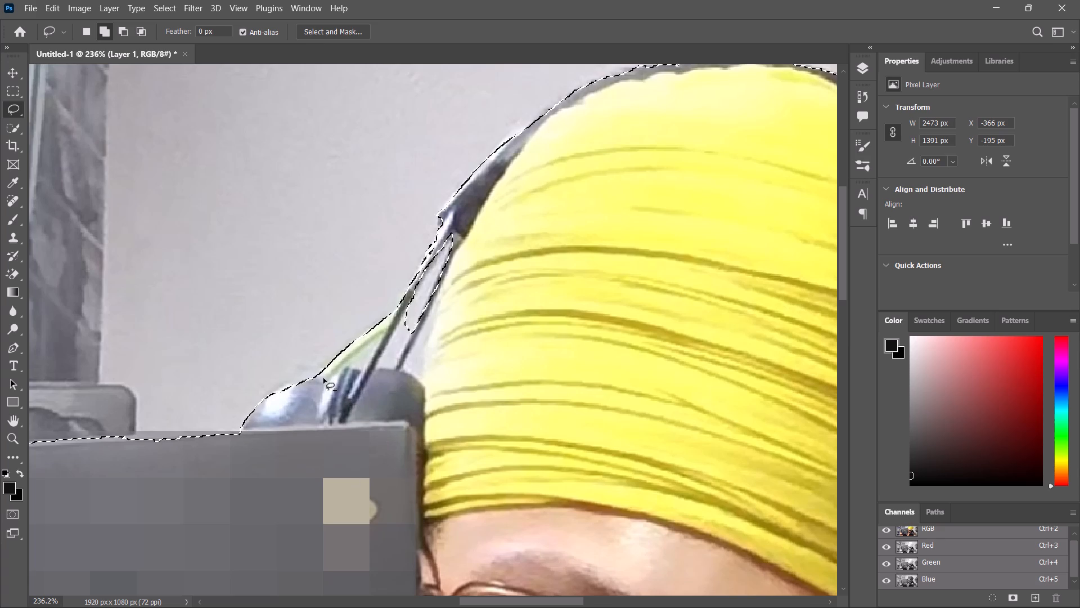
Subtract the background gap between the green cable and the outer headset wire, just above the ear cup, from the selection.
{"action": "key", "text": "z"}
{"action": "key", "text": "z"}
{"action": "key", "text": "z"}
{"action": "key", "text": "z"}
{"action": "key", "text": "z"}
{"action": "key", "text": "z"}
{"action": "key", "text": "z"}
{"action": "key", "text": "z"}
{"action": "key", "text": "z"}
{"action": "left_click_drag", "start_coordinate": [355, 355], "coordinate": [361, 356]}
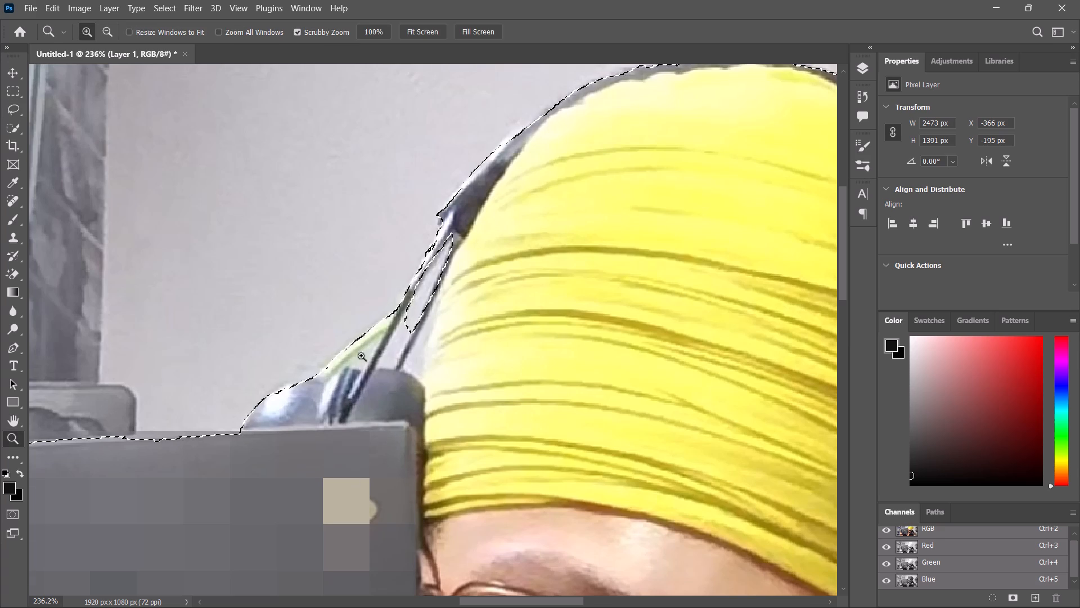
{"action": "left_click_drag", "start_coordinate": [361, 356], "coordinate": [385, 357]}
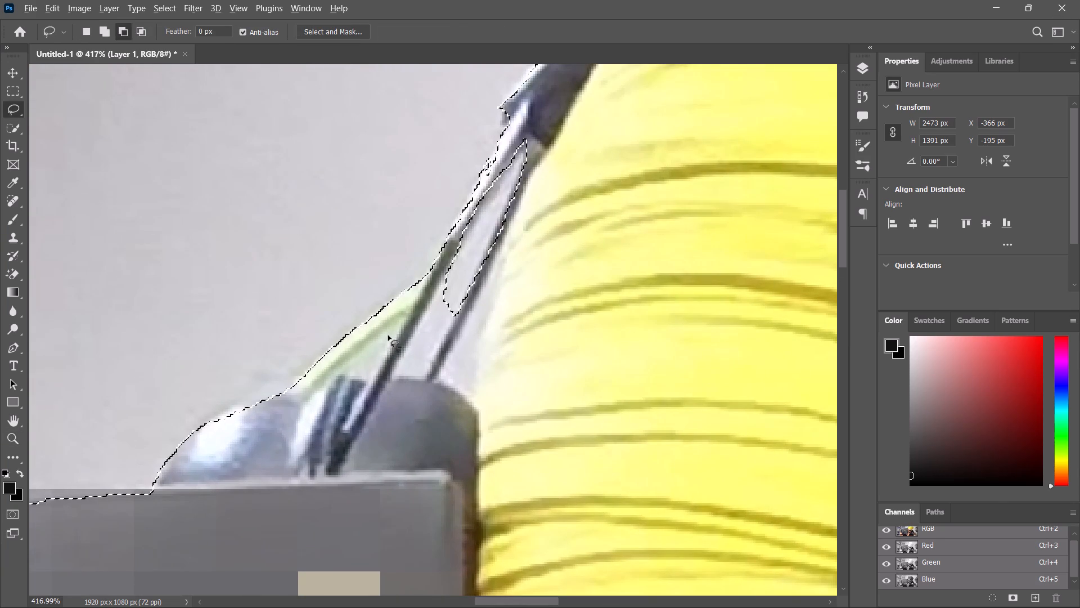
{"action": "left_click_drag", "start_coordinate": [393, 329], "coordinate": [364, 377], "text": "alt"}
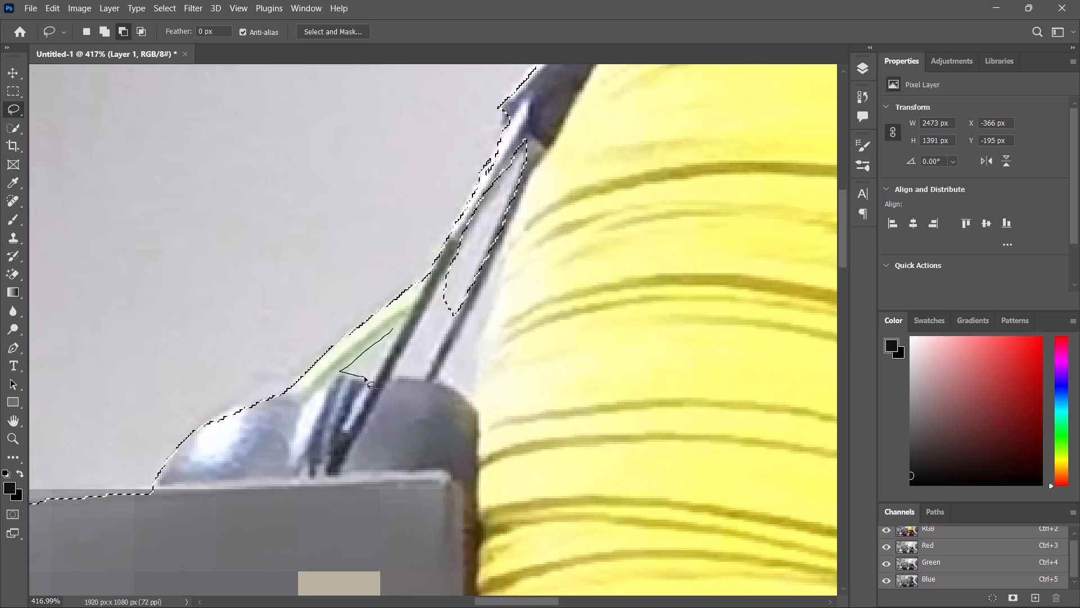
{"action": "left_click_drag", "start_coordinate": [364, 377], "coordinate": [386, 336], "text": "alt"}
{"action": "left_click_drag", "start_coordinate": [386, 336], "coordinate": [385, 338], "text": "alt"}
Subtract the lower part of the background gap between the outer and inner headset wires, down to the ear cup, from the selection.
{"action": "left_click_drag", "start_coordinate": [449, 266], "coordinate": [418, 333], "text": "alt"}
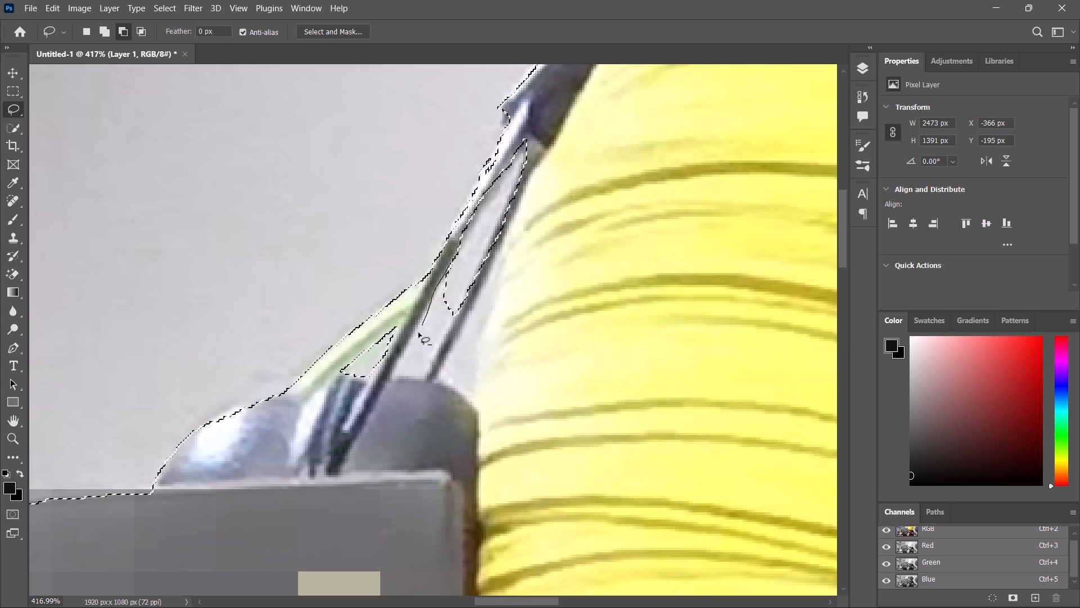
{"action": "left_click_drag", "start_coordinate": [418, 333], "coordinate": [442, 332], "text": "alt"}
{"action": "left_click_drag", "start_coordinate": [442, 332], "coordinate": [464, 268], "text": "alt"}
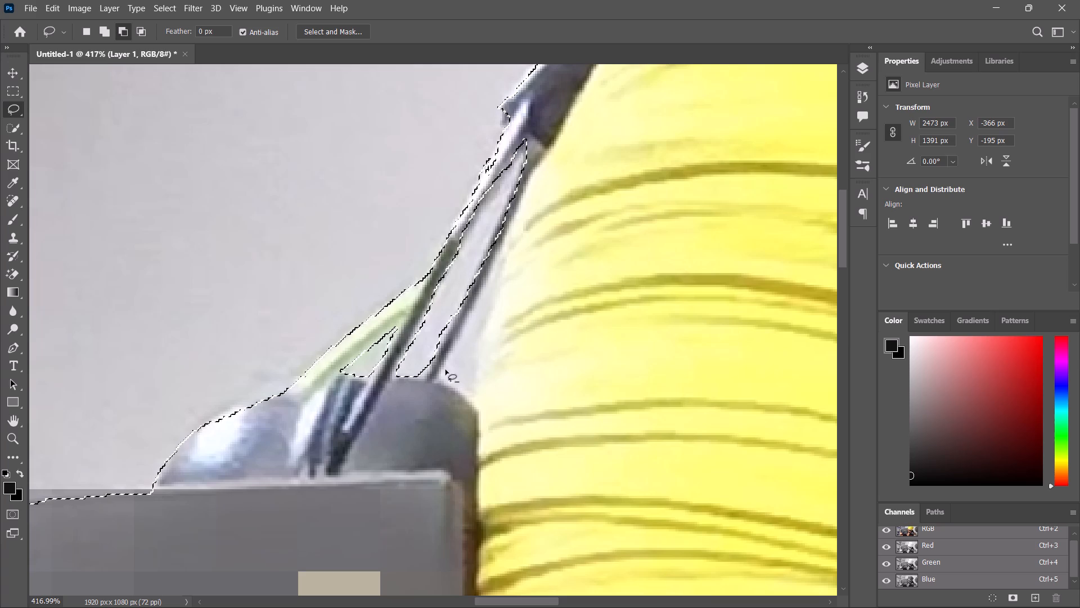
Subtract the background gap enclosed by the inner headset wire, the ear cup and the turban from the selection.
{"action": "left_click_drag", "start_coordinate": [439, 376], "coordinate": [485, 322], "text": "alt"}
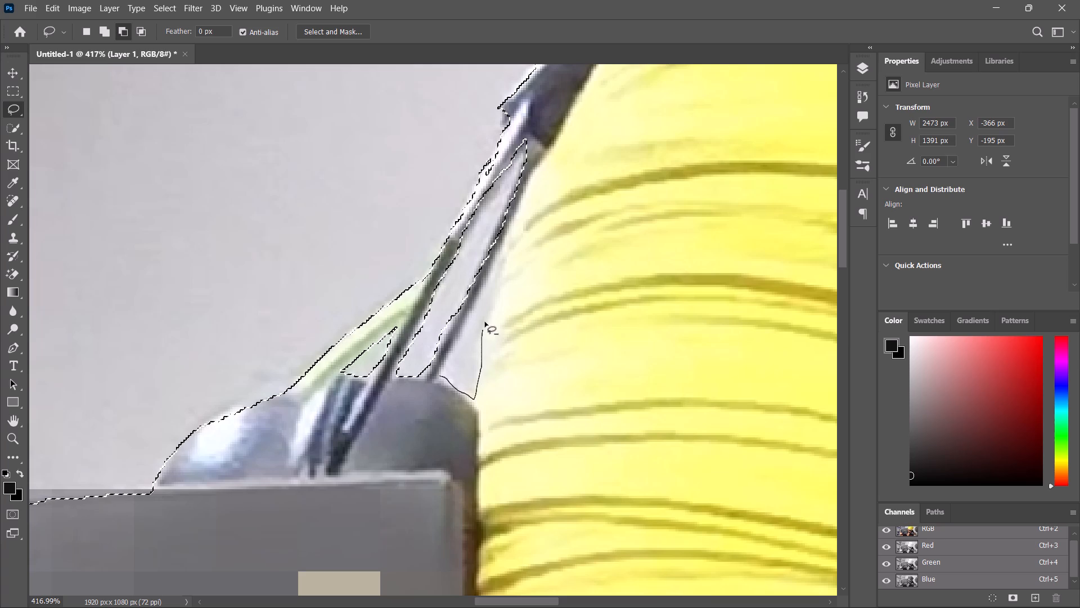
{"action": "left_click_drag", "start_coordinate": [485, 322], "coordinate": [473, 311], "text": "alt"}
{"action": "left_click_drag", "start_coordinate": [473, 311], "coordinate": [469, 400], "text": "alt"}
Add the turban's edge beside the inner headset wire back to the selection.
{"action": "key", "text": "z"}
{"action": "key", "text": "z"}
{"action": "key", "text": "z"}
{"action": "key", "text": "z"}
{"action": "key", "text": "z"}
{"action": "key", "text": "z"}
{"action": "key", "text": "z"}
{"action": "key", "text": "z"}
{"action": "key", "text": "z"}
{"action": "key", "text": "z"}
{"action": "key", "text": "z"}
{"action": "key", "text": "z"}
{"action": "key", "text": "z"}
{"action": "key", "text": "z"}
{"action": "key", "text": "z"}
{"action": "key", "text": "z"}
{"action": "key", "text": "z"}
{"action": "key", "text": "z"}
{"action": "key", "text": "z"}
{"action": "left_click_drag", "start_coordinate": [473, 343], "coordinate": [465, 342]}
{"action": "left_click_drag", "start_coordinate": [491, 310], "coordinate": [486, 333], "text": "alt"}
{"action": "left_click", "coordinate": [505, 247], "text": "alt"}
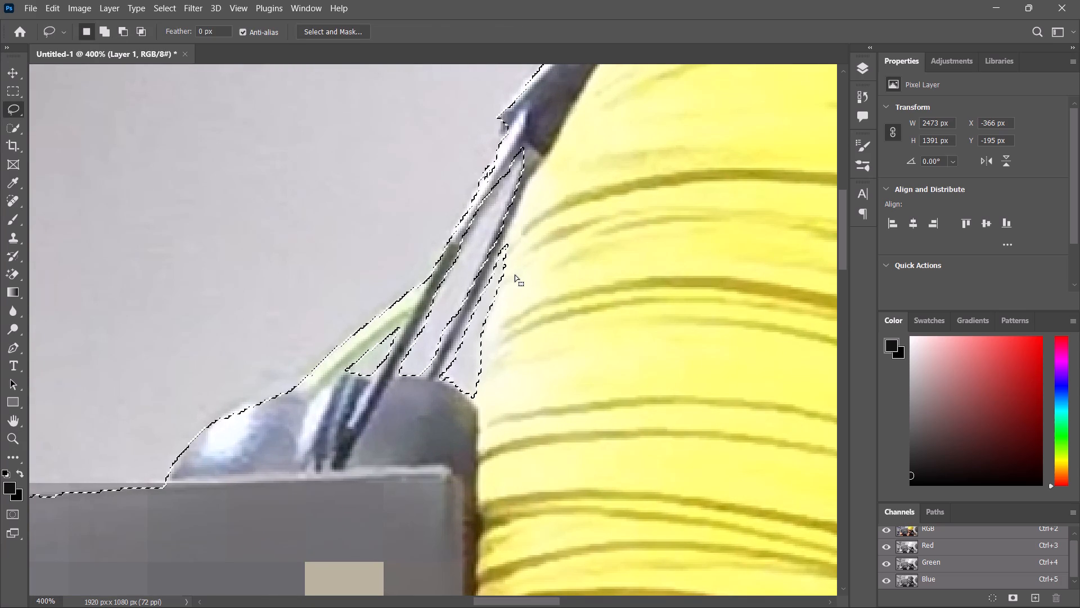
{"action": "left_click_drag", "start_coordinate": [507, 261], "coordinate": [516, 344], "text": "shift"}
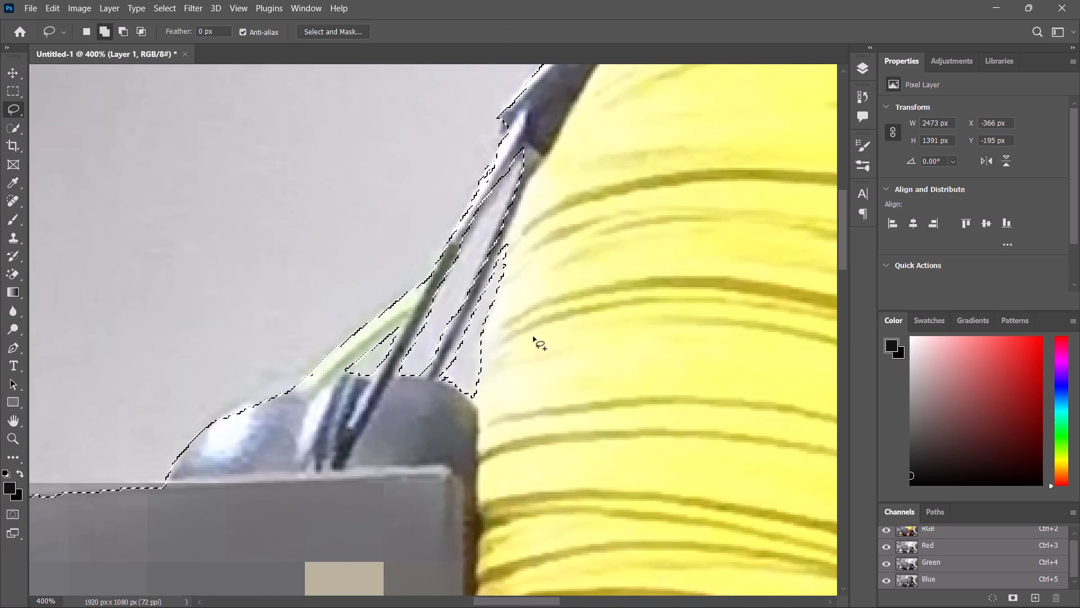
Inspect the whole subject and box cut-out against the red overlay in Select and Mask, and accept it without adjustments.
{"action": "key", "text": "z"}
{"action": "key", "text": "z"}
{"action": "key", "text": "z"}
{"action": "key", "text": "z"}
{"action": "key", "text": "z"}
{"action": "key", "text": "z"}
{"action": "key", "text": "z"}
{"action": "key", "text": "z"}
{"action": "key", "text": "z"}
{"action": "key", "text": "z"}
{"action": "key", "text": "z"}
{"action": "key", "text": "z"}
{"action": "key", "text": "z"}
{"action": "key", "text": "z"}
{"action": "key", "text": "z"}
{"action": "key", "text": "z"}
{"action": "key", "text": "z"}
{"action": "key", "text": "z"}
{"action": "key", "text": "z"}
{"action": "key", "text": "z"}
{"action": "left_click_drag", "start_coordinate": [533, 293], "coordinate": [473, 299]}
{"action": "key", "text": "space"}
{"action": "key", "text": "space"}
{"action": "key", "text": "space"}
{"action": "key", "text": "space"}
{"action": "key", "text": "space"}
{"action": "key", "text": "space"}
{"action": "key", "text": "space"}
{"action": "key", "text": "space"}
{"action": "key", "text": "space"}
{"action": "key", "text": "space"}
{"action": "key", "text": "space"}
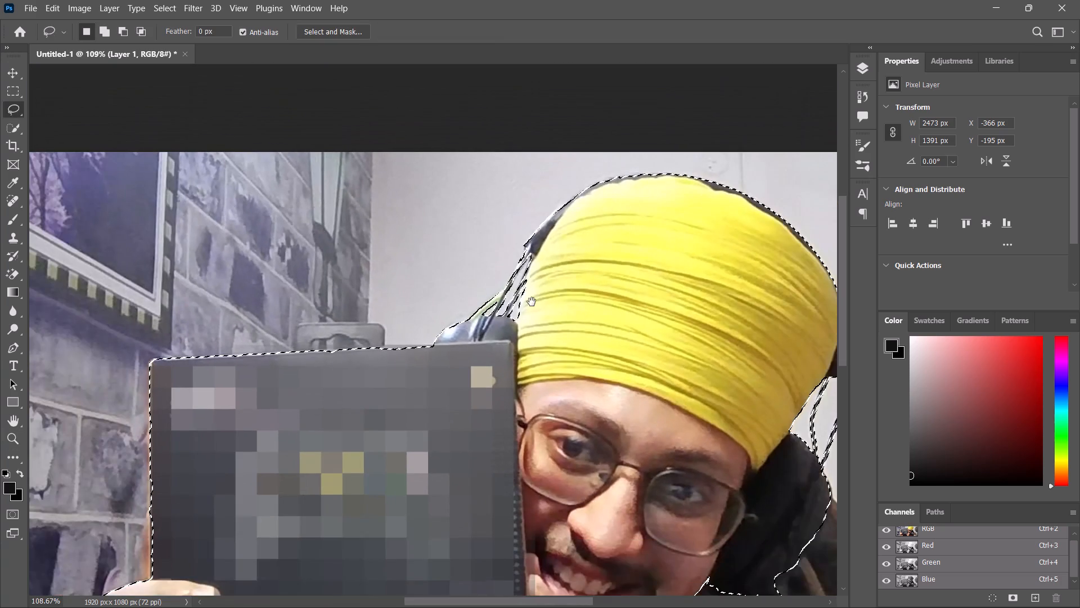
{"action": "left_click_drag", "start_coordinate": [532, 302], "coordinate": [429, 265]}
{"action": "key", "text": "z"}
{"action": "key", "text": "z"}
{"action": "key", "text": "z"}
{"action": "key", "text": "z"}
{"action": "key", "text": "z"}
{"action": "key", "text": "z"}
{"action": "key", "text": "z"}
{"action": "key", "text": "z"}
{"action": "key", "text": "z"}
{"action": "key", "text": "z"}
{"action": "key", "text": "z"}
{"action": "key", "text": "z"}
{"action": "key", "text": "z"}
{"action": "key", "text": "z"}
{"action": "key", "text": "z"}
{"action": "key", "text": "z"}
{"action": "key", "text": "z"}
{"action": "key", "text": "z"}
{"action": "key", "text": "z"}
{"action": "key", "text": "z"}
{"action": "left_click_drag", "start_coordinate": [479, 265], "coordinate": [457, 266]}
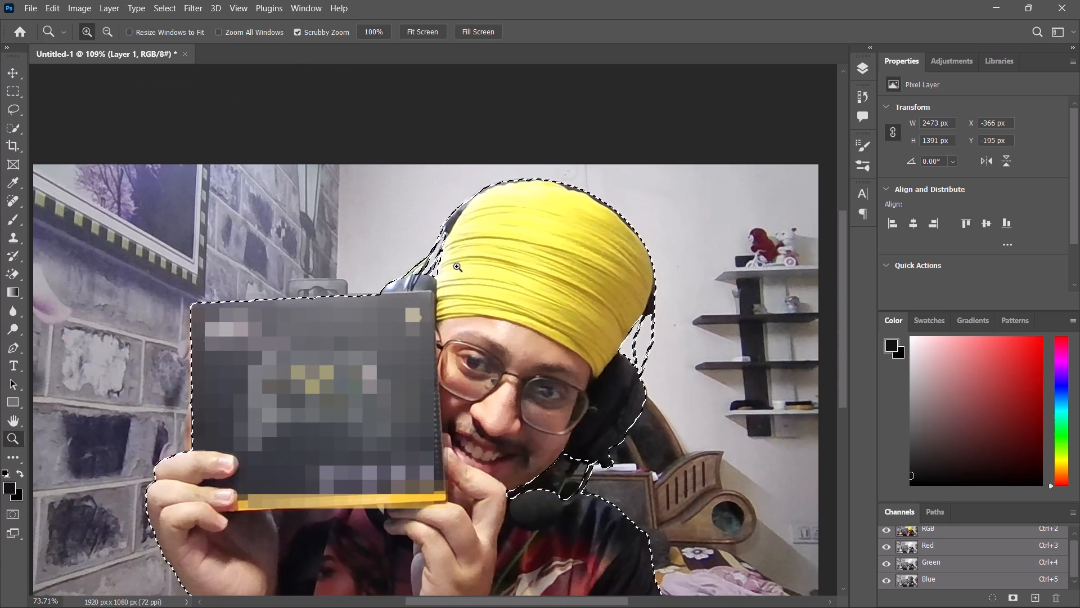
{"action": "left_click_drag", "start_coordinate": [457, 266], "coordinate": [445, 267]}
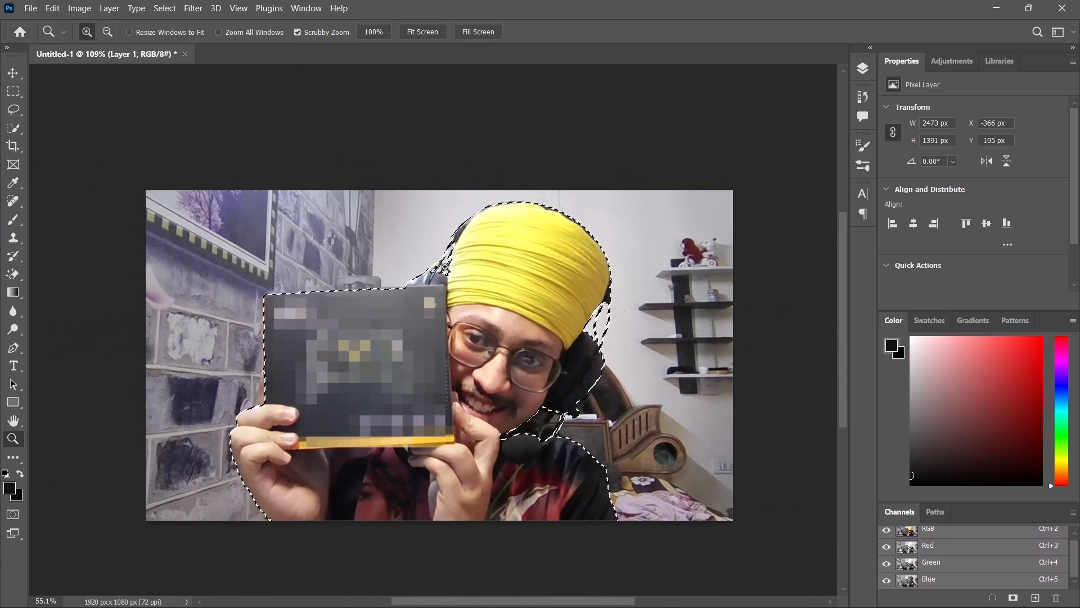
{"action": "left_click_drag", "start_coordinate": [445, 267], "coordinate": [448, 267]}
{"action": "left_click", "coordinate": [343, 31]}
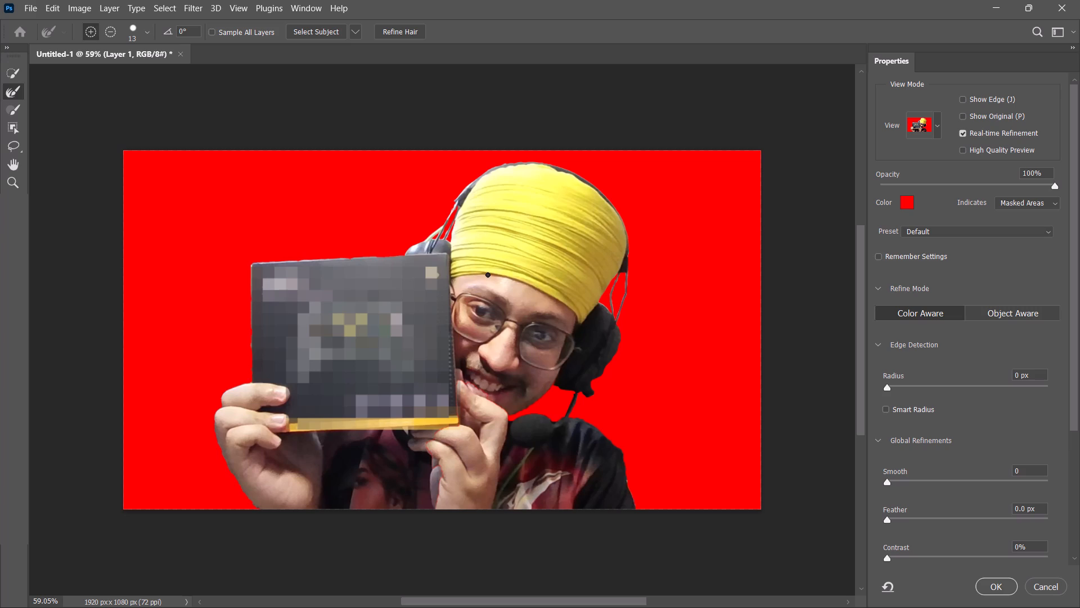
{"action": "key", "text": "z"}
{"action": "key", "text": "z"}
{"action": "key", "text": "z"}
{"action": "key", "text": "z"}
{"action": "key", "text": "z"}
{"action": "key", "text": "z"}
{"action": "key", "text": "z"}
{"action": "key", "text": "z"}
{"action": "key", "text": "z"}
{"action": "key", "text": "z"}
{"action": "key", "text": "z"}
{"action": "key", "text": "z"}
{"action": "key", "text": "z"}
{"action": "key", "text": "z"}
{"action": "key", "text": "z"}
{"action": "key", "text": "z"}
{"action": "key", "text": "z"}
{"action": "key", "text": "z"}
{"action": "key", "text": "z"}
{"action": "key", "text": "z"}
{"action": "left_click", "coordinate": [520, 307]}
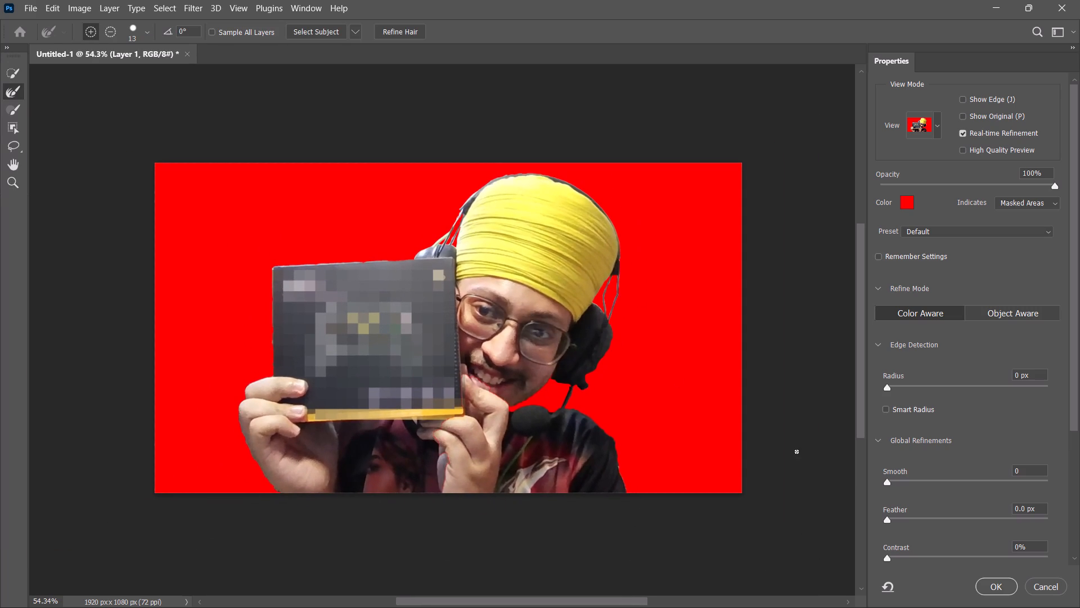
{"action": "left_click", "coordinate": [998, 583]}
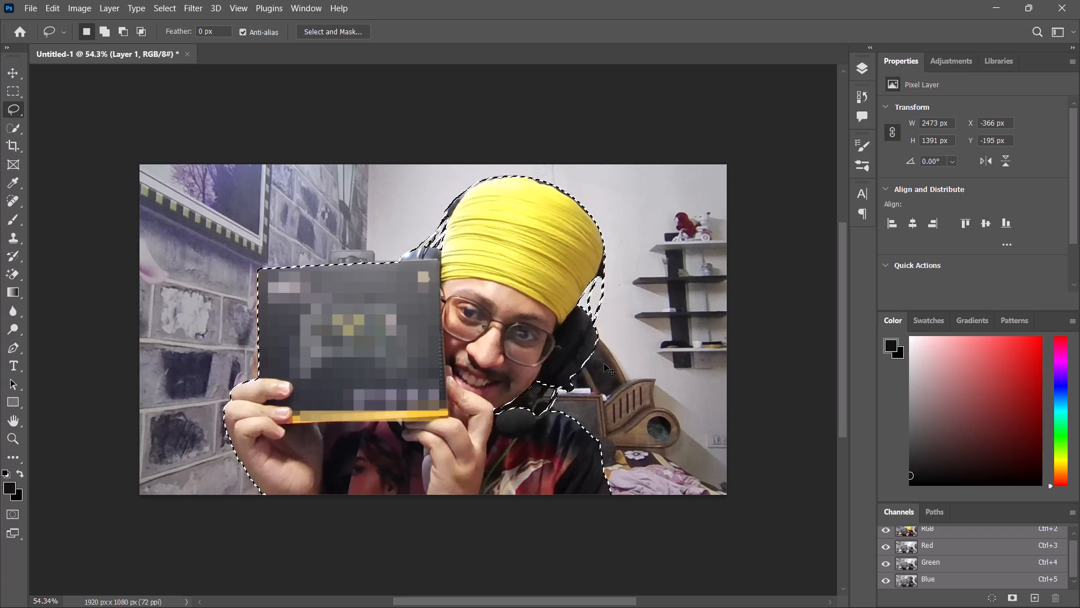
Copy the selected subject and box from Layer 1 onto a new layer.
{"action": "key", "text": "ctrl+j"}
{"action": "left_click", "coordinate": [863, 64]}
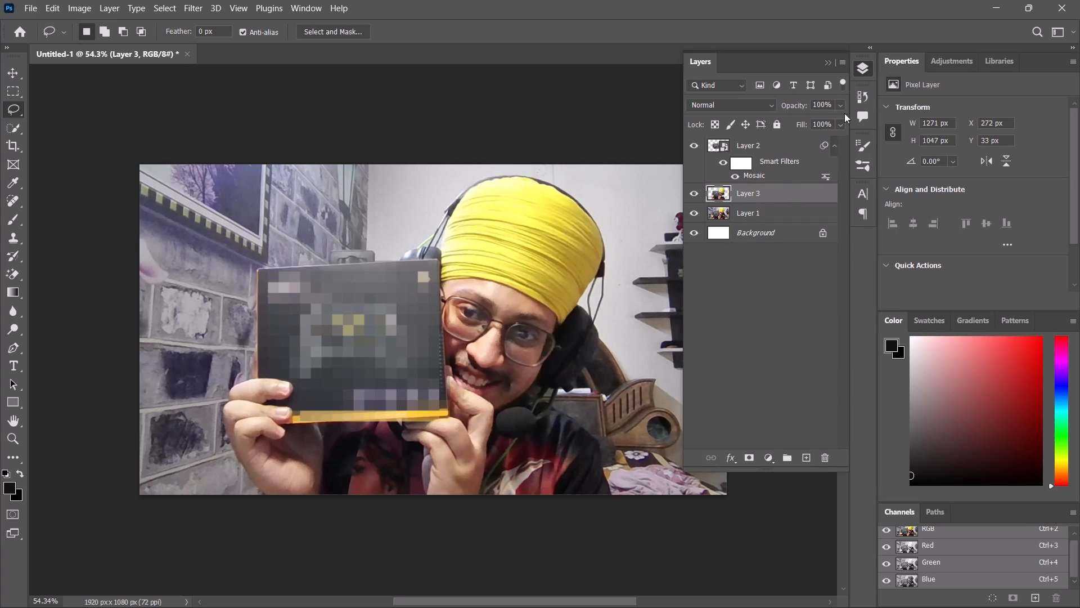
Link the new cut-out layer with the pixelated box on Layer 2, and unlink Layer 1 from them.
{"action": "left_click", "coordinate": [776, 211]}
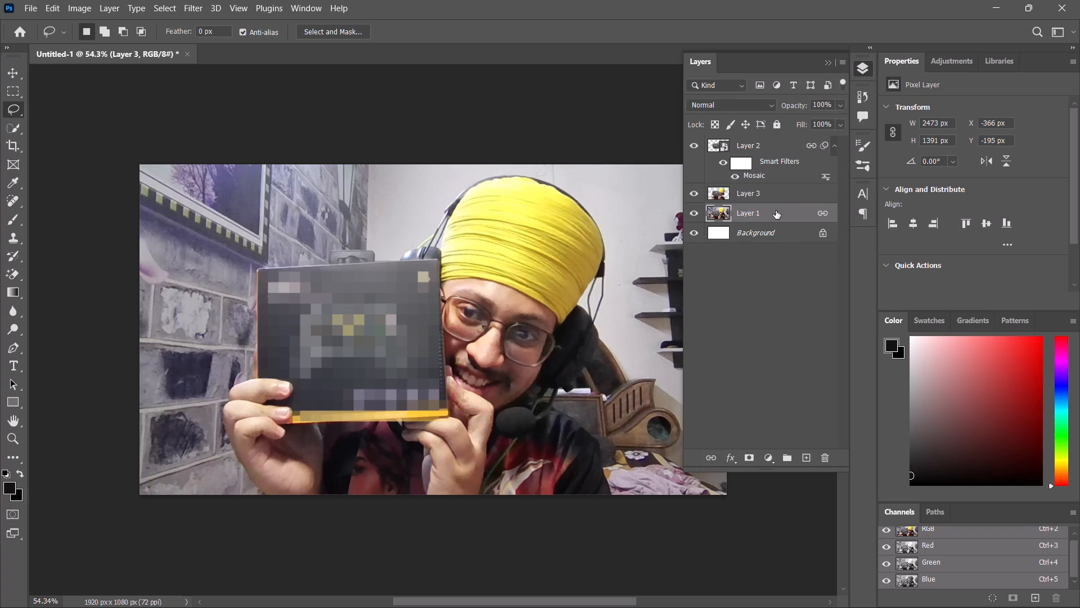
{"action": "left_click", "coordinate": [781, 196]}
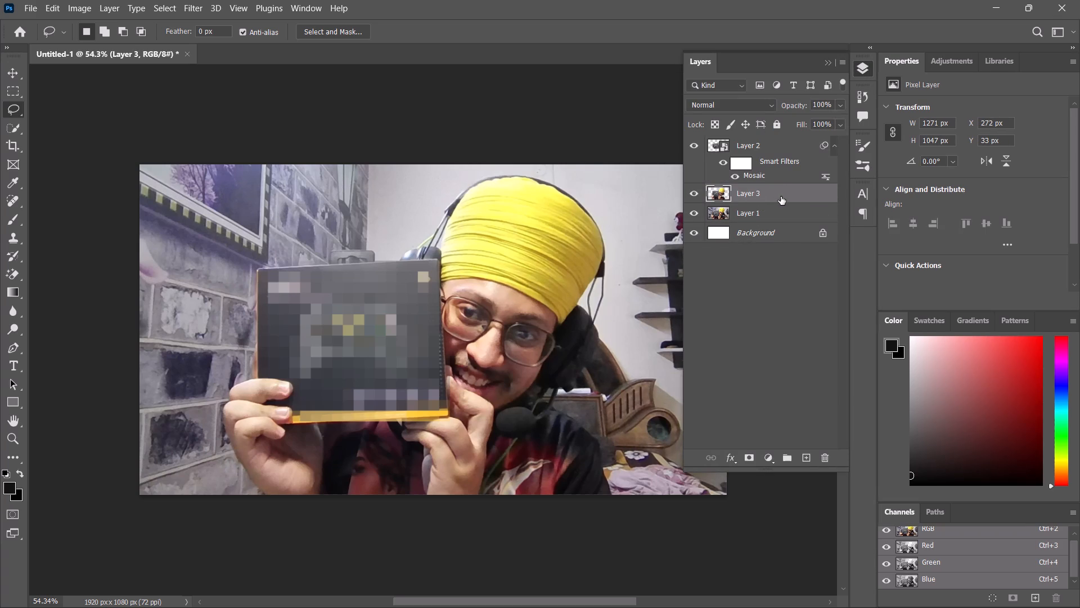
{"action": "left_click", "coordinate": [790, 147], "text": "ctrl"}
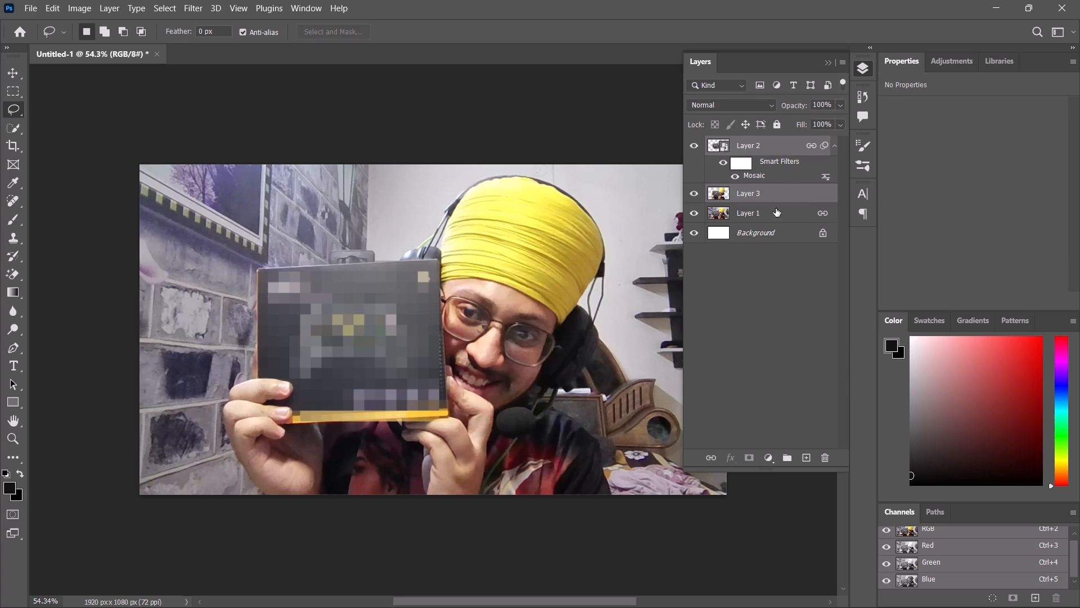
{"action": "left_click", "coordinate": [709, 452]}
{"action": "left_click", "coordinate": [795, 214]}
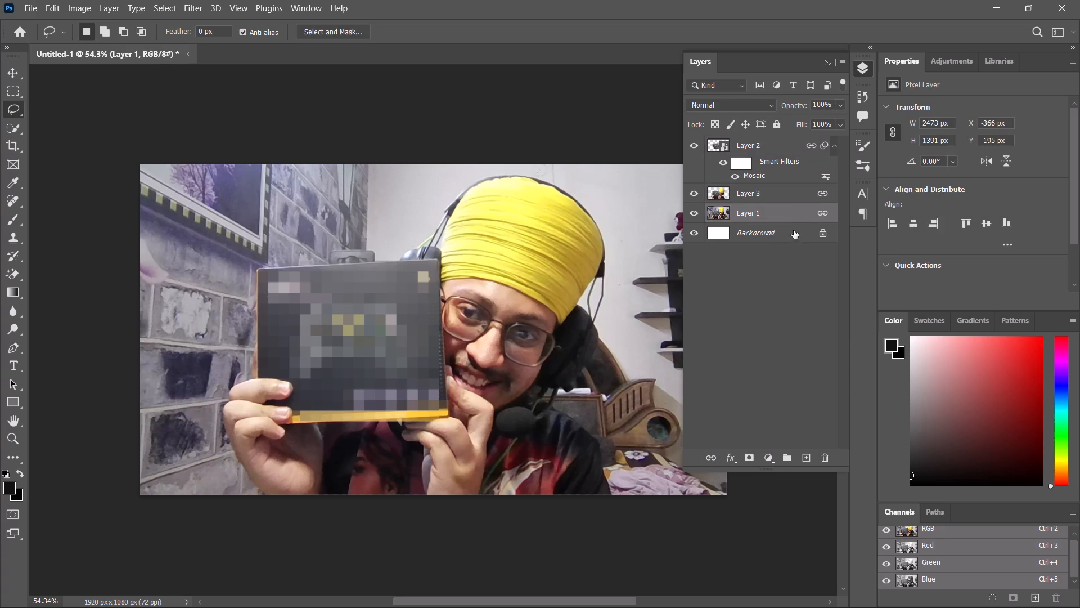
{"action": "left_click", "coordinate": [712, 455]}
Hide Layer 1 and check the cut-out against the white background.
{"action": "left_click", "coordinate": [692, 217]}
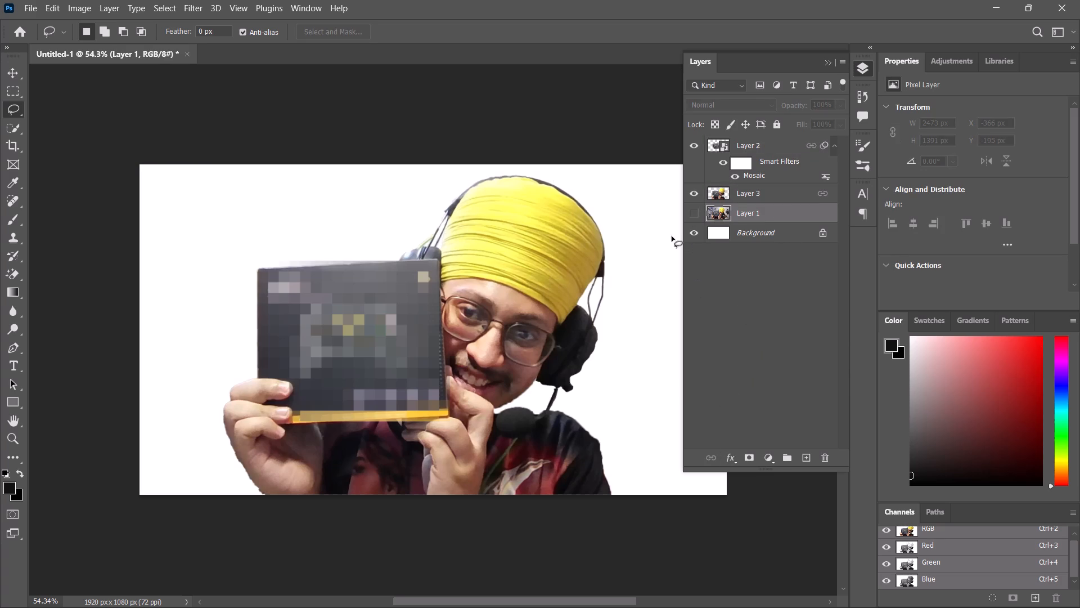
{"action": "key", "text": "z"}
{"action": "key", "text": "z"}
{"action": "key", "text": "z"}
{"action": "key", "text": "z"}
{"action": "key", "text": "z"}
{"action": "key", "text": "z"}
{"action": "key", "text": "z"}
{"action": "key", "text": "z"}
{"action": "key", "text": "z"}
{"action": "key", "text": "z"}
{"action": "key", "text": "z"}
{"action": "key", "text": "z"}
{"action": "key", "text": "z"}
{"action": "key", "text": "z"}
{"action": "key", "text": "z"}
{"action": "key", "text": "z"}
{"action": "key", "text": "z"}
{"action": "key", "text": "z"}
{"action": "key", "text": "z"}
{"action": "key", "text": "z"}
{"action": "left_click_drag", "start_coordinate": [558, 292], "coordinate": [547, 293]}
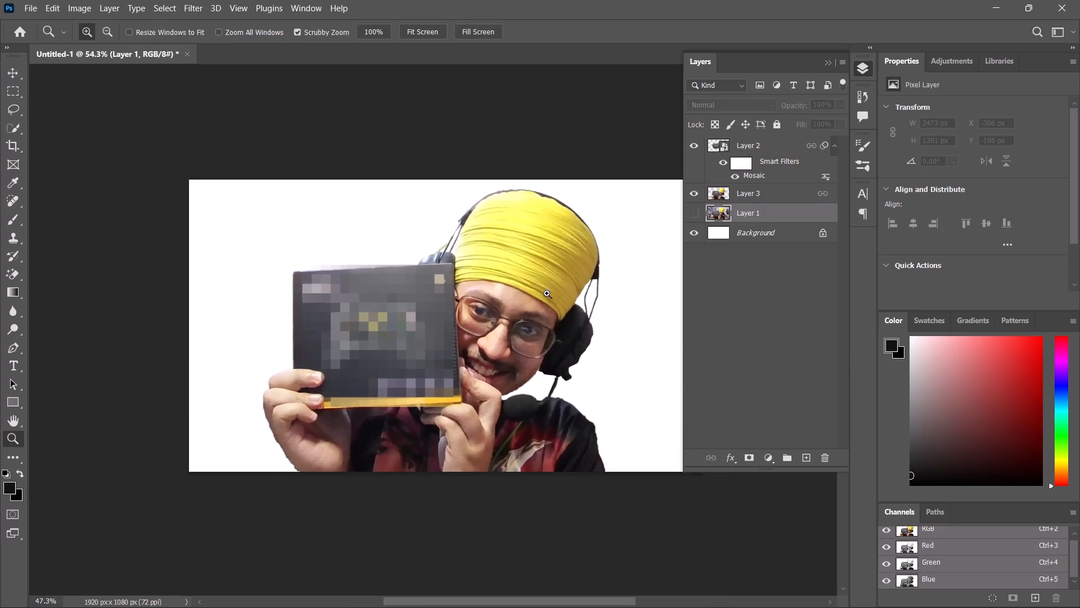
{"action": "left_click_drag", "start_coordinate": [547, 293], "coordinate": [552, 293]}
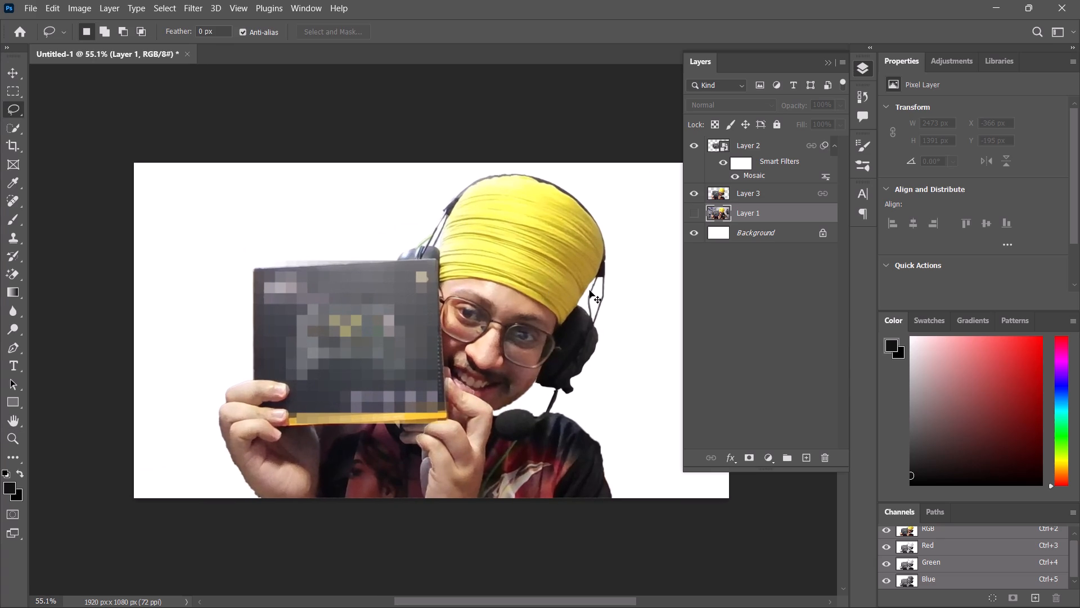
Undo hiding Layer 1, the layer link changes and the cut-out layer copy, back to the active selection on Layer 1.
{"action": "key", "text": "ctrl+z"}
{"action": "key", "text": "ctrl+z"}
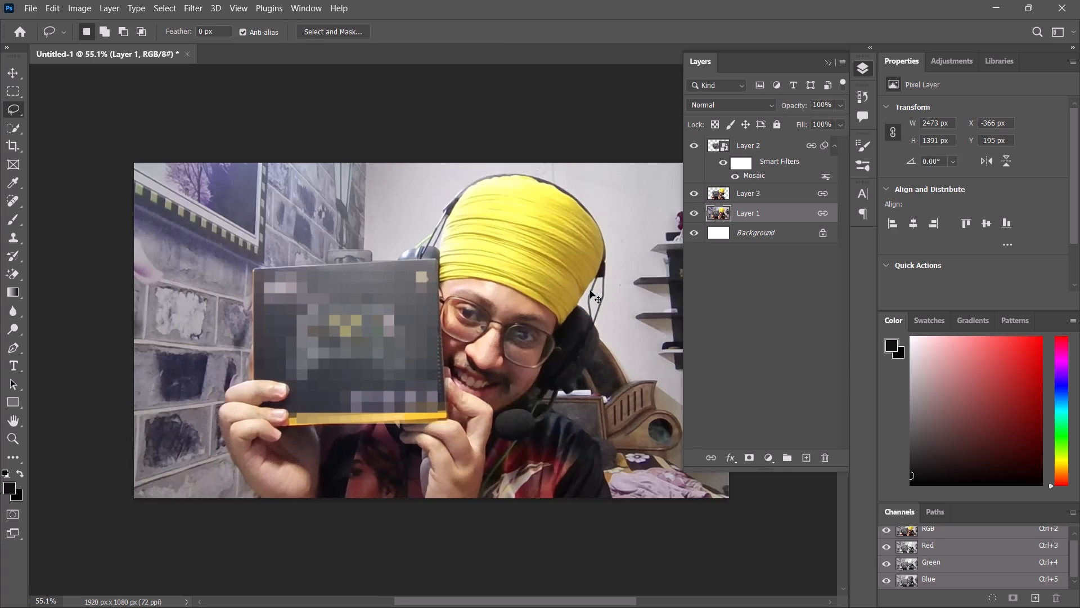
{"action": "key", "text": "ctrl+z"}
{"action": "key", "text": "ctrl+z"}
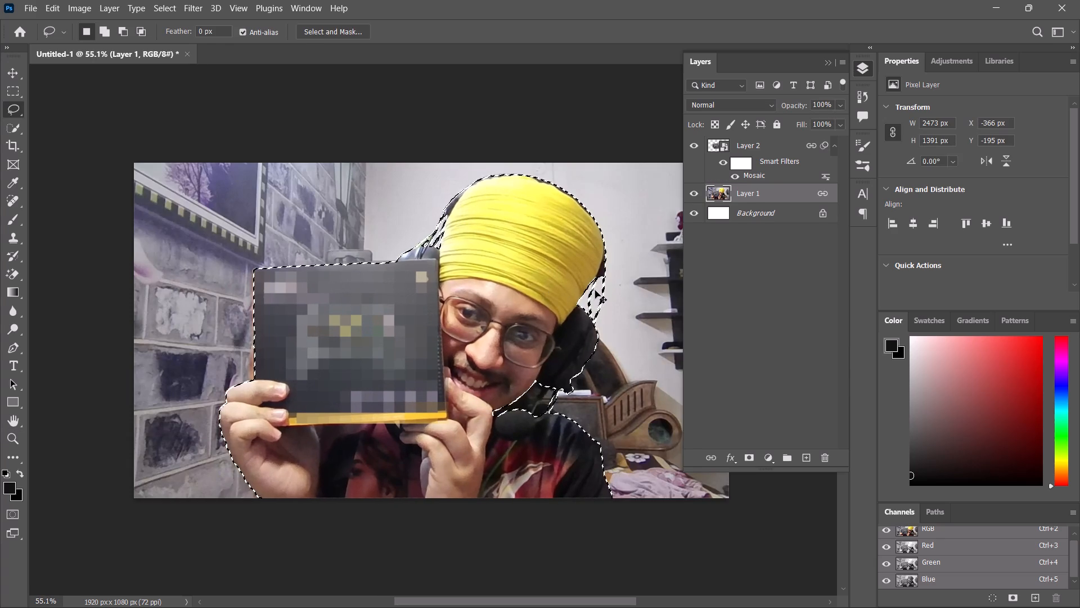
Open Select and Mask on the Layer 1 selection and set the red overlay opacity to 16%.
{"action": "key", "text": "z"}
{"action": "key", "text": "z"}
{"action": "key", "text": "z"}
{"action": "key", "text": "z"}
{"action": "key", "text": "z"}
{"action": "key", "text": "z"}
{"action": "key", "text": "z"}
{"action": "key", "text": "z"}
{"action": "key", "text": "z"}
{"action": "key", "text": "z"}
{"action": "key", "text": "z"}
{"action": "key", "text": "z"}
{"action": "key", "text": "z"}
{"action": "key", "text": "z"}
{"action": "key", "text": "z"}
{"action": "key", "text": "z"}
{"action": "key", "text": "z"}
{"action": "left_click_drag", "start_coordinate": [553, 364], "coordinate": [583, 368]}
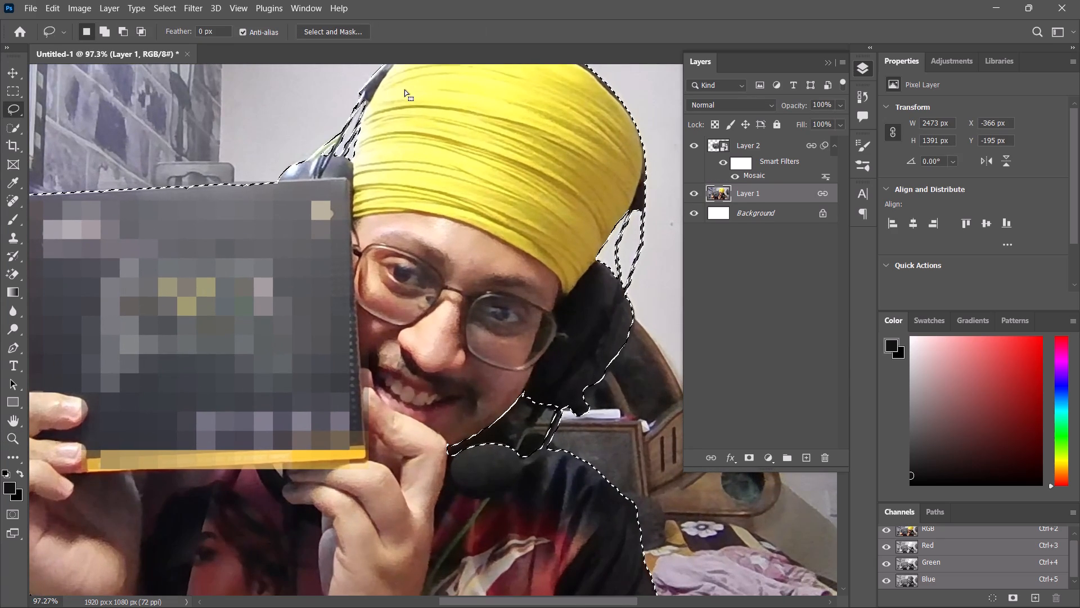
{"action": "left_click", "coordinate": [346, 35]}
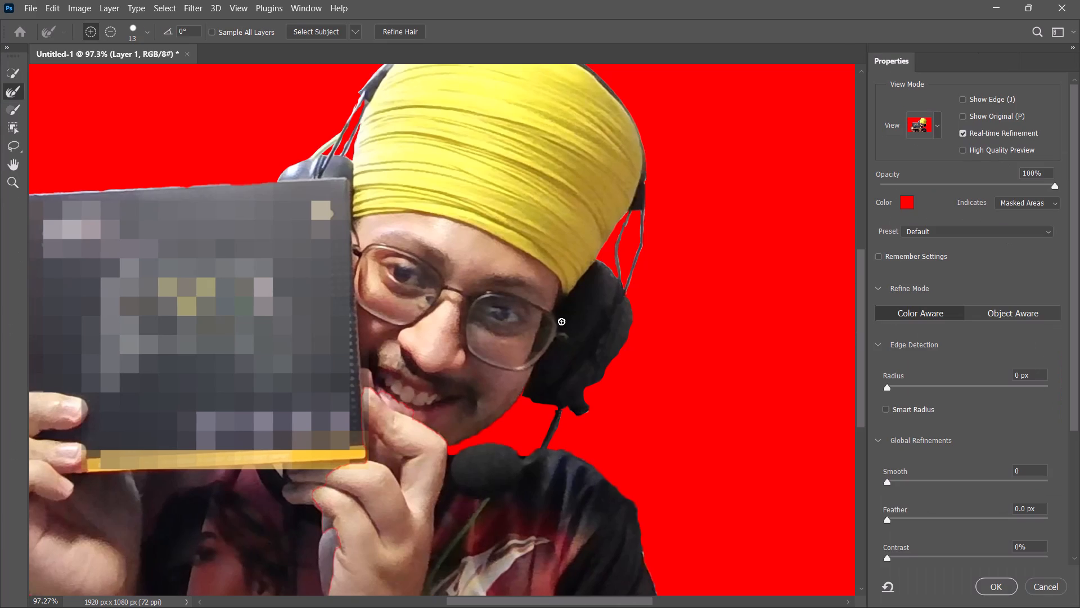
{"action": "left_click", "coordinate": [938, 183]}
{"action": "left_click", "coordinate": [941, 185]}
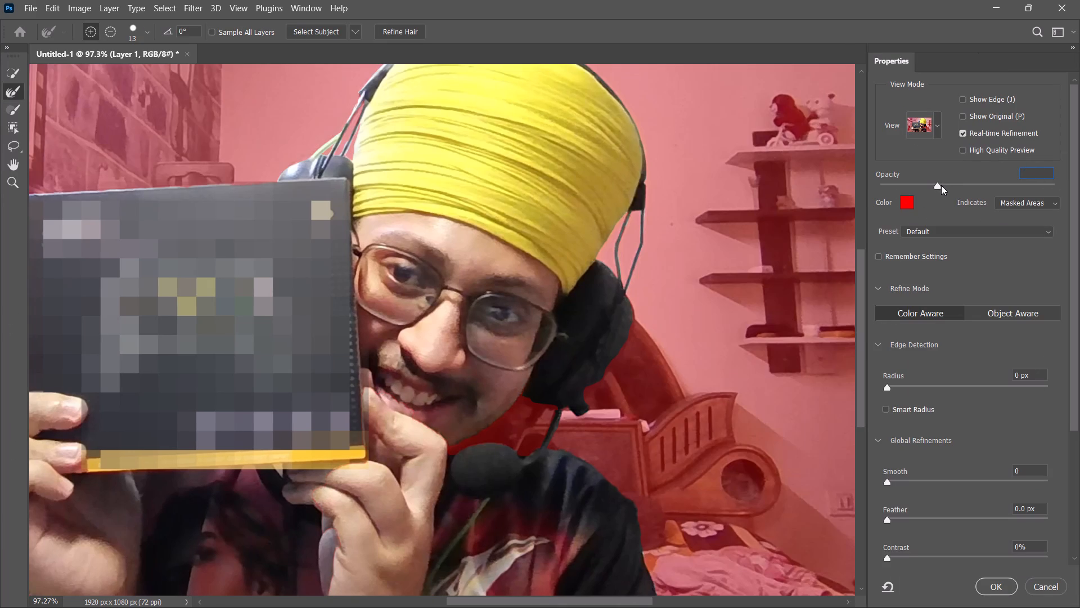
{"action": "left_click_drag", "start_coordinate": [938, 187], "coordinate": [1027, 181]}
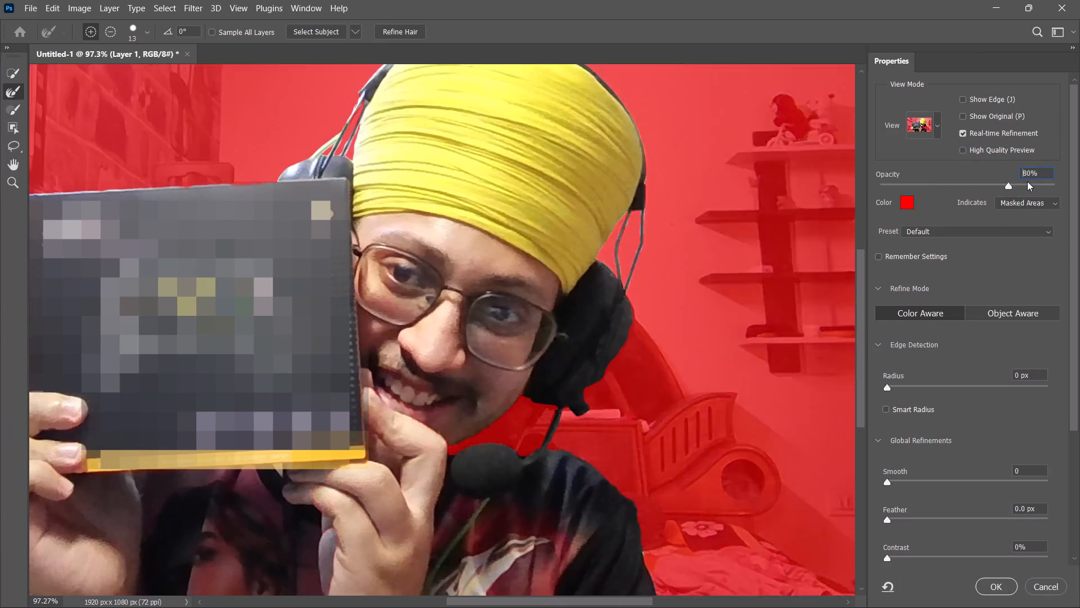
{"action": "left_click_drag", "start_coordinate": [1027, 181], "coordinate": [910, 182]}
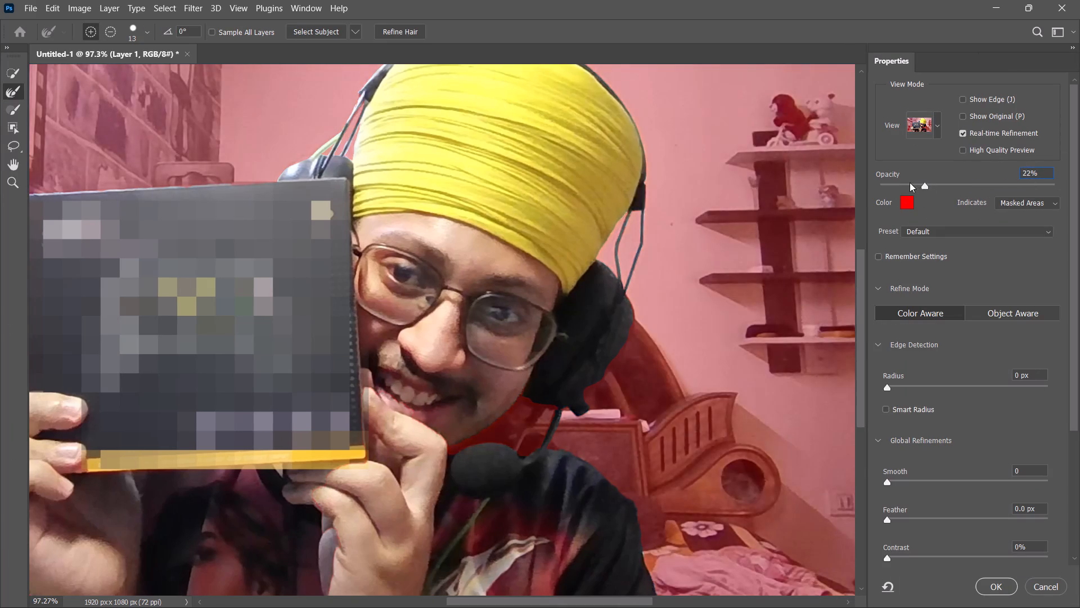
{"action": "left_click_drag", "start_coordinate": [910, 182], "coordinate": [908, 182]}
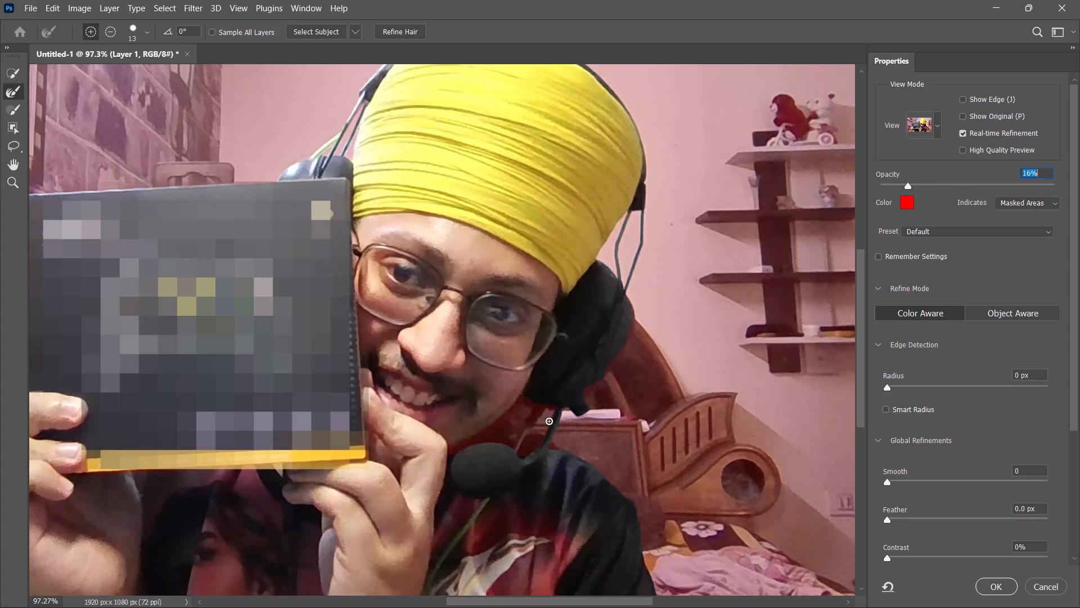
Add the missing neck and microphone arm areas between the jaw and headset to the selection with the Lasso.
{"action": "key", "text": "l"}
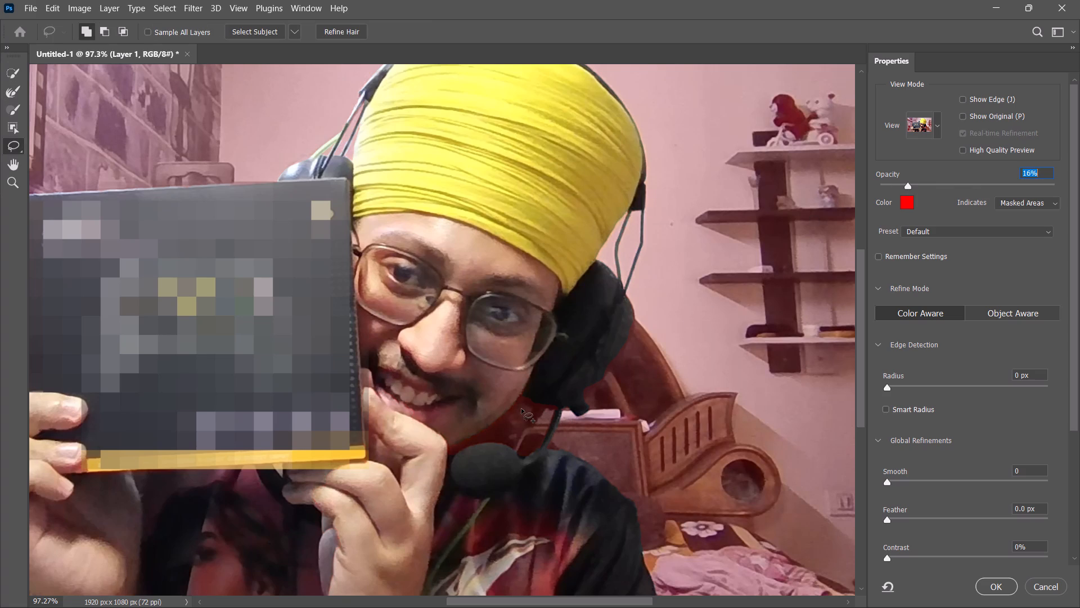
{"action": "left_click_drag", "start_coordinate": [517, 402], "coordinate": [550, 377], "text": "shift"}
{"action": "left_click_drag", "start_coordinate": [532, 391], "coordinate": [538, 402], "text": "shift"}
{"action": "left_click_drag", "start_coordinate": [534, 404], "coordinate": [513, 448], "text": "shift"}
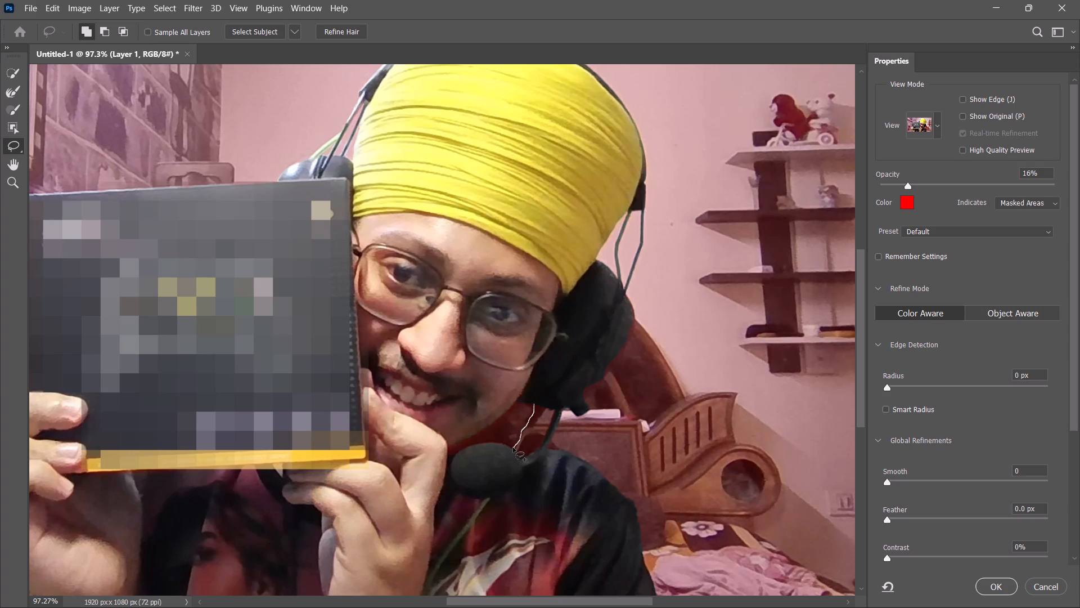
{"action": "left_click_drag", "start_coordinate": [513, 448], "coordinate": [542, 439], "text": "shift"}
{"action": "left_click_drag", "start_coordinate": [542, 439], "coordinate": [496, 425], "text": "shift"}
{"action": "left_click_drag", "start_coordinate": [496, 425], "coordinate": [528, 421], "text": "shift"}
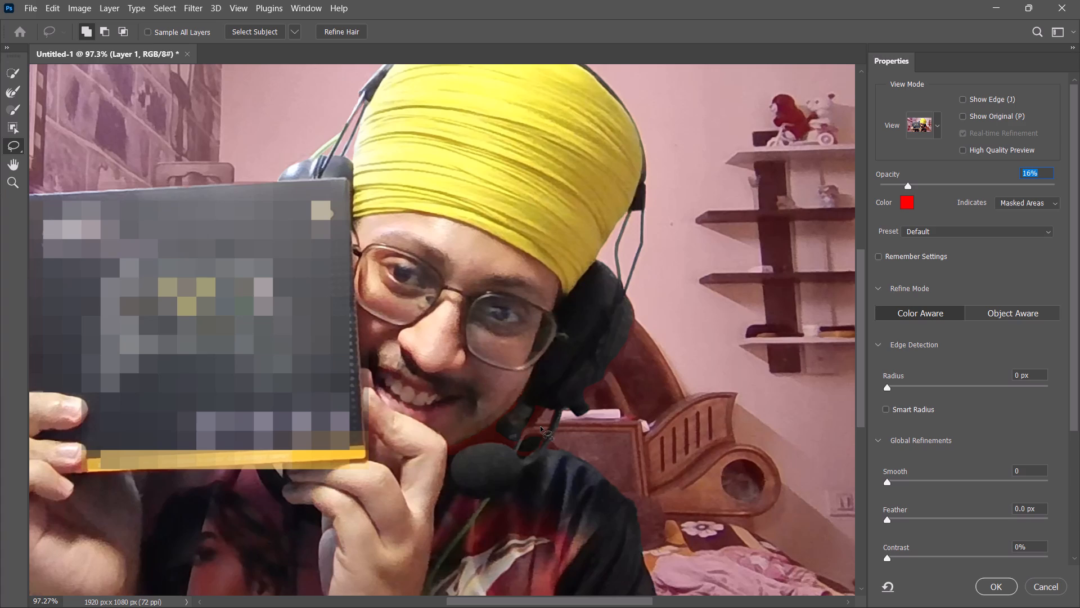
{"action": "left_click_drag", "start_coordinate": [516, 403], "coordinate": [490, 424], "text": "shift"}
{"action": "left_click_drag", "start_coordinate": [490, 424], "coordinate": [499, 453], "text": "shift"}
{"action": "left_click_drag", "start_coordinate": [499, 453], "coordinate": [548, 391], "text": "shift"}
{"action": "left_click_drag", "start_coordinate": [549, 400], "coordinate": [521, 441], "text": "shift"}
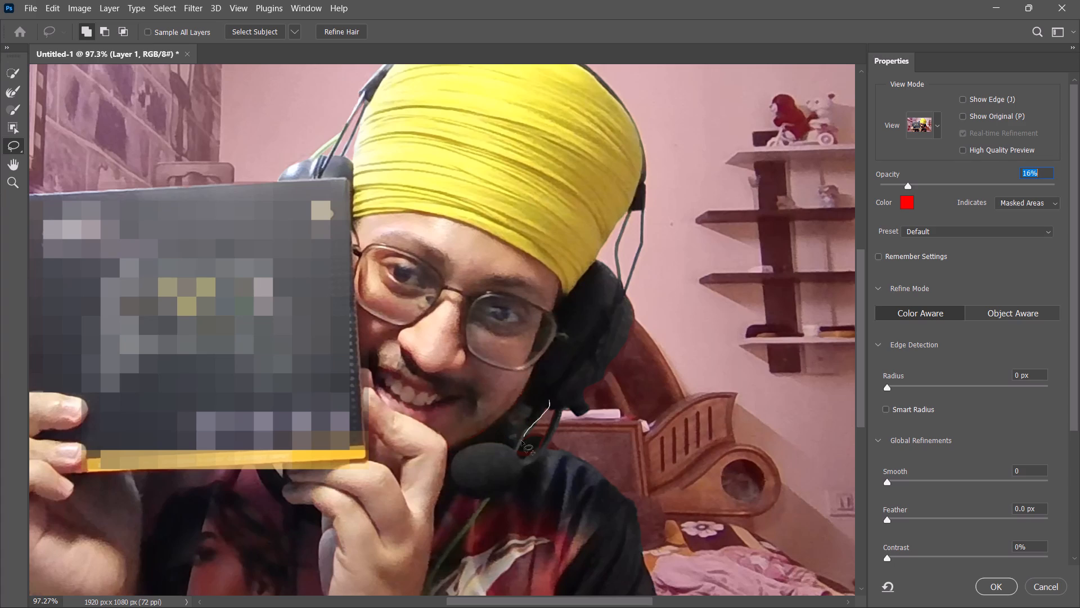
{"action": "left_click_drag", "start_coordinate": [521, 441], "coordinate": [552, 393], "text": "shift"}
Subtract the background showing between the microphone arm and the neck from the selection, tidying the arm's edge with the Lasso.
{"action": "key", "text": "z"}
{"action": "key", "text": "z"}
{"action": "key", "text": "z"}
{"action": "key", "text": "z"}
{"action": "key", "text": "z"}
{"action": "key", "text": "z"}
{"action": "key", "text": "z"}
{"action": "key", "text": "z"}
{"action": "key", "text": "z"}
{"action": "key", "text": "z"}
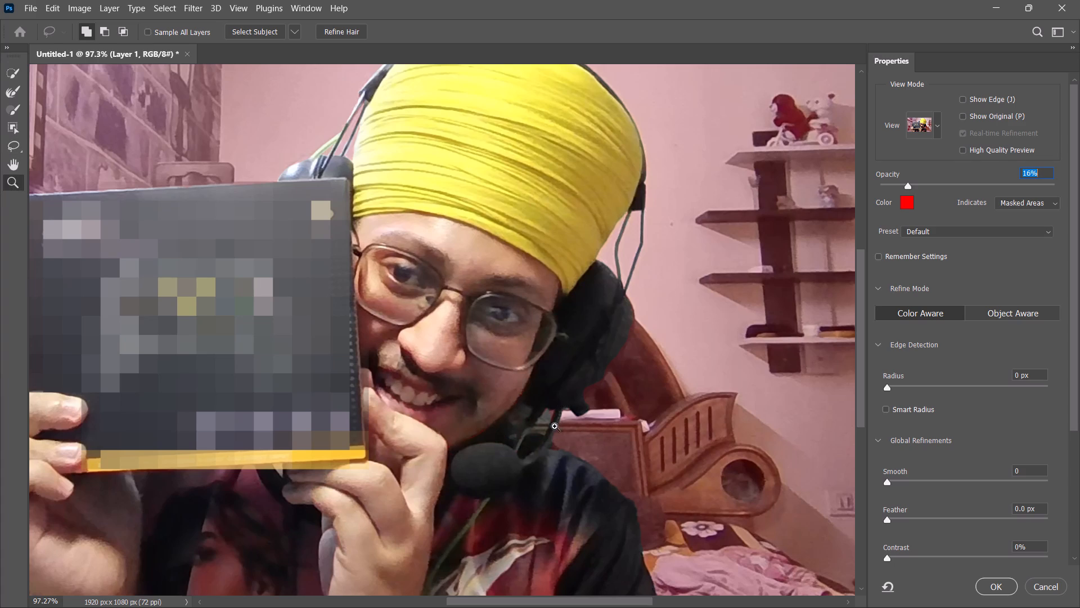
{"action": "left_click_drag", "start_coordinate": [555, 426], "coordinate": [582, 426]}
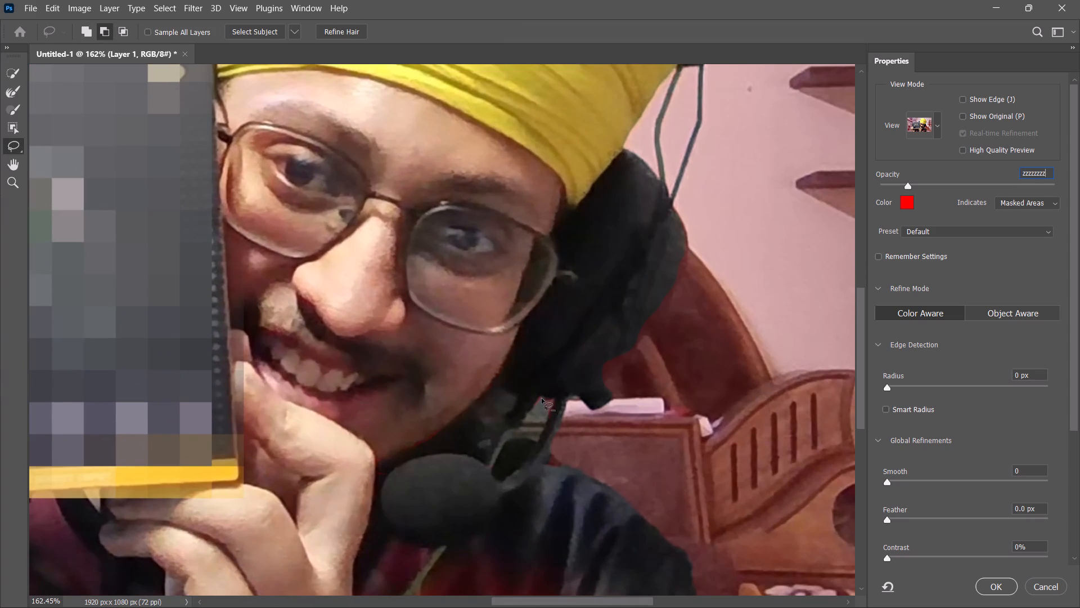
{"action": "left_click_drag", "start_coordinate": [541, 399], "coordinate": [529, 412], "text": "alt"}
{"action": "left_click", "coordinate": [555, 241]}
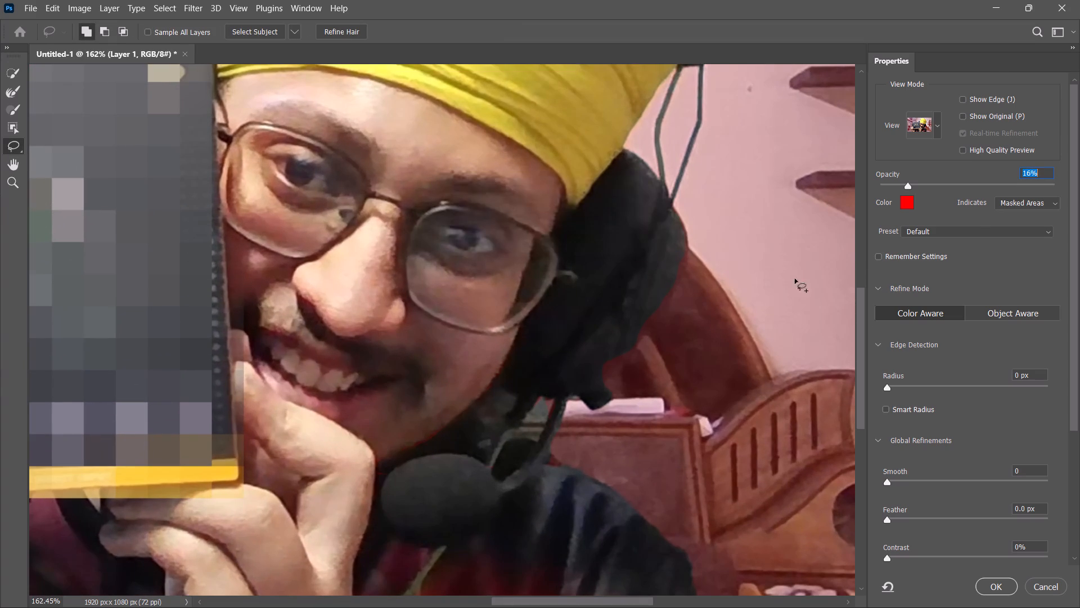
{"action": "key", "text": "Return"}
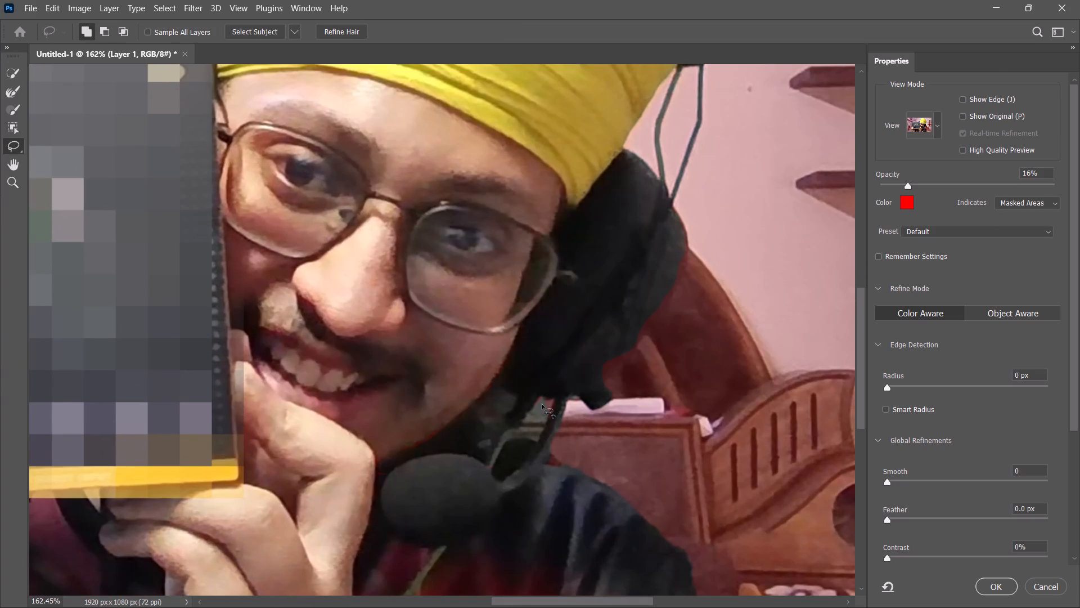
{"action": "left_click", "coordinate": [542, 398], "text": "alt"}
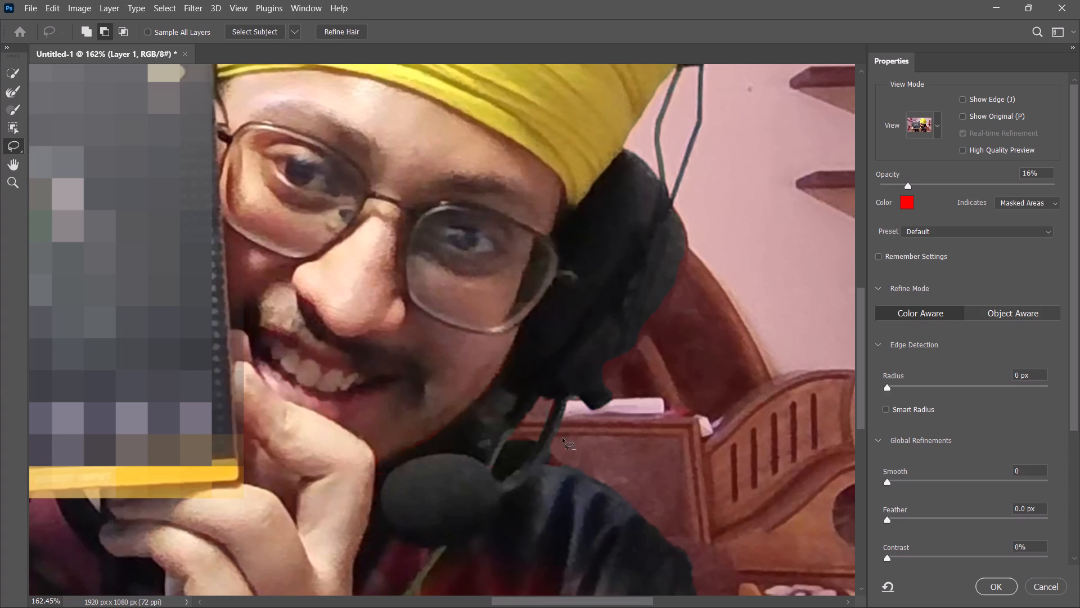
{"action": "left_click_drag", "start_coordinate": [549, 406], "coordinate": [542, 409], "text": "alt"}
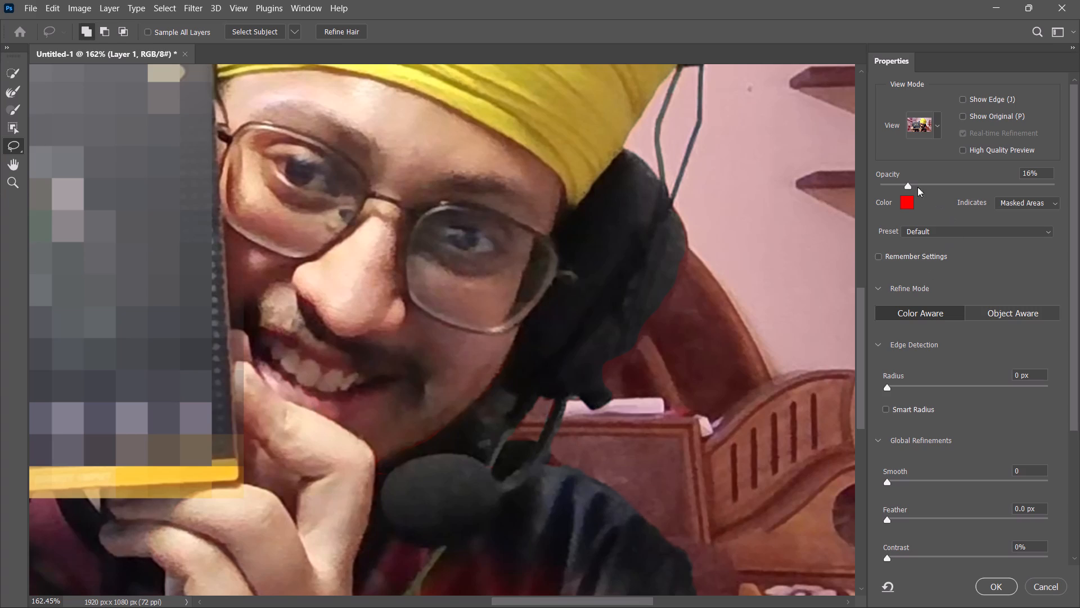
Set the red overlay opacity to 100% and check the cut-out edges around the face, headset and hands.
{"action": "left_click_drag", "start_coordinate": [910, 185], "coordinate": [1063, 182]}
{"action": "key", "text": "z"}
{"action": "key", "text": "z"}
{"action": "key", "text": "z"}
{"action": "key", "text": "z"}
{"action": "key", "text": "z"}
{"action": "key", "text": "z"}
{"action": "key", "text": "z"}
{"action": "key", "text": "z"}
{"action": "key", "text": "z"}
{"action": "key", "text": "z"}
{"action": "key", "text": "z"}
{"action": "key", "text": "z"}
{"action": "key", "text": "z"}
{"action": "key", "text": "z"}
{"action": "key", "text": "z"}
{"action": "key", "text": "z"}
{"action": "key", "text": "z"}
{"action": "key", "text": "z"}
{"action": "key", "text": "z"}
{"action": "key", "text": "z"}
{"action": "left_click_drag", "start_coordinate": [662, 397], "coordinate": [648, 397]}
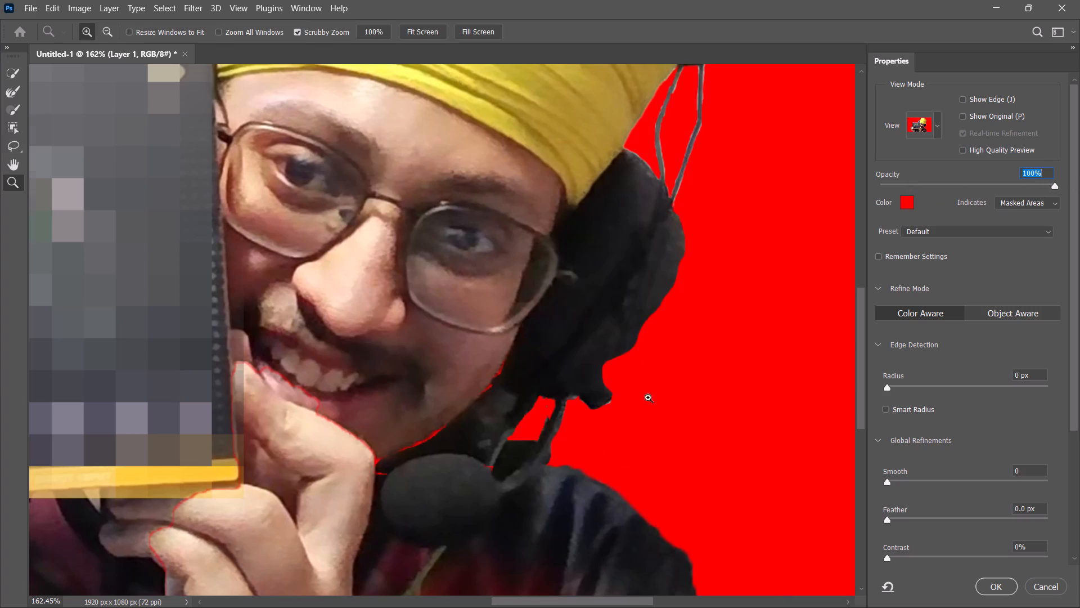
{"action": "left_click_drag", "start_coordinate": [648, 397], "coordinate": [634, 404]}
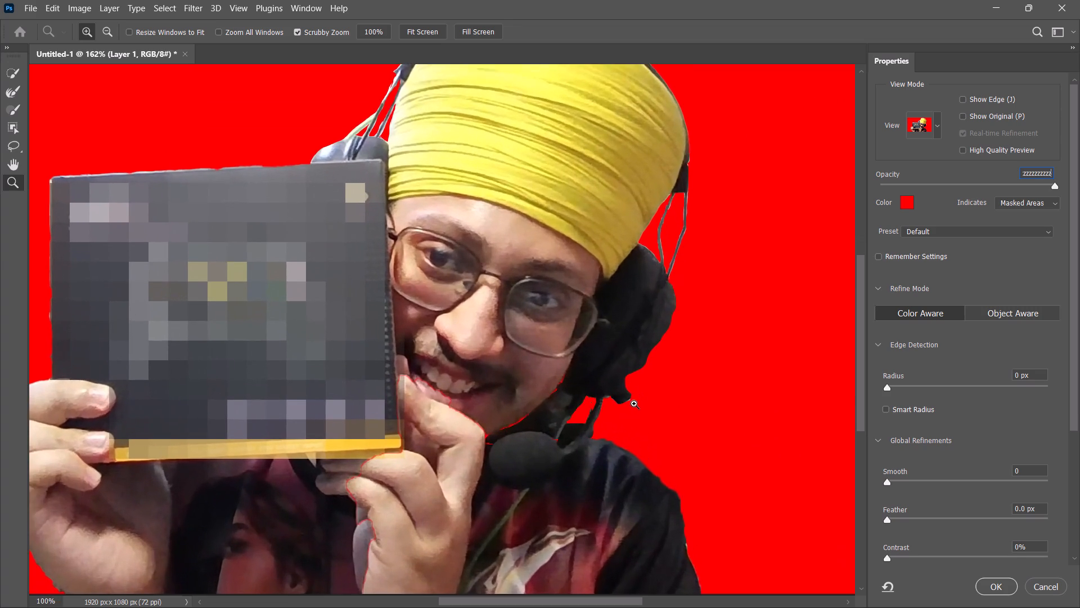
{"action": "left_click_drag", "start_coordinate": [634, 404], "coordinate": [640, 404]}
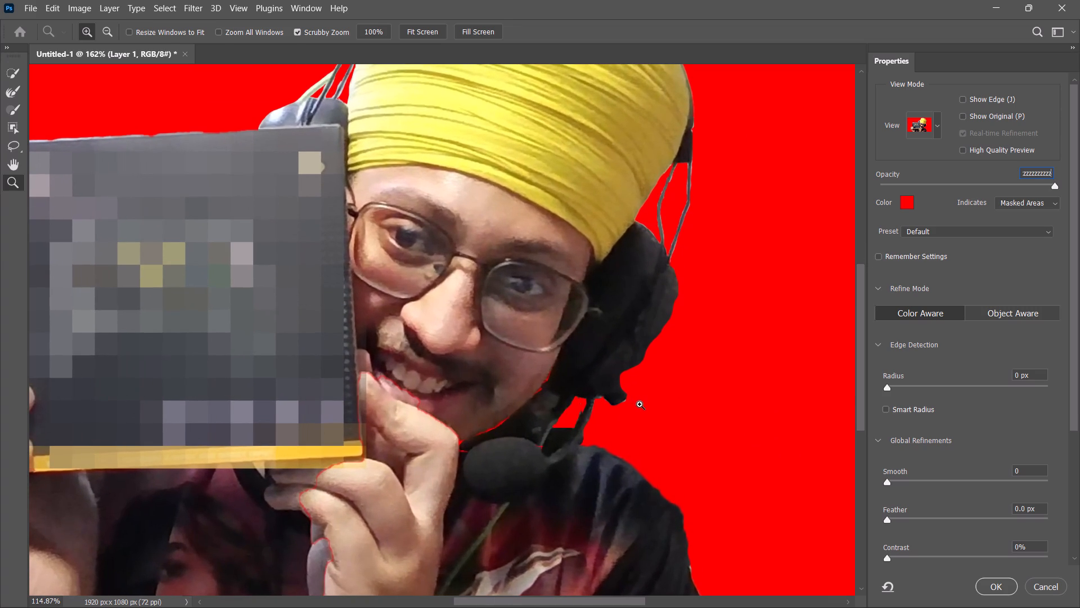
{"action": "key", "text": "space"}
{"action": "key", "text": "space"}
{"action": "key", "text": "space"}
{"action": "key", "text": "space"}
{"action": "key", "text": "space"}
{"action": "key", "text": "space"}
{"action": "key", "text": "space"}
{"action": "left_click_drag", "start_coordinate": [449, 480], "coordinate": [481, 341]}
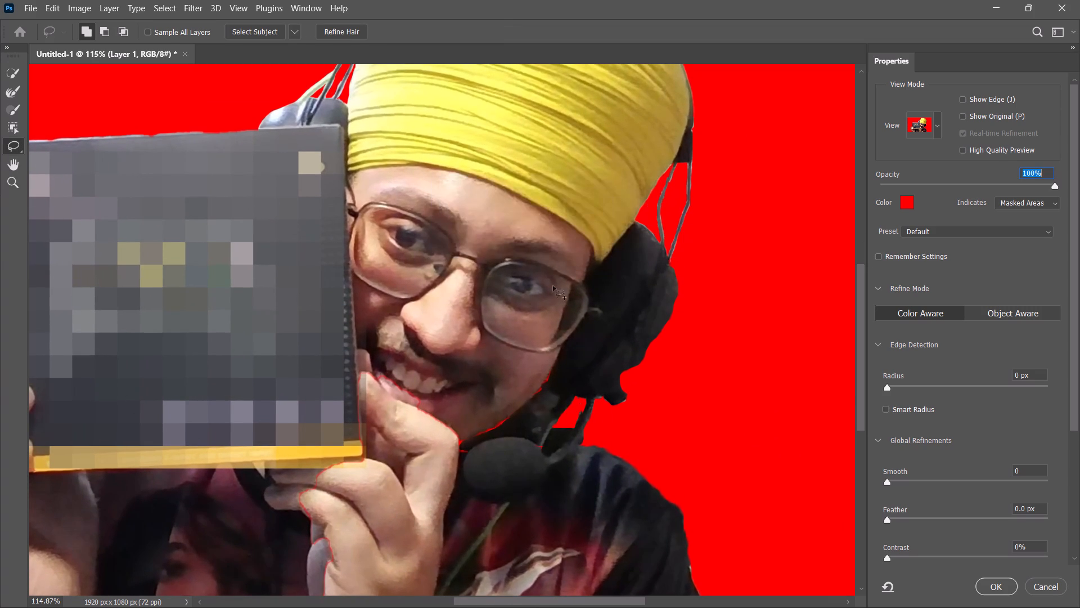
{"action": "key", "text": "space"}
{"action": "key", "text": "space"}
{"action": "key", "text": "space"}
{"action": "key", "text": "space"}
{"action": "key", "text": "space"}
{"action": "key", "text": "space"}
{"action": "key", "text": "space"}
{"action": "key", "text": "space"}
{"action": "key", "text": "space"}
{"action": "key", "text": "space"}
{"action": "key", "text": "space"}
{"action": "key", "text": "space"}
{"action": "key", "text": "space"}
{"action": "key", "text": "space"}
{"action": "key", "text": "space"}
{"action": "key", "text": "space"}
{"action": "key", "text": "space"}
{"action": "key", "text": "space"}
{"action": "key", "text": "space"}
{"action": "key", "text": "space"}
{"action": "left_click_drag", "start_coordinate": [450, 446], "coordinate": [534, 315]}
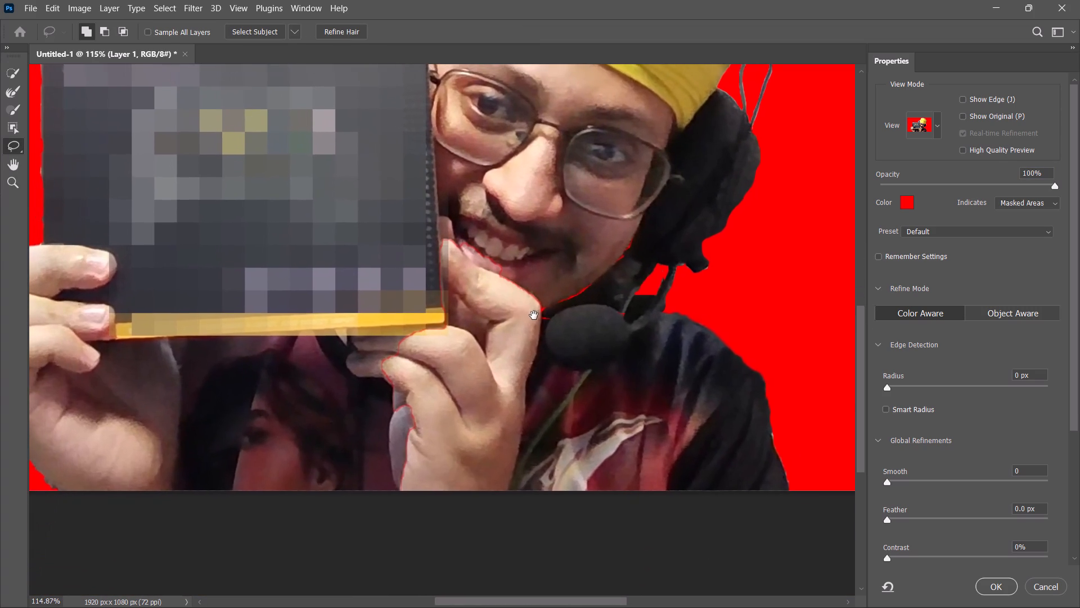
{"action": "left_click_drag", "start_coordinate": [534, 315], "coordinate": [588, 358]}
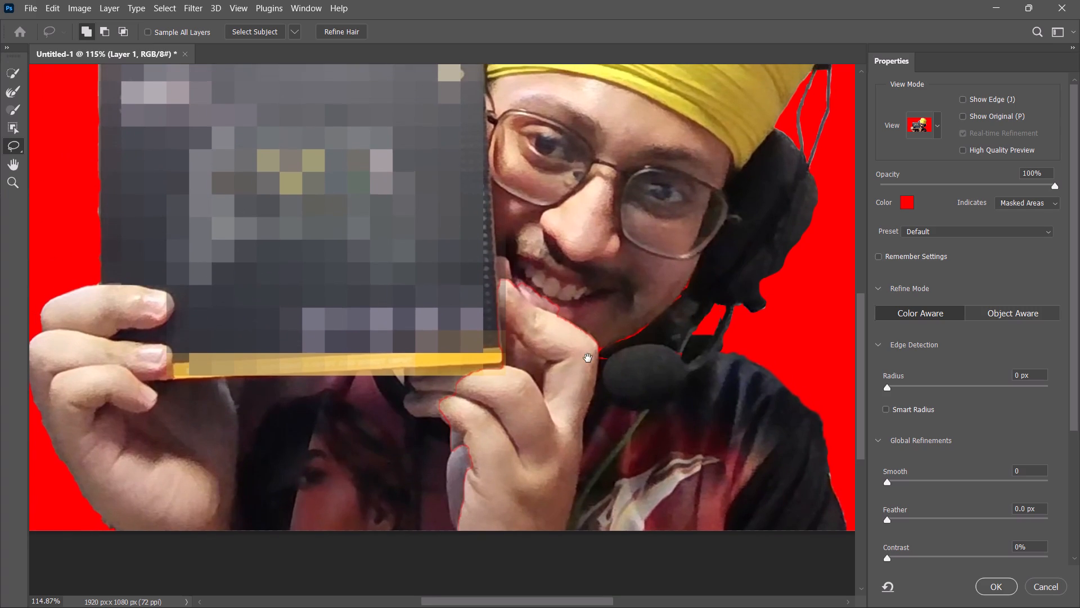
{"action": "left_click_drag", "start_coordinate": [588, 358], "coordinate": [586, 361]}
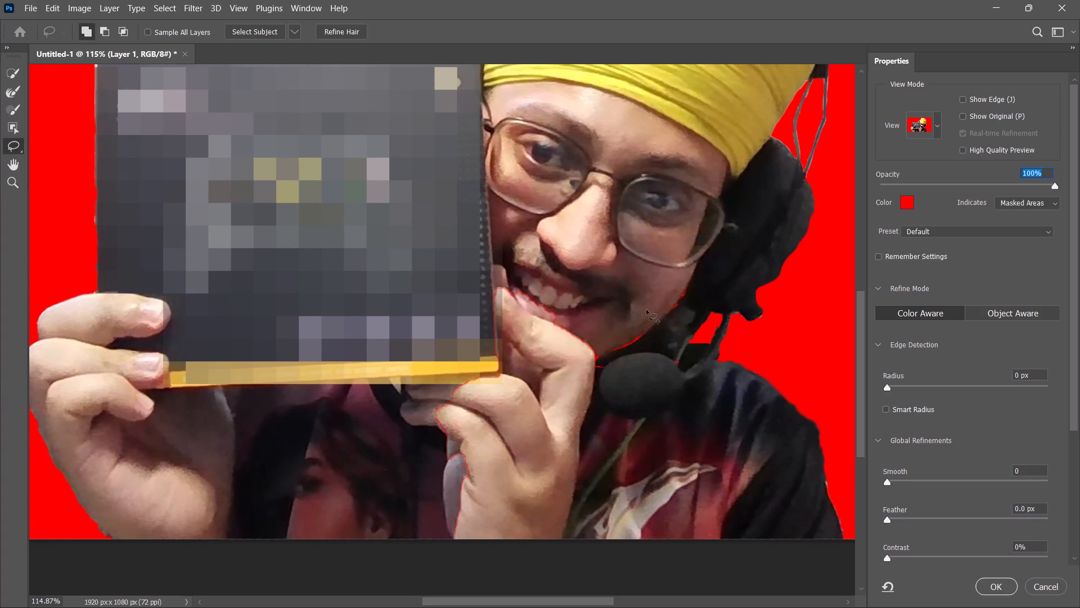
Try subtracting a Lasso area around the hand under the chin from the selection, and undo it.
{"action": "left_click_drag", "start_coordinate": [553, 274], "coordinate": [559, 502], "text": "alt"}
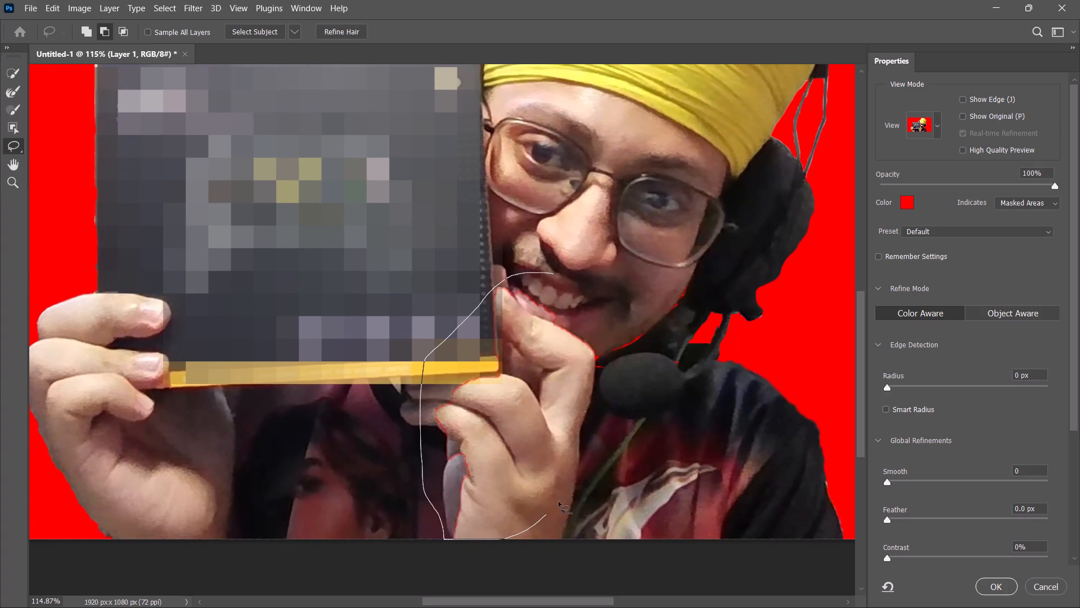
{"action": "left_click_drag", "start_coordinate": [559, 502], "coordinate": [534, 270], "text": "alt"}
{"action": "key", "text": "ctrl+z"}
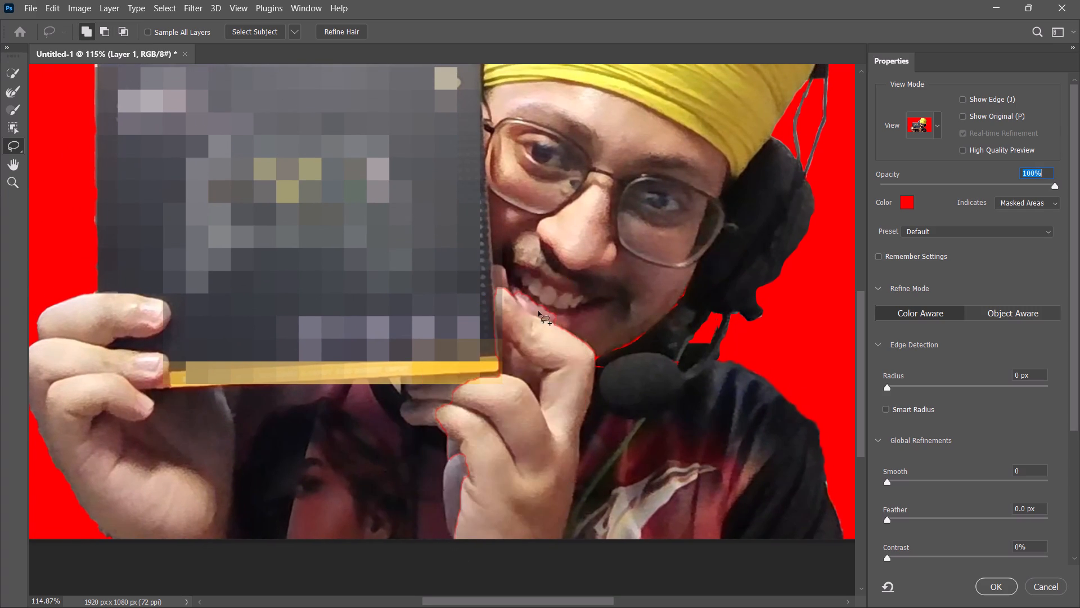
Add the whole hand beside the box and the gap along the chin to the selection with the Lasso.
{"action": "left_click_drag", "start_coordinate": [530, 280], "coordinate": [596, 427], "text": "shift"}
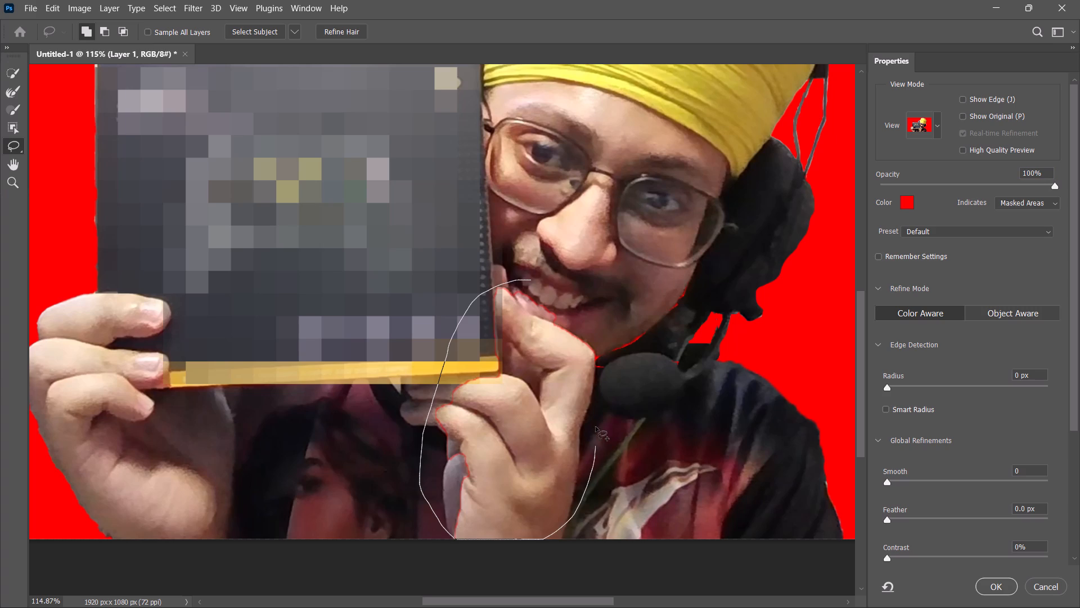
{"action": "left_click_drag", "start_coordinate": [596, 427], "coordinate": [524, 267], "text": "shift"}
{"action": "left_click_drag", "start_coordinate": [570, 320], "coordinate": [586, 359], "text": "shift"}
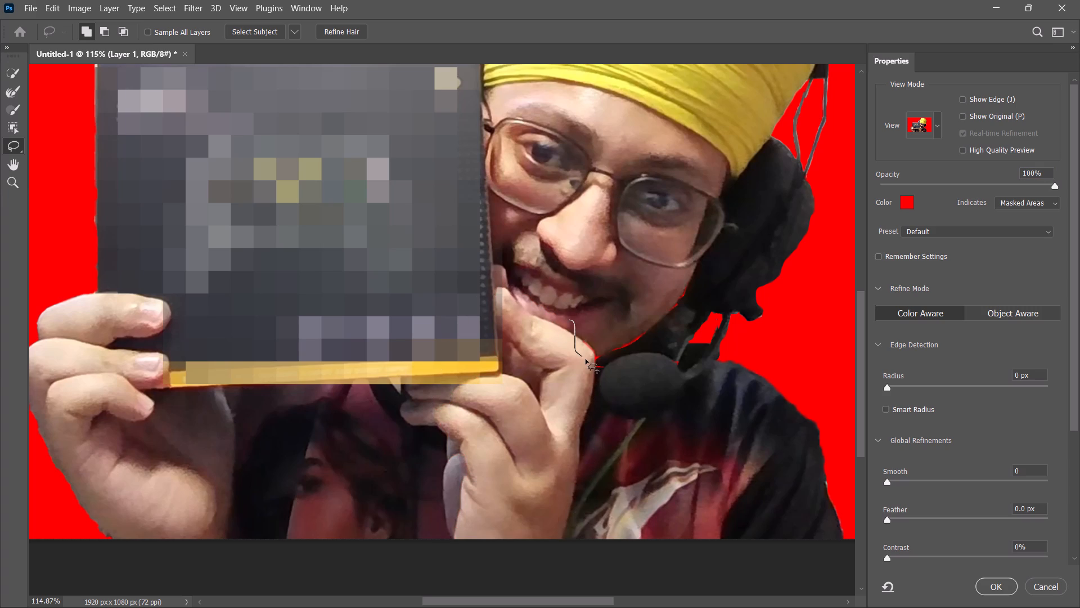
{"action": "left_click_drag", "start_coordinate": [586, 359], "coordinate": [535, 311], "text": "shift"}
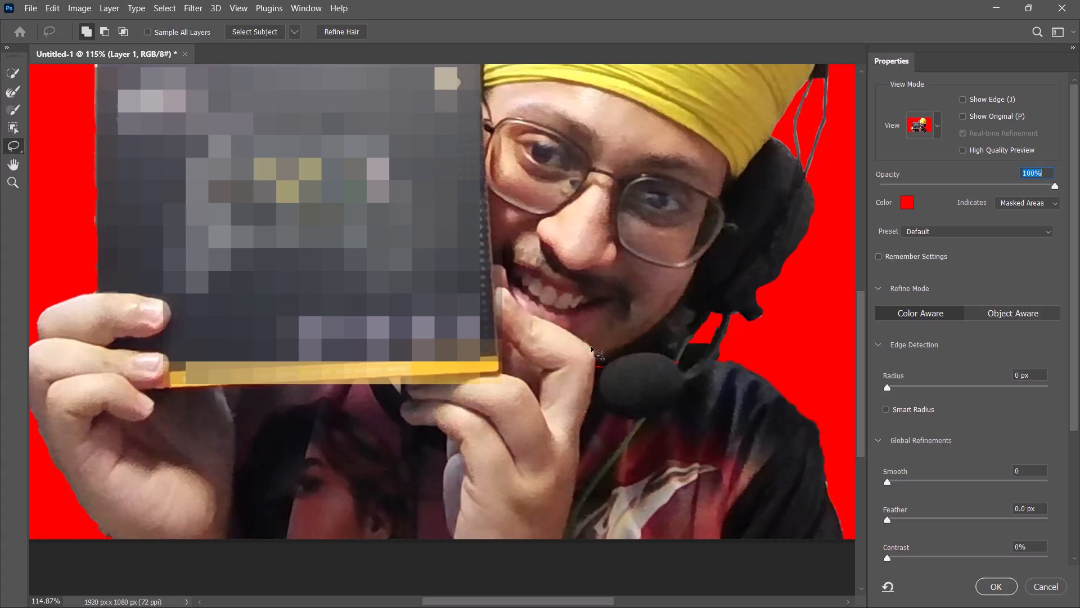
{"action": "left_click_drag", "start_coordinate": [592, 351], "coordinate": [528, 351], "text": "shift"}
Accept the refined selection and copy the cut-out subject onto a new layer.
{"action": "key", "text": "z"}
{"action": "key", "text": "z"}
{"action": "key", "text": "z"}
{"action": "key", "text": "z"}
{"action": "key", "text": "z"}
{"action": "key", "text": "z"}
{"action": "key", "text": "z"}
{"action": "key", "text": "z"}
{"action": "key", "text": "z"}
{"action": "key", "text": "z"}
{"action": "key", "text": "z"}
{"action": "key", "text": "z"}
{"action": "key", "text": "z"}
{"action": "key", "text": "z"}
{"action": "key", "text": "z"}
{"action": "key", "text": "z"}
{"action": "key", "text": "z"}
{"action": "key", "text": "z"}
{"action": "key", "text": "z"}
{"action": "key", "text": "z"}
{"action": "left_click_drag", "start_coordinate": [627, 379], "coordinate": [605, 380]}
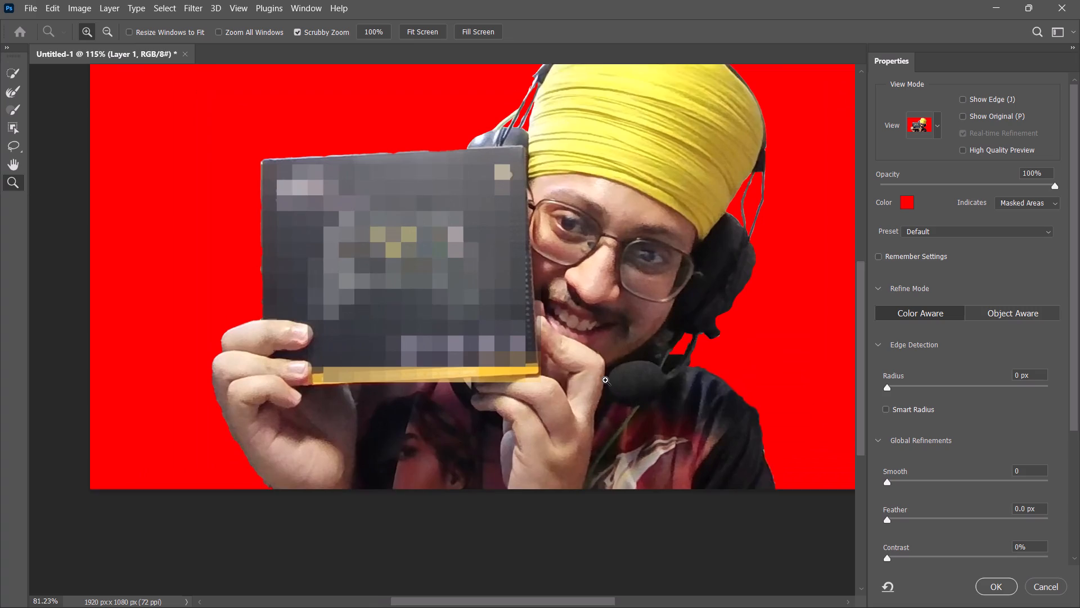
{"action": "left_click_drag", "start_coordinate": [605, 380], "coordinate": [588, 385]}
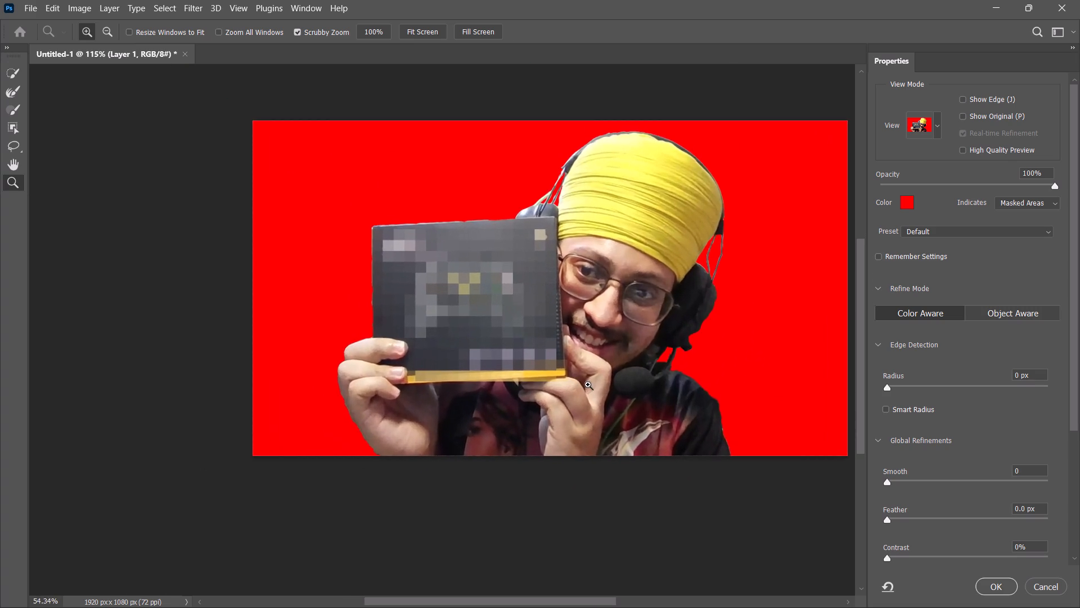
{"action": "left_click_drag", "start_coordinate": [588, 385], "coordinate": [596, 385]}
{"action": "left_click", "coordinate": [994, 594]}
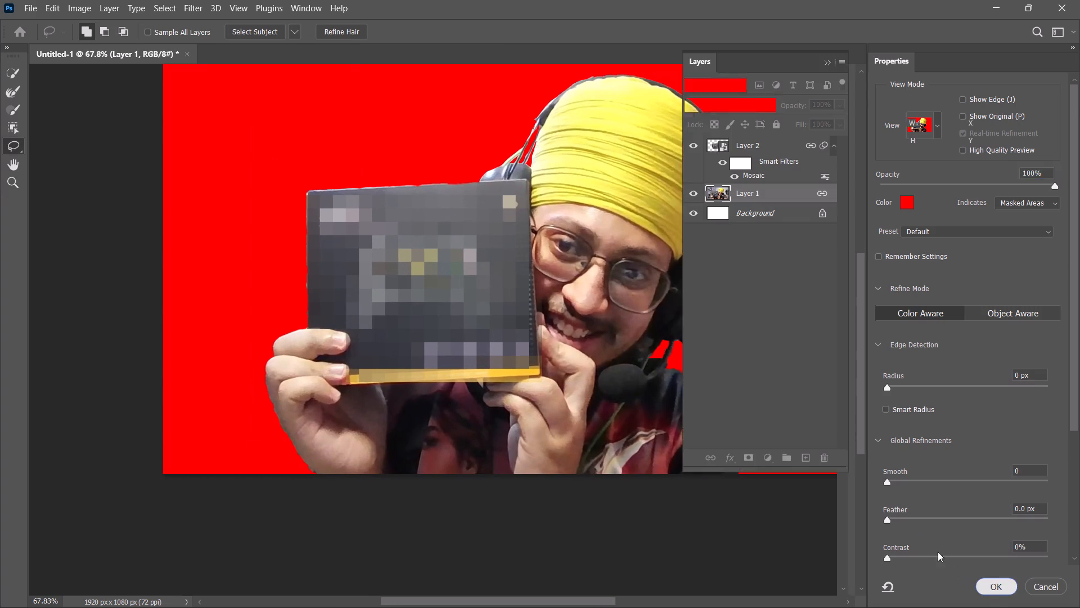
{"action": "key", "text": "ctrl+j"}
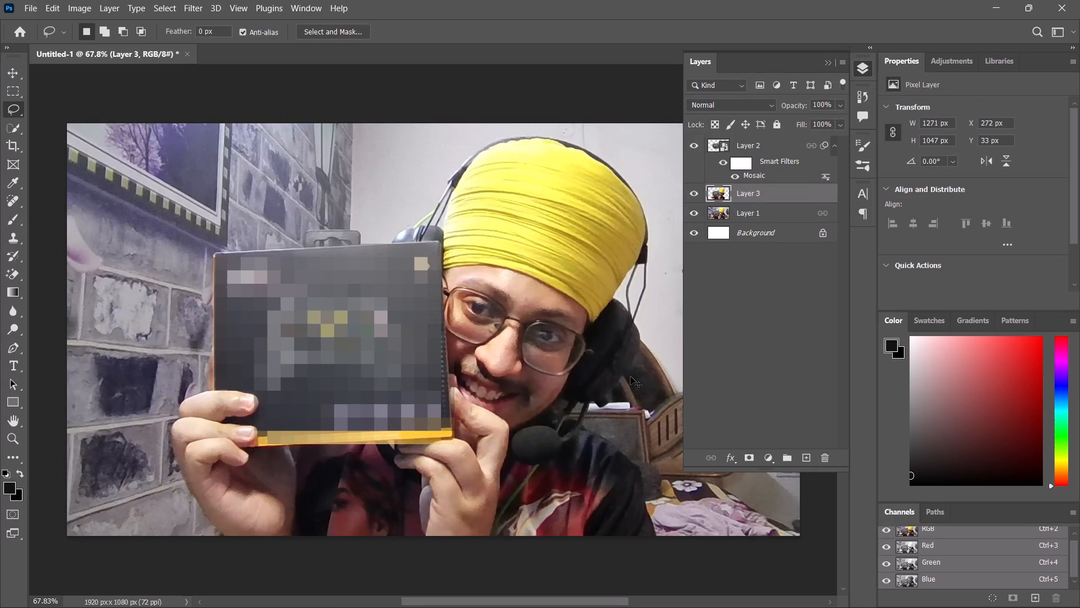
Hide the original photo layer, Layer 1, and check the cut-out subject against the white background.
{"action": "left_click", "coordinate": [698, 214]}
{"action": "key", "text": "z"}
{"action": "key", "text": "z"}
{"action": "key", "text": "z"}
{"action": "key", "text": "z"}
{"action": "key", "text": "z"}
{"action": "key", "text": "z"}
{"action": "key", "text": "z"}
{"action": "key", "text": "z"}
{"action": "key", "text": "z"}
{"action": "key", "text": "z"}
{"action": "key", "text": "z"}
{"action": "key", "text": "z"}
{"action": "key", "text": "z"}
{"action": "key", "text": "z"}
{"action": "key", "text": "z"}
{"action": "key", "text": "z"}
{"action": "key", "text": "z"}
{"action": "key", "text": "z"}
{"action": "key", "text": "z"}
{"action": "key", "text": "z"}
{"action": "left_click_drag", "start_coordinate": [550, 316], "coordinate": [511, 320]}
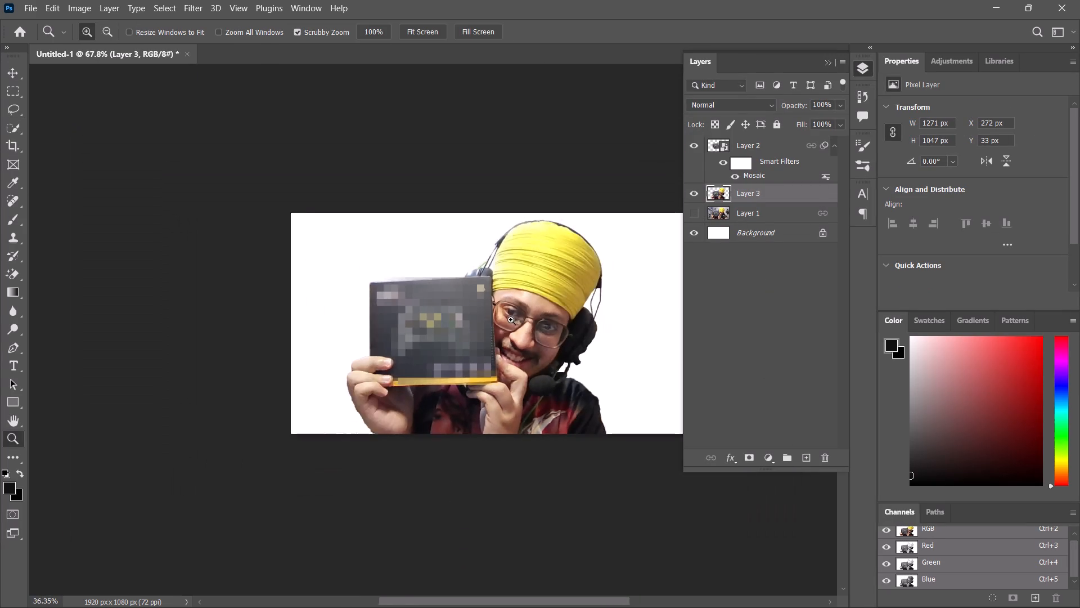
{"action": "left_click_drag", "start_coordinate": [511, 320], "coordinate": [532, 324]}
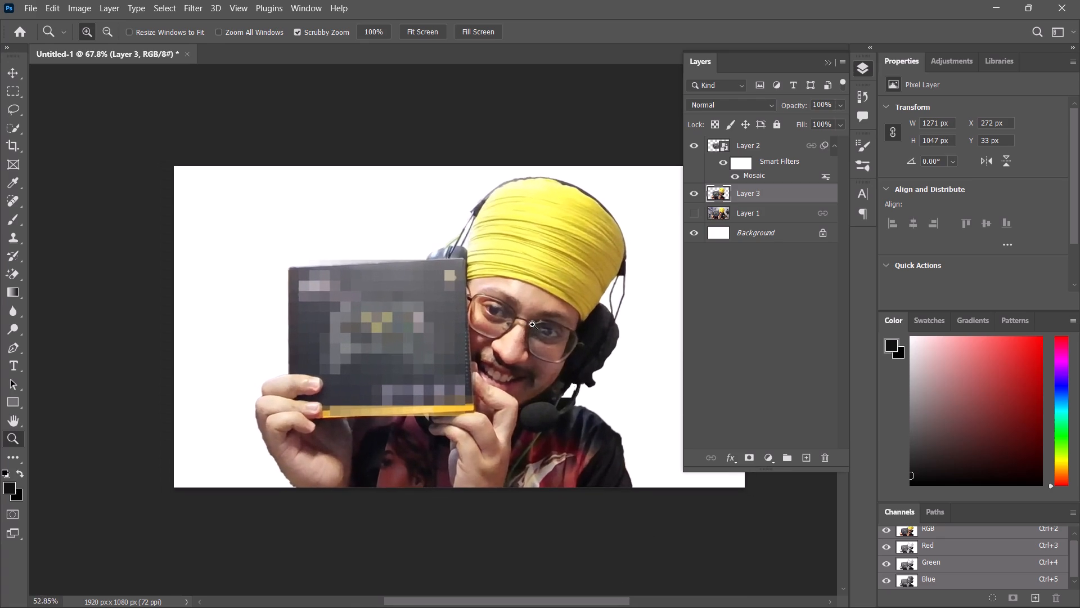
{"action": "left_click_drag", "start_coordinate": [532, 324], "coordinate": [528, 325]}
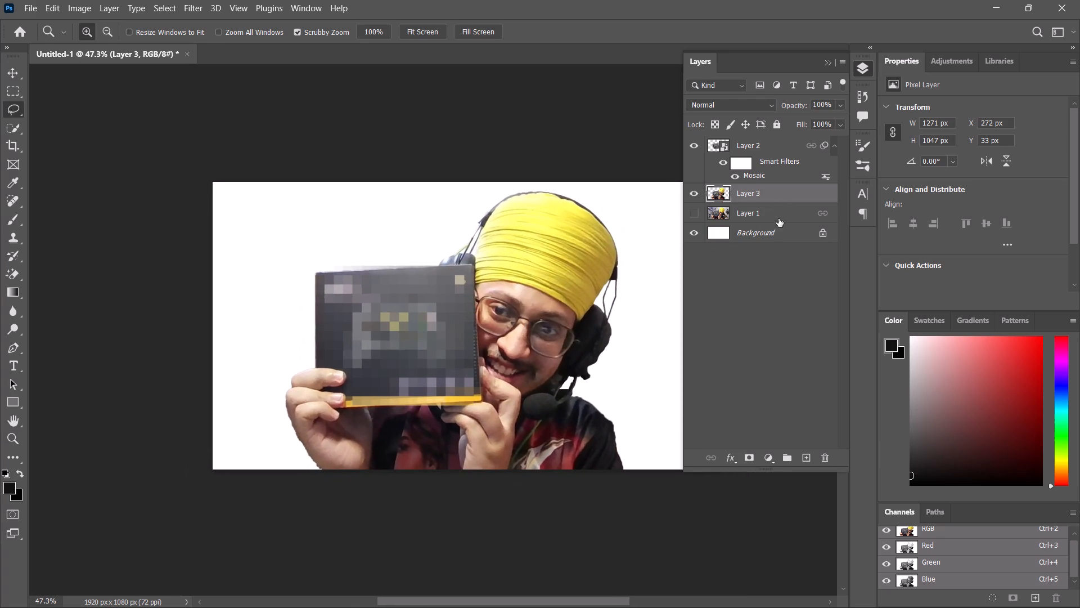
Link the cut-out subject on Layer 3 with the pixelated box front on Layer 2.
{"action": "left_click", "coordinate": [786, 196]}
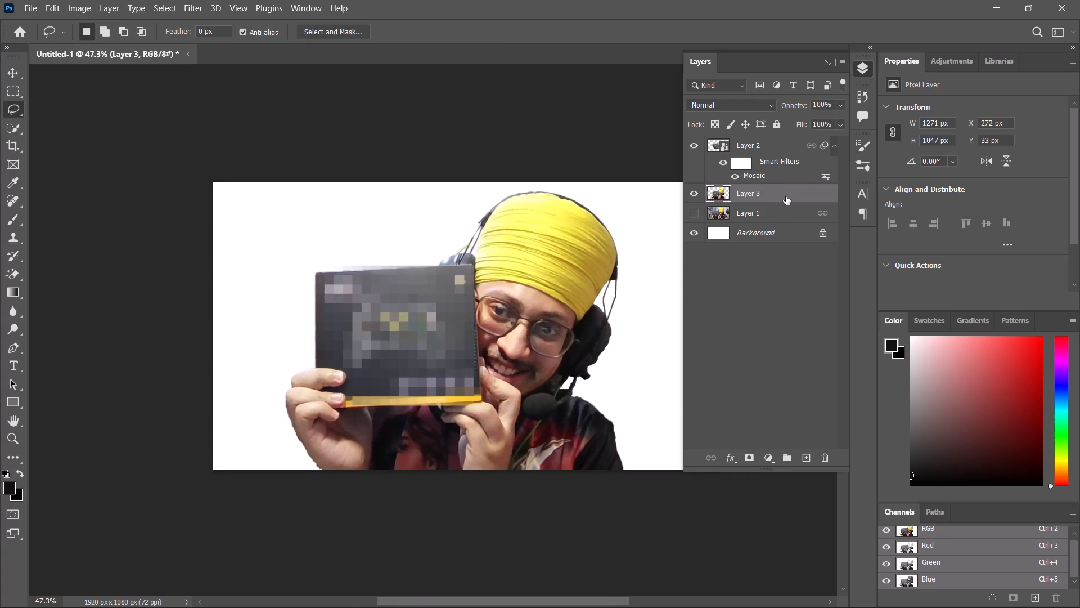
{"action": "left_click", "coordinate": [759, 149]}
{"action": "left_click", "coordinate": [776, 196], "text": "ctrl"}
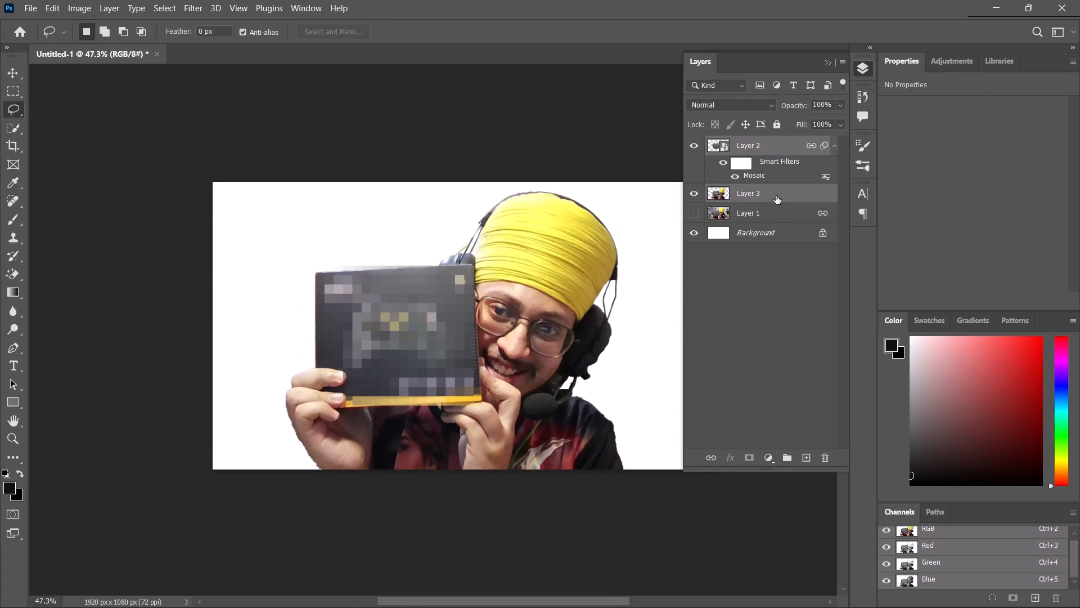
{"action": "left_click", "coordinate": [713, 462]}
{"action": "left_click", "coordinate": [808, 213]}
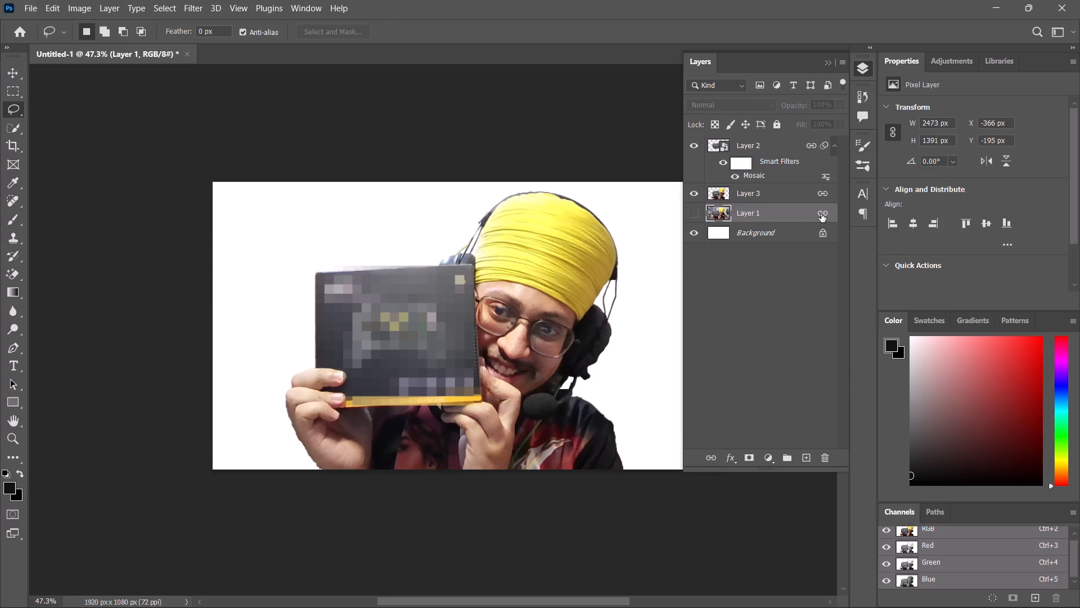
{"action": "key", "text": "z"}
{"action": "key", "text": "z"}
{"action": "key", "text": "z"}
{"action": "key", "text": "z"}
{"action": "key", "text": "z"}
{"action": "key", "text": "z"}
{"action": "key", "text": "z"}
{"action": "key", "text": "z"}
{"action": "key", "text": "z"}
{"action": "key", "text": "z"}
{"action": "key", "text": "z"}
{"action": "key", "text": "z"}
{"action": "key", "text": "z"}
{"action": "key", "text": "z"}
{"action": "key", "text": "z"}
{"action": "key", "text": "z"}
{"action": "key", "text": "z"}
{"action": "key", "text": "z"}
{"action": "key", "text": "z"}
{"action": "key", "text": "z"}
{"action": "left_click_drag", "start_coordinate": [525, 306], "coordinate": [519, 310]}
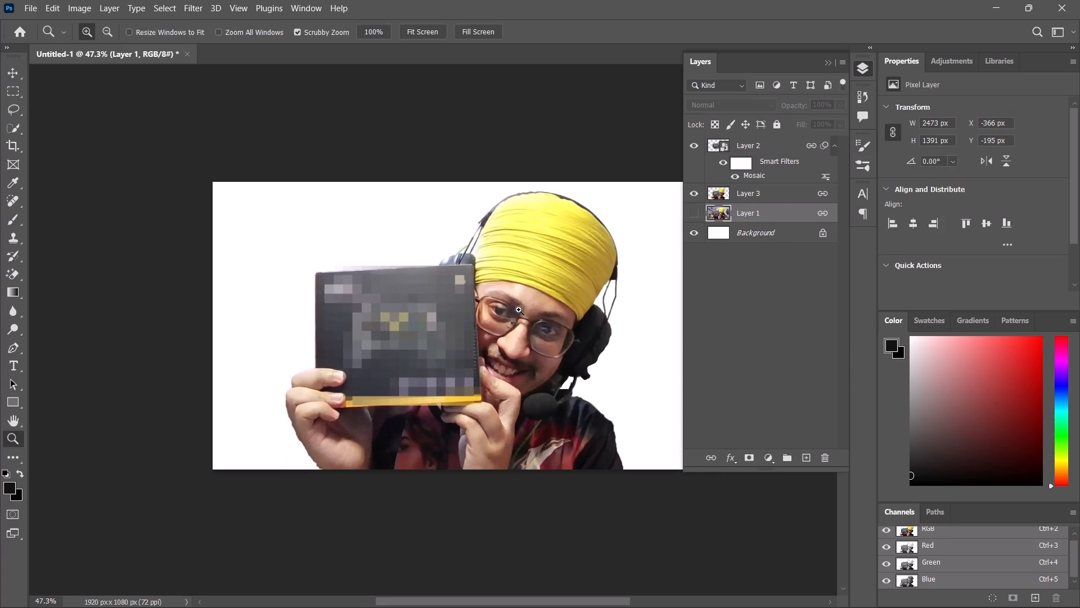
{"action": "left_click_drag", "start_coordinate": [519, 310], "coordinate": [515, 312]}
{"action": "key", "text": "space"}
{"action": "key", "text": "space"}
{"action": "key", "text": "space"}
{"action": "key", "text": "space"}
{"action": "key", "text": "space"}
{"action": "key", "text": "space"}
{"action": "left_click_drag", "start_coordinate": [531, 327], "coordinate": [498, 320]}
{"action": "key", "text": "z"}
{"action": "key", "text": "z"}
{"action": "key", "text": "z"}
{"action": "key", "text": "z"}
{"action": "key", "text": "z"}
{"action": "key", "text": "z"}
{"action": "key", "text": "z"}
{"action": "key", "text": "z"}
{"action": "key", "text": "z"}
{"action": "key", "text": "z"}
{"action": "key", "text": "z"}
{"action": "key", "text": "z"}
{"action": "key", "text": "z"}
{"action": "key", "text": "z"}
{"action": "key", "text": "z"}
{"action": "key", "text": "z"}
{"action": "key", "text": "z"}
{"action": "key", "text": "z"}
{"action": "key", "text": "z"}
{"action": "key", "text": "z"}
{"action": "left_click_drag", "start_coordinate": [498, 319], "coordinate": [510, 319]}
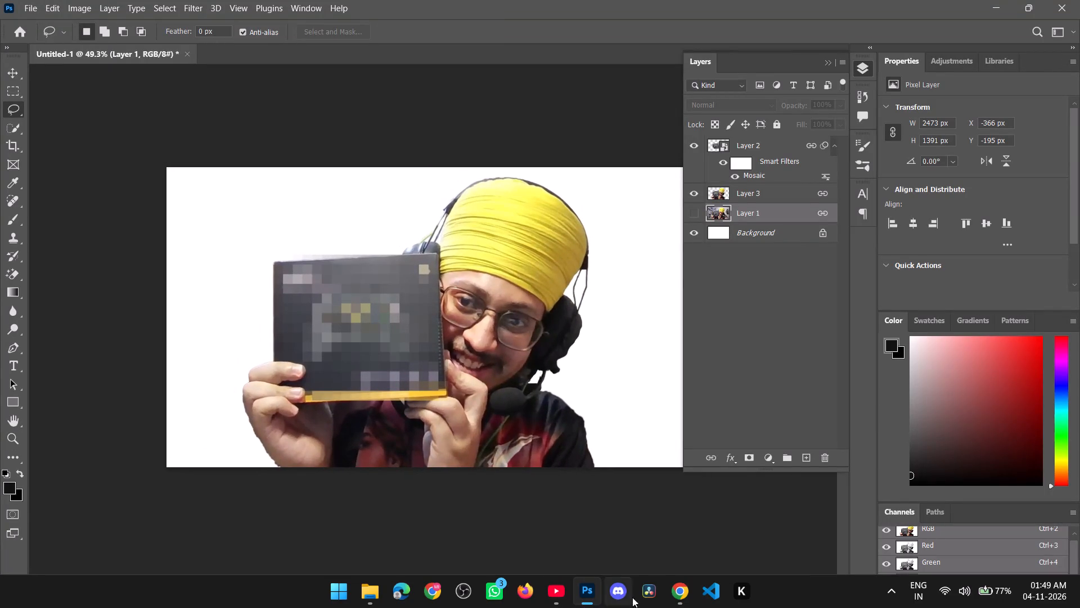
Switch to Chrome and search Google Images for "tech video background" in a new tab.
{"action": "left_click", "coordinate": [676, 597]}
{"action": "left_click", "coordinate": [212, 14]}
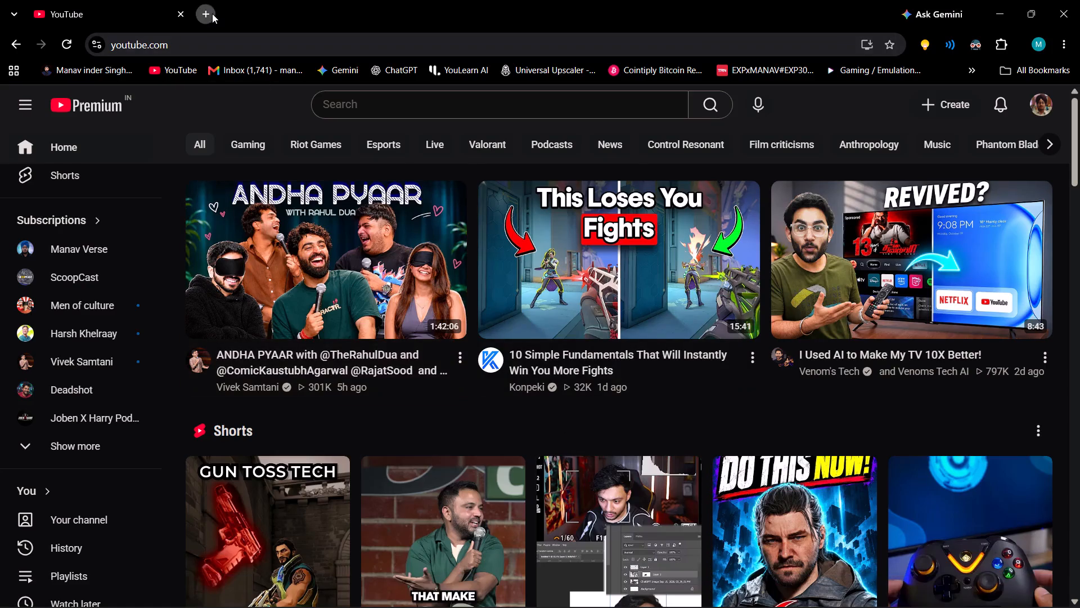
{"action": "type", "text": "teck"}
{"action": "key", "text": "BackSpace"}
{"action": "type", "text": "h video back"}
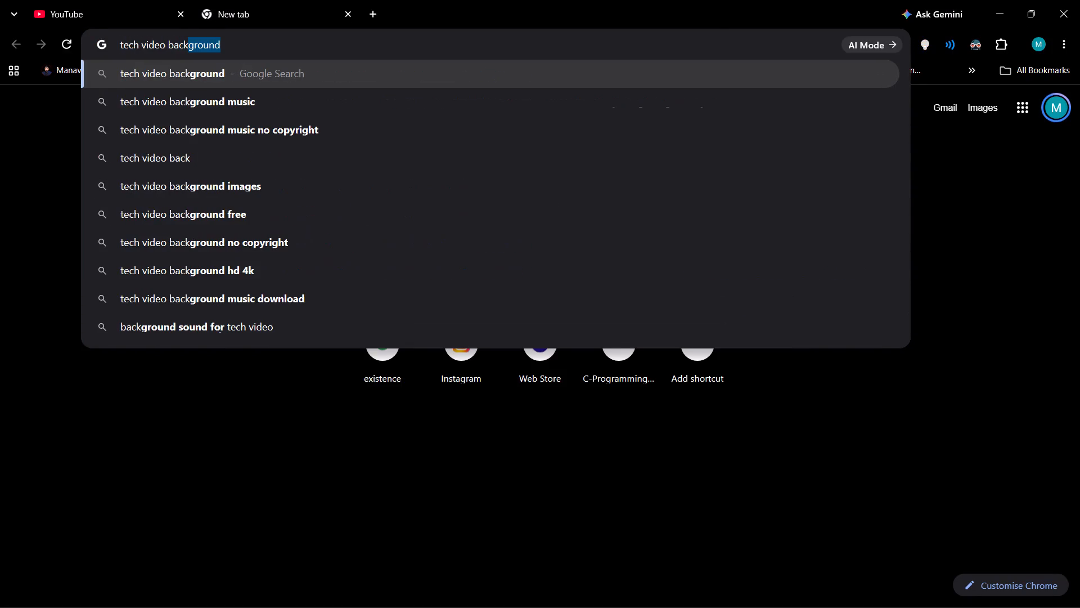
{"action": "key", "text": "Return"}
{"action": "left_click", "coordinate": [256, 171]}
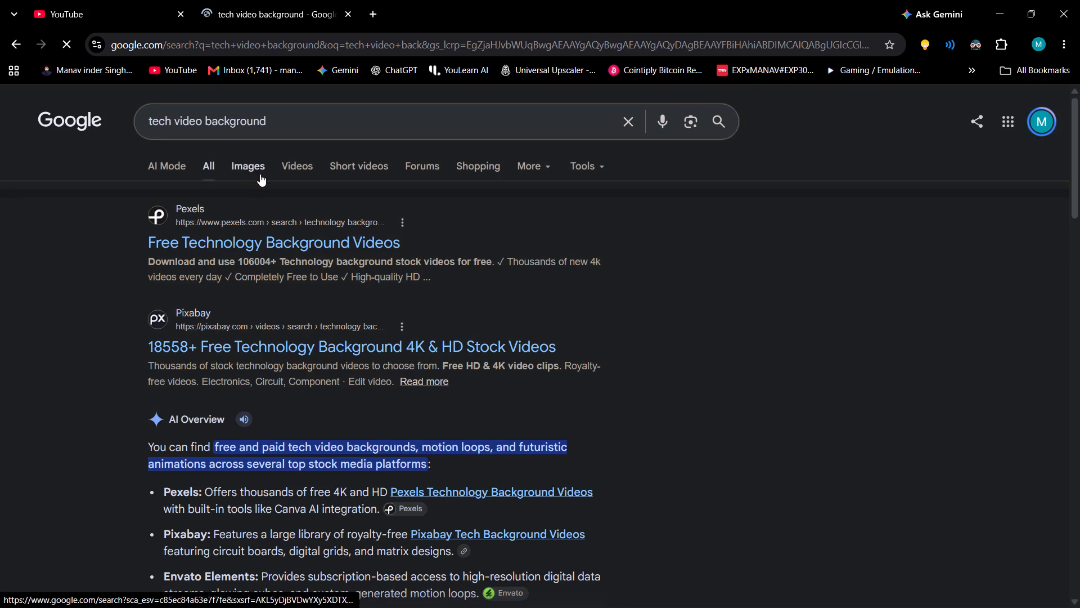
{"action": "key", "text": "z"}
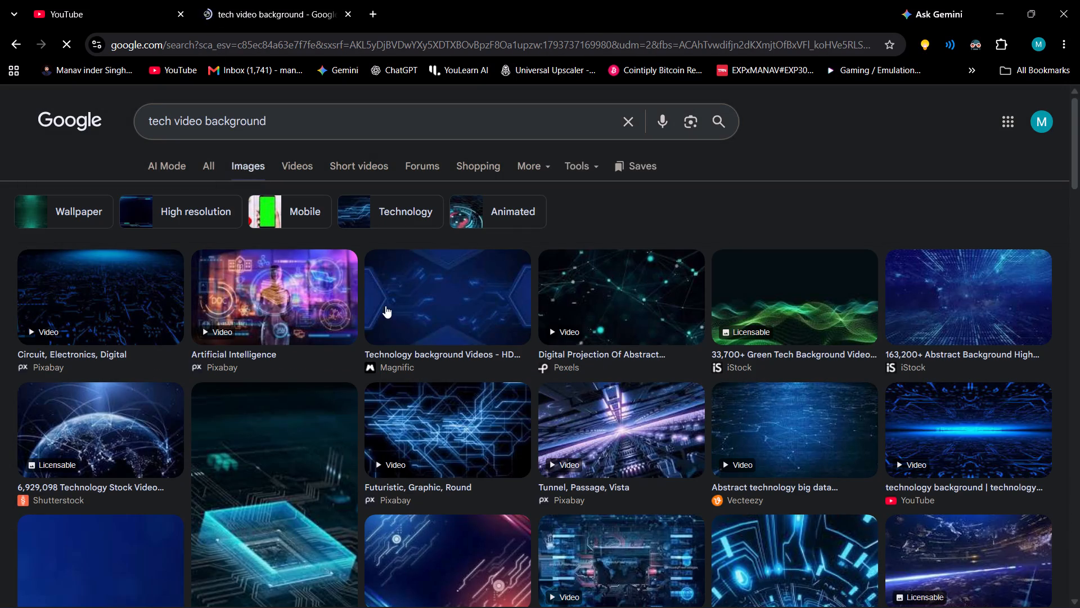
{"action": "scroll", "coordinate": [418, 292], "scroll_direction": "down", "scroll_amount": 10}
{"action": "scroll", "coordinate": [418, 292], "scroll_direction": "up", "scroll_amount": 10}
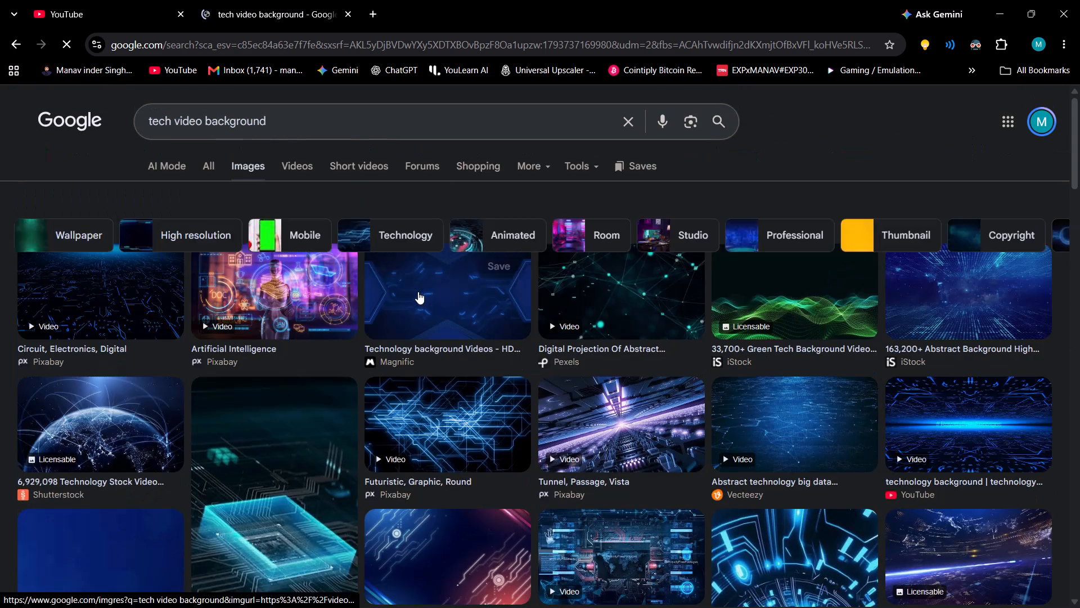
{"action": "scroll", "coordinate": [418, 292], "scroll_direction": "up", "scroll_amount": 2}
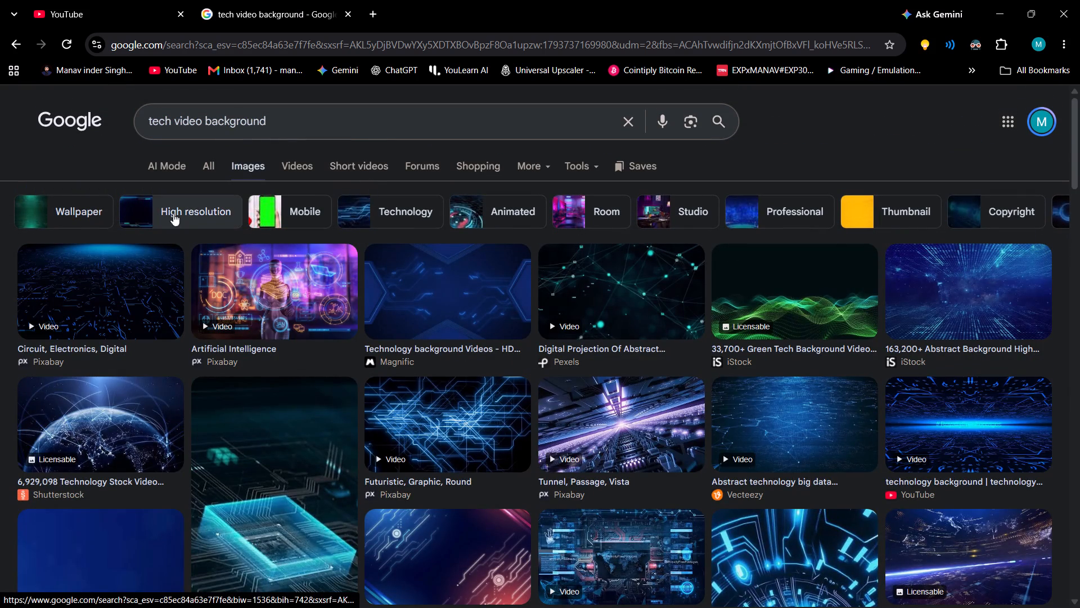
Narrow the image results to Thumbnail and look through them for a suitable tech background.
{"action": "left_click", "coordinate": [881, 202]}
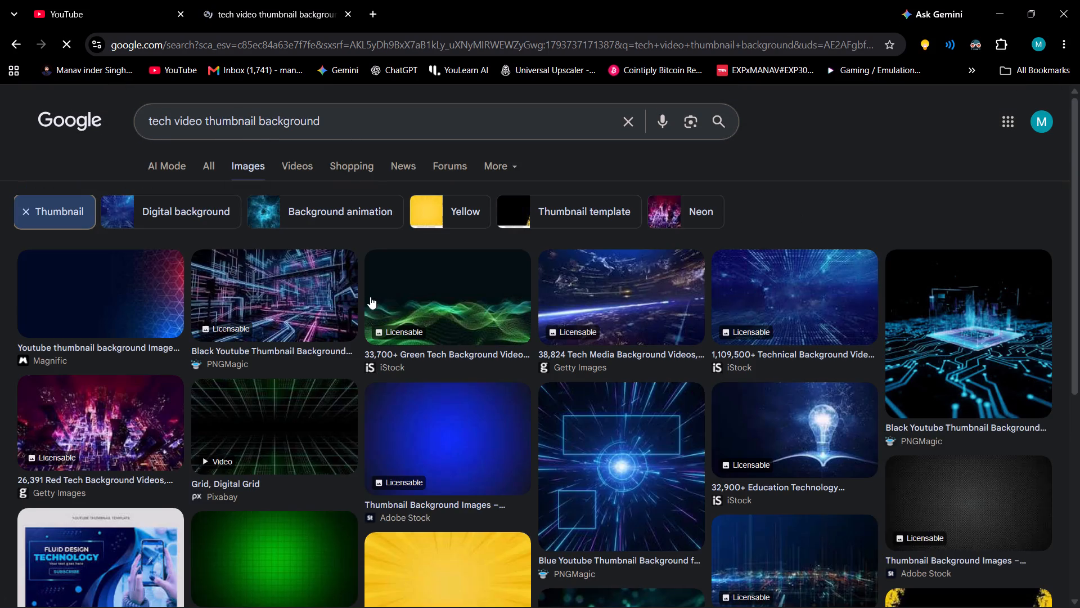
{"action": "scroll", "coordinate": [368, 297], "scroll_direction": "down", "scroll_amount": 1}
{"action": "scroll", "coordinate": [444, 294], "scroll_direction": "down", "scroll_amount": 1}
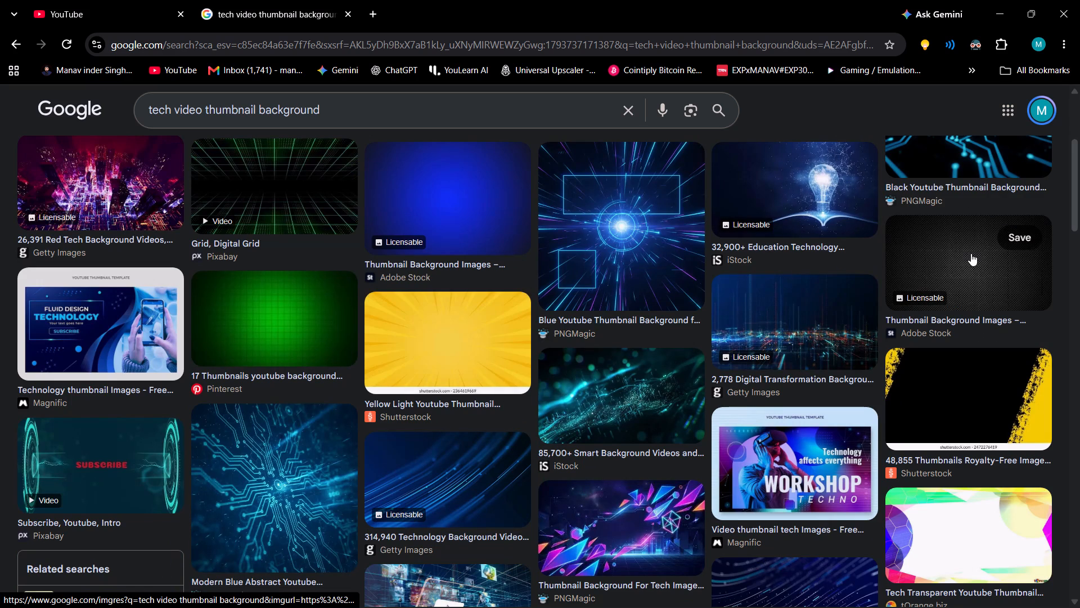
{"action": "scroll", "coordinate": [942, 254], "scroll_direction": "down", "scroll_amount": 3}
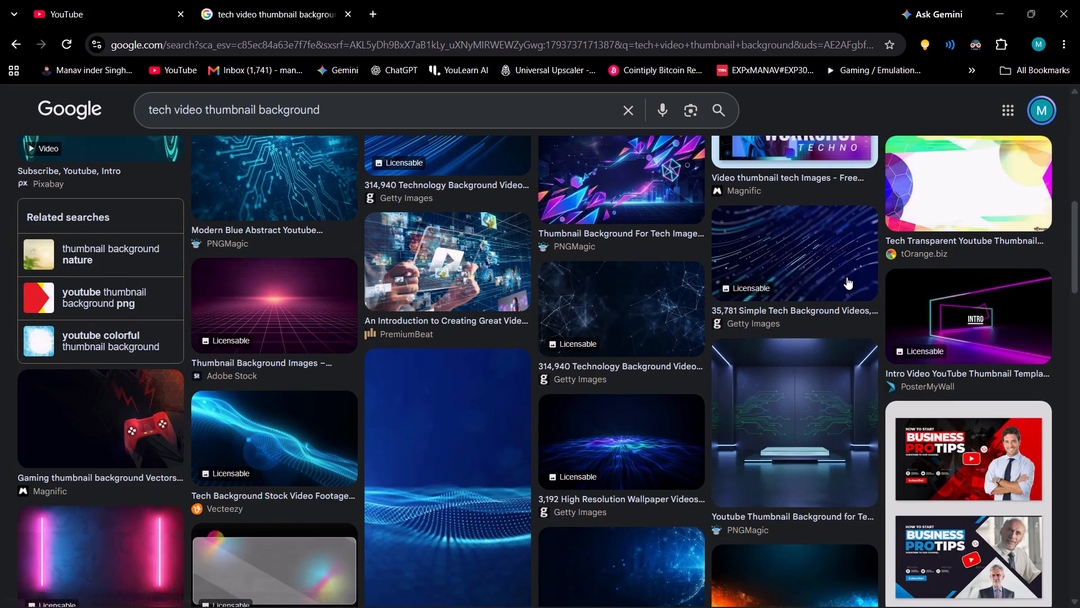
{"action": "scroll", "coordinate": [845, 278], "scroll_direction": "down", "scroll_amount": 2}
{"action": "scroll", "coordinate": [724, 315], "scroll_direction": "down", "scroll_amount": 1}
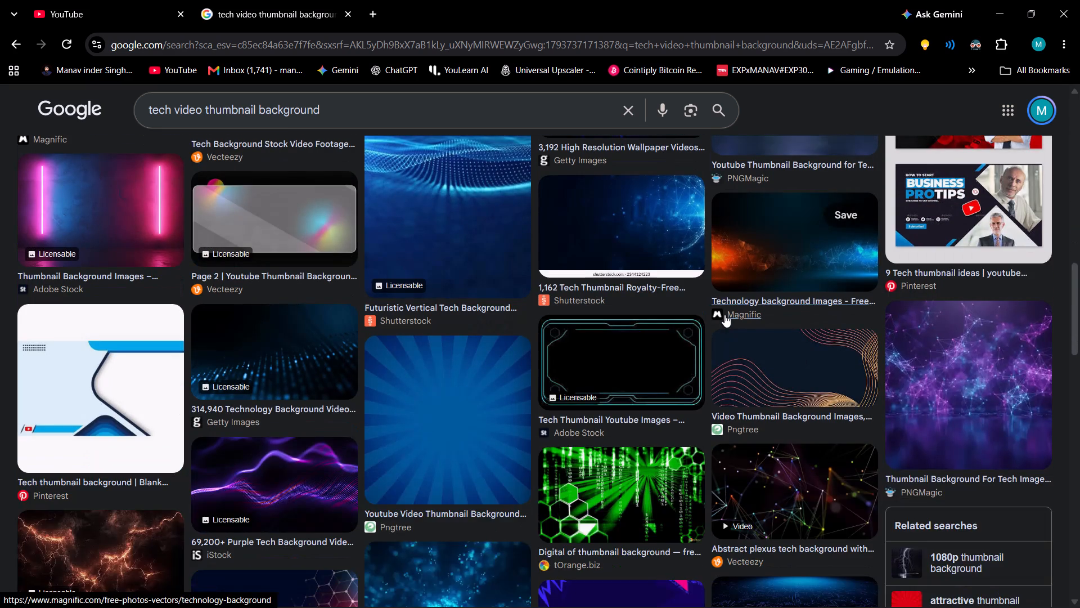
{"action": "scroll", "coordinate": [724, 315], "scroll_direction": "down", "scroll_amount": 3}
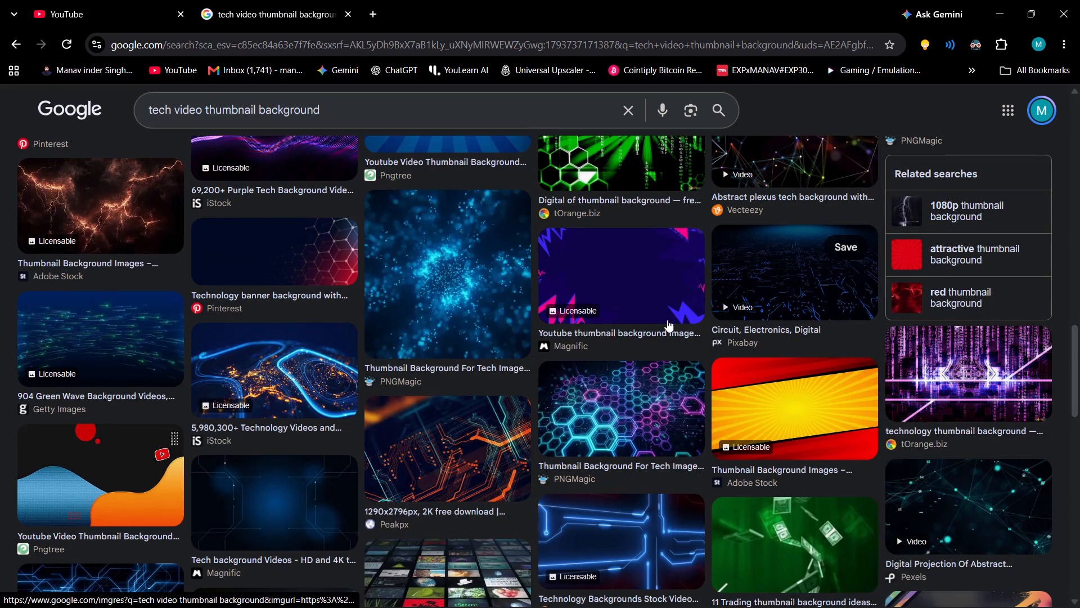
{"action": "scroll", "coordinate": [439, 333], "scroll_direction": "down", "scroll_amount": 5}
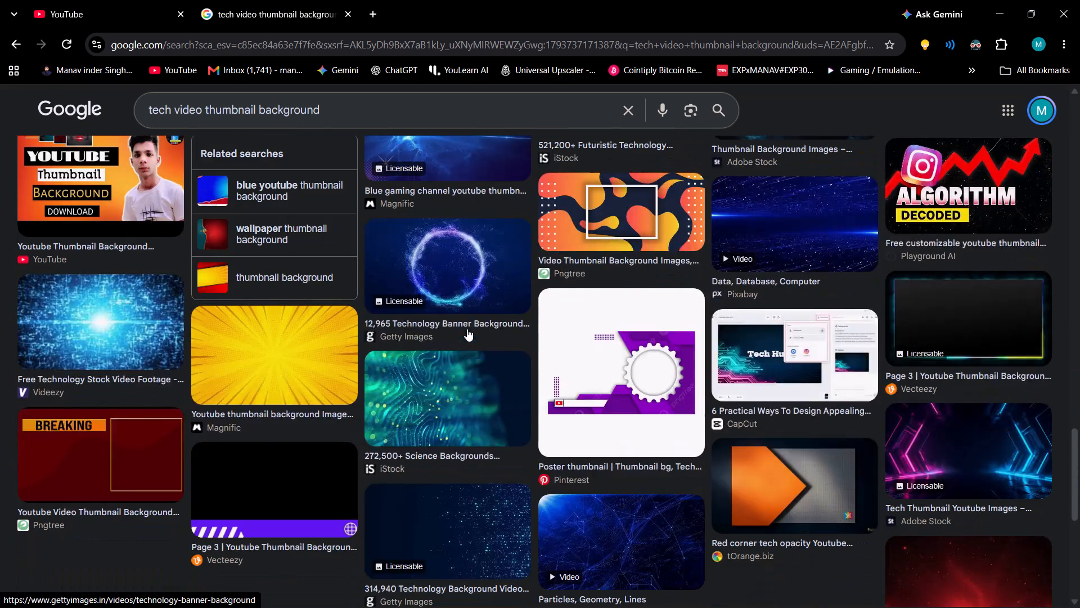
{"action": "scroll", "coordinate": [545, 326], "scroll_direction": "up", "scroll_amount": 11}
{"action": "scroll", "coordinate": [764, 324], "scroll_direction": "up", "scroll_amount": 2}
{"action": "scroll", "coordinate": [818, 329], "scroll_direction": "up", "scroll_amount": 3}
Open the dark perforated-metal background from Adobe Stock and copy the image.
{"action": "left_click", "coordinate": [941, 466]}
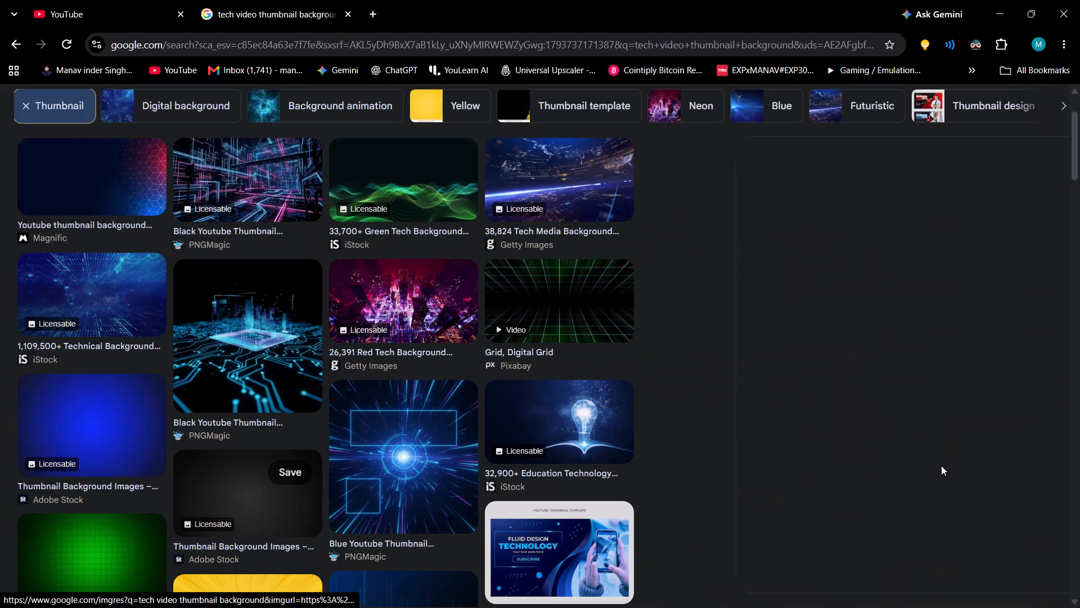
{"action": "right_click", "coordinate": [818, 336]}
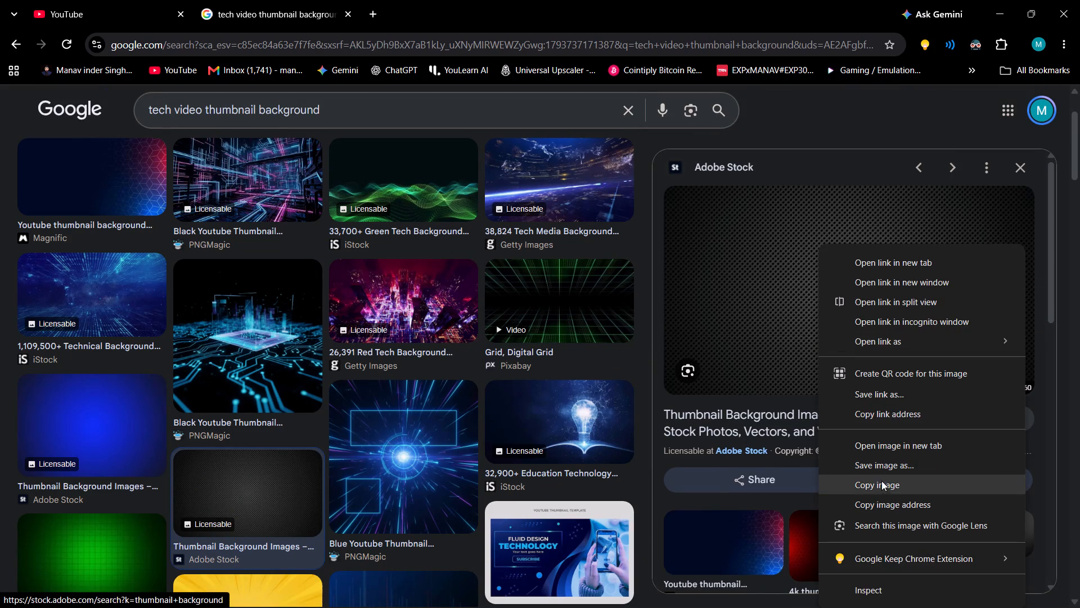
{"action": "left_click", "coordinate": [882, 482]}
Switch back to Photoshop, paste the dark background as a new layer and place it directly above the Background layer.
{"action": "key", "text": "alt+Tab"}
{"action": "key", "text": "ctrl+v"}
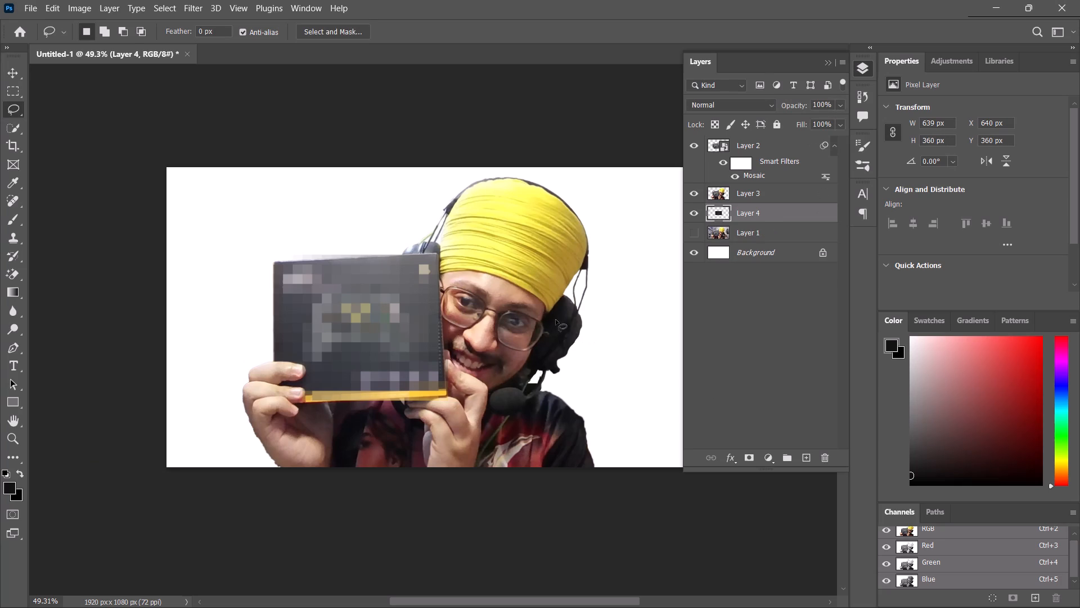
{"action": "left_click", "coordinate": [699, 212]}
{"action": "left_click", "coordinate": [699, 212]}
{"action": "left_click_drag", "start_coordinate": [753, 212], "coordinate": [766, 240]}
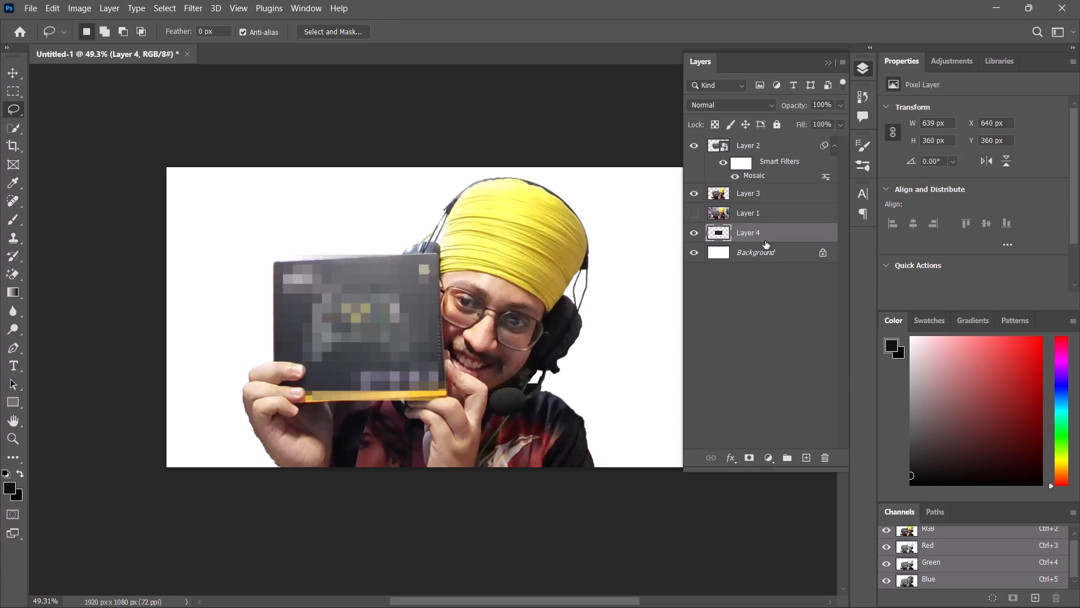
Scale the perforated-metal background layer to about 342% so it covers the whole canvas.
{"action": "key", "text": "ctrl+t"}
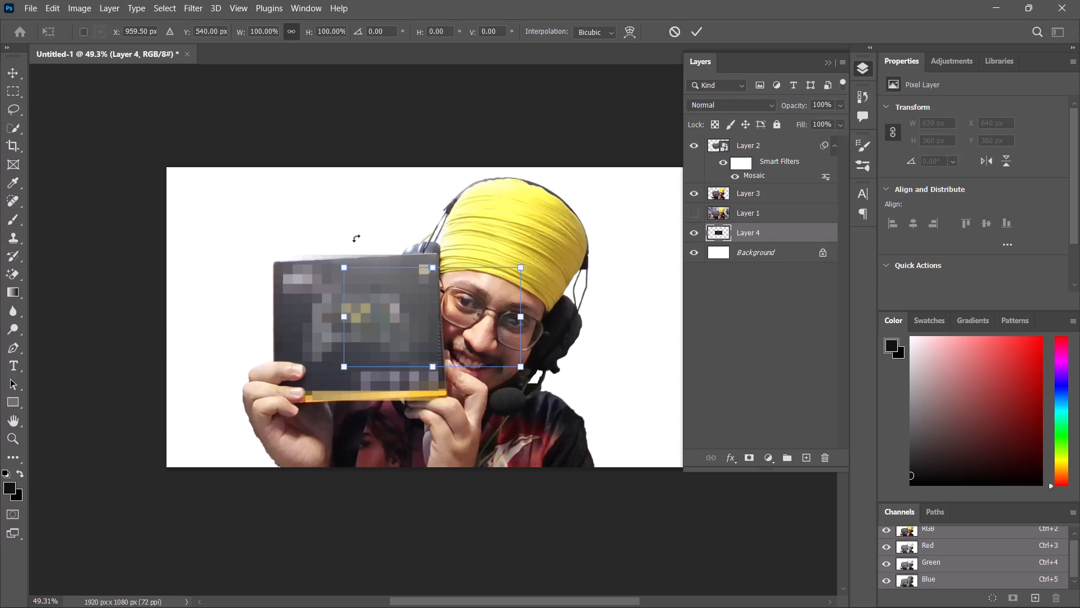
{"action": "left_click_drag", "start_coordinate": [344, 272], "coordinate": [117, 151]}
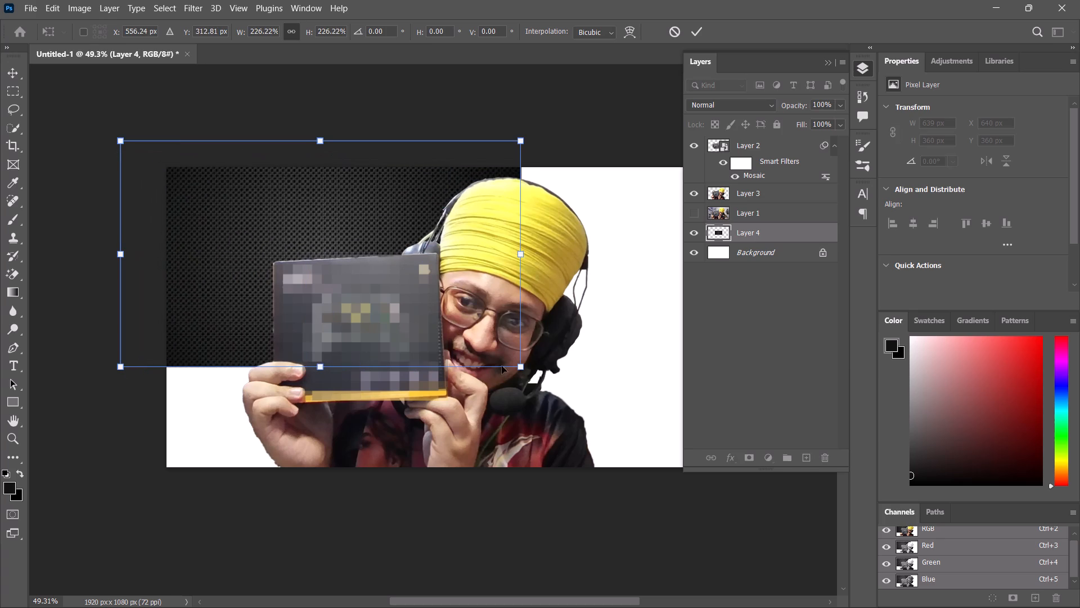
{"action": "left_click_drag", "start_coordinate": [519, 370], "coordinate": [719, 497]}
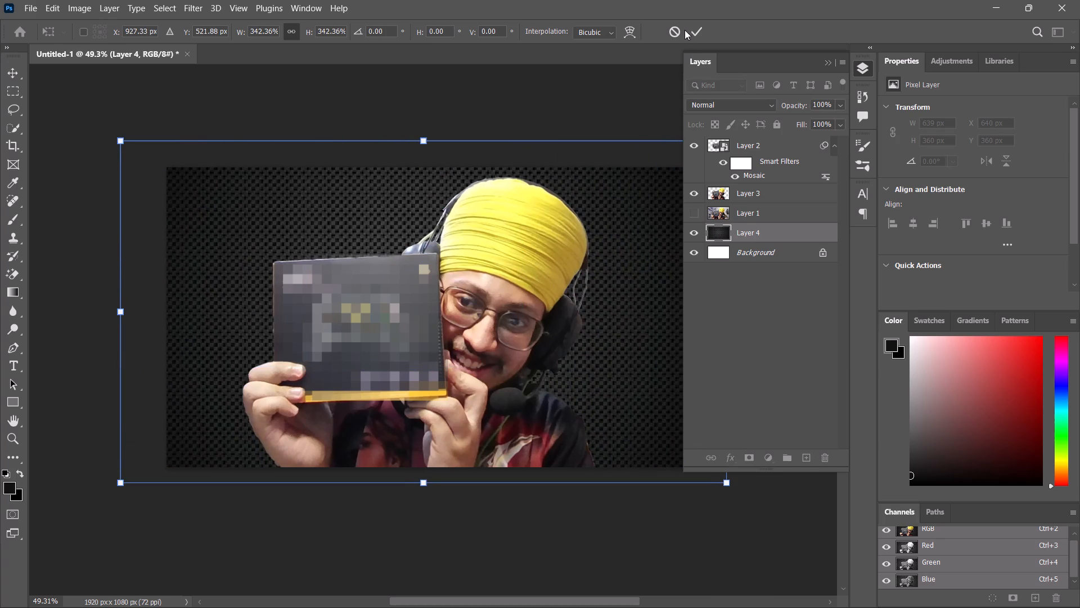
{"action": "left_click", "coordinate": [692, 30]}
Add a Hue/Saturation adjustment above the perforated-metal layer and clip it to that layer.
{"action": "key", "text": "z"}
{"action": "key", "text": "z"}
{"action": "key", "text": "z"}
{"action": "key", "text": "z"}
{"action": "key", "text": "z"}
{"action": "key", "text": "z"}
{"action": "key", "text": "z"}
{"action": "key", "text": "z"}
{"action": "key", "text": "z"}
{"action": "key", "text": "z"}
{"action": "key", "text": "z"}
{"action": "key", "text": "z"}
{"action": "key", "text": "z"}
{"action": "key", "text": "z"}
{"action": "key", "text": "z"}
{"action": "key", "text": "z"}
{"action": "key", "text": "z"}
{"action": "key", "text": "z"}
{"action": "key", "text": "z"}
{"action": "key", "text": "z"}
{"action": "left_click_drag", "start_coordinate": [493, 236], "coordinate": [478, 243]}
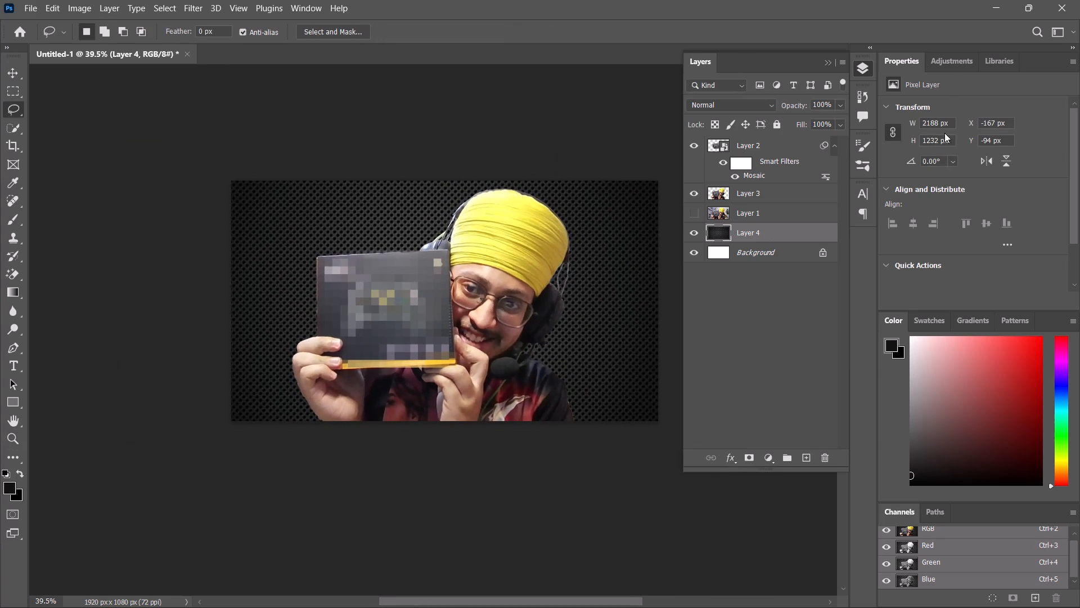
{"action": "left_click", "coordinate": [946, 62]}
{"action": "left_click", "coordinate": [917, 110]}
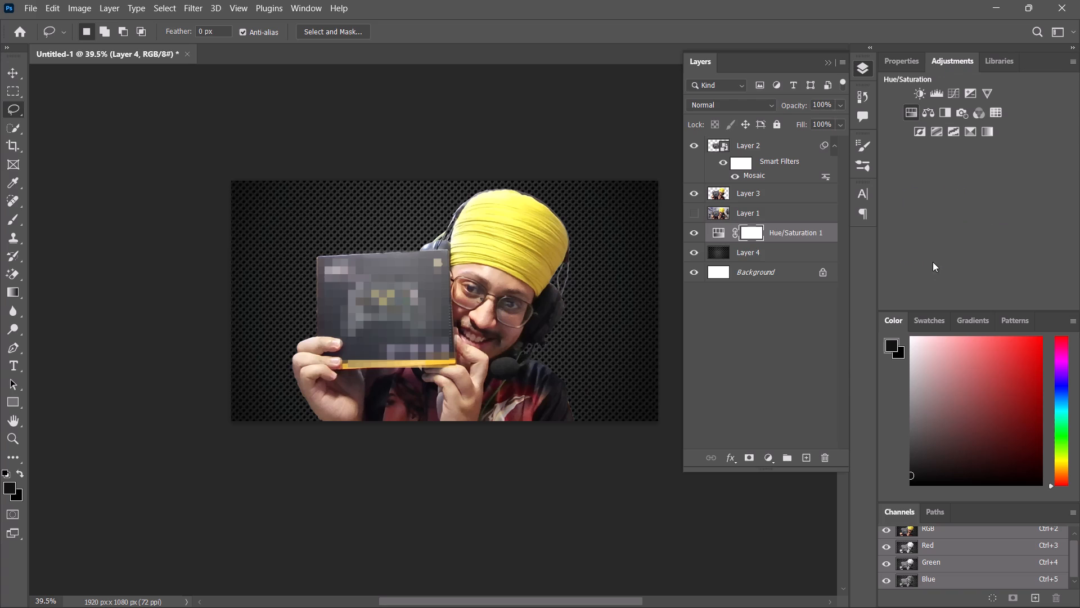
{"action": "left_click", "coordinate": [978, 304]}
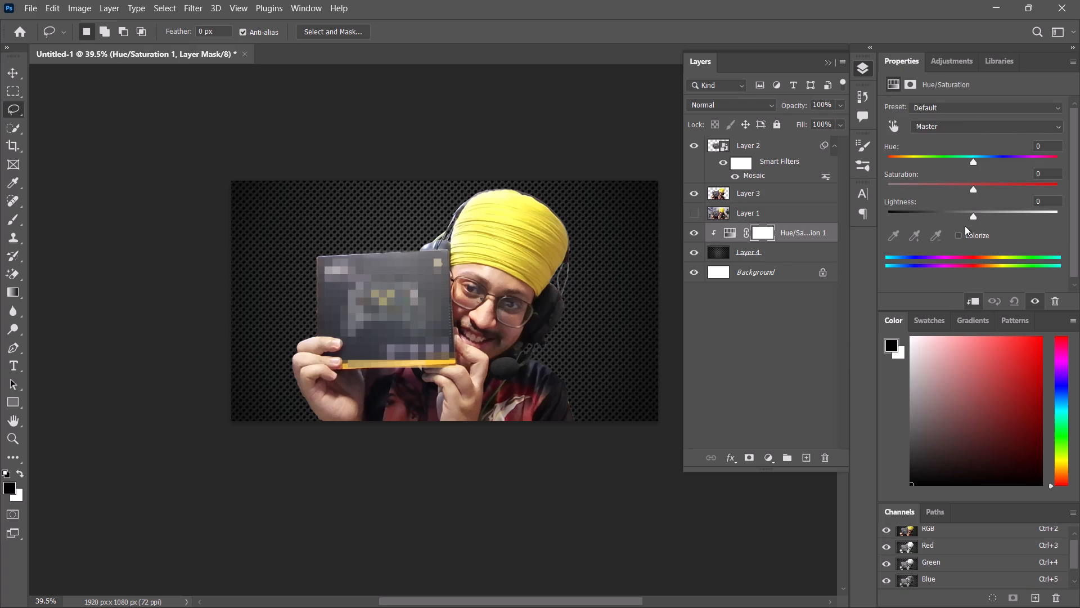
Colorize the background green with hue 83, saturation 100 and lightness +10.
{"action": "left_click", "coordinate": [965, 238]}
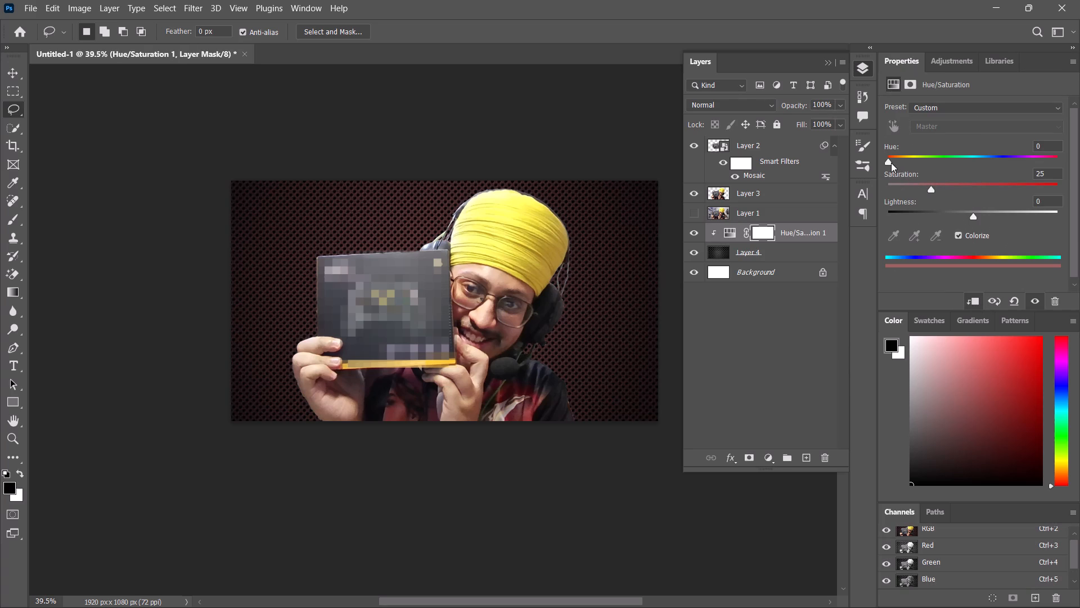
{"action": "left_click_drag", "start_coordinate": [891, 163], "coordinate": [926, 161]}
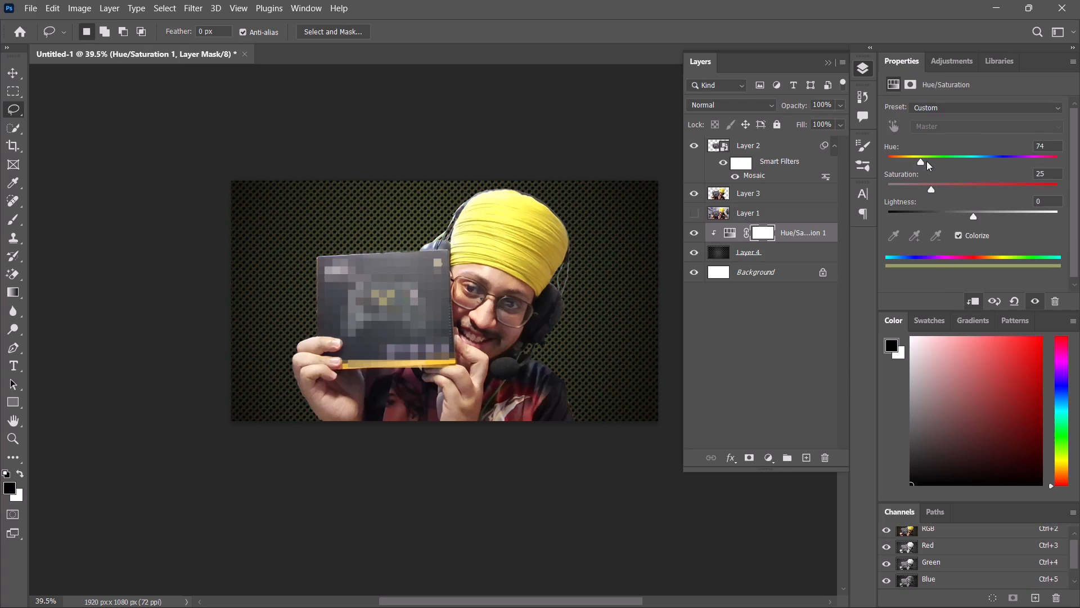
{"action": "left_click_drag", "start_coordinate": [926, 161], "coordinate": [907, 166]}
{"action": "left_click_drag", "start_coordinate": [907, 166], "coordinate": [925, 165]}
{"action": "left_click_drag", "start_coordinate": [935, 188], "coordinate": [966, 188]}
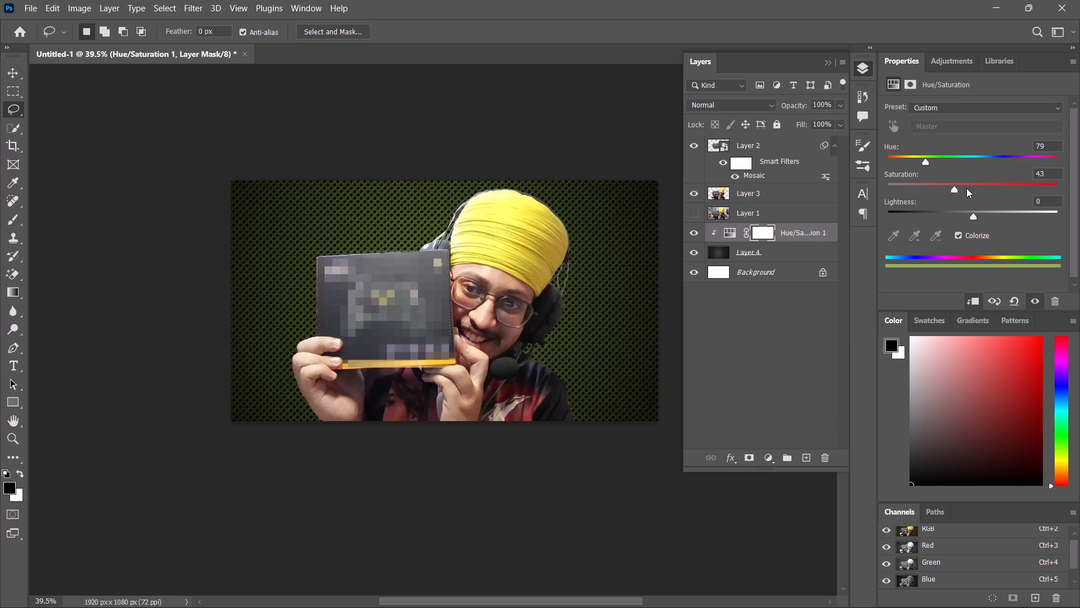
{"action": "left_click_drag", "start_coordinate": [966, 188], "coordinate": [1079, 193]}
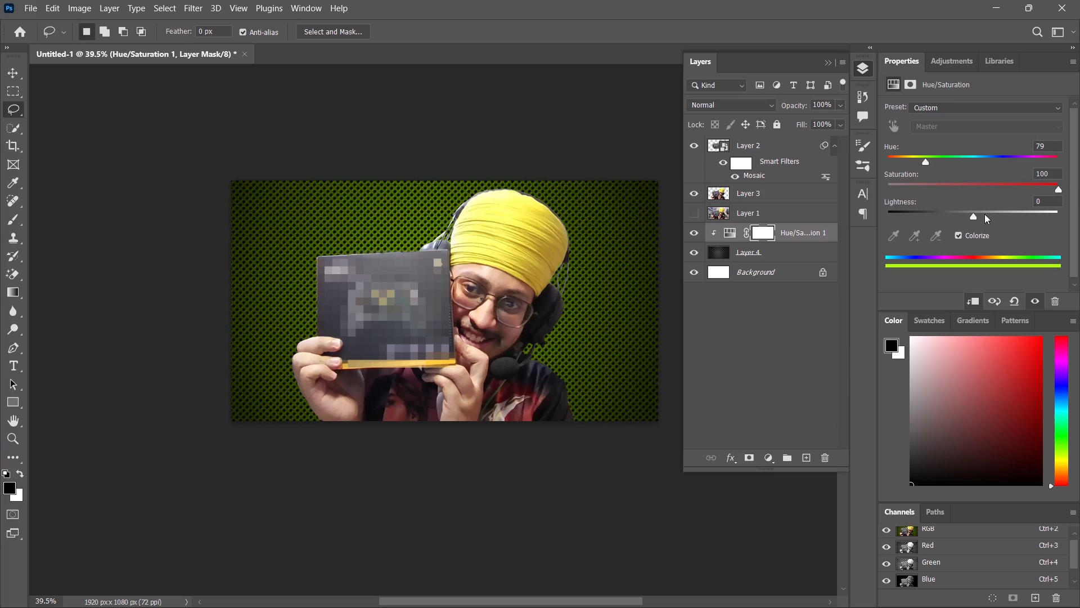
{"action": "left_click_drag", "start_coordinate": [972, 216], "coordinate": [982, 216]}
{"action": "left_click", "coordinate": [926, 162]}
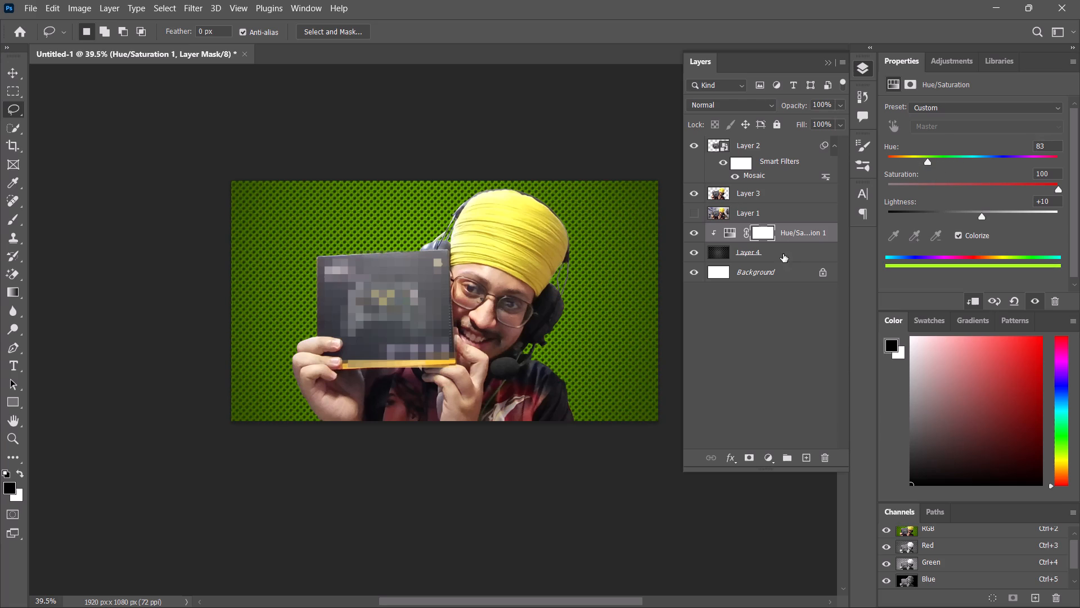
Add a new layer above the Hue/Saturation adjustment and paint soft black shading behind the subject with a 1168 px brush.
{"action": "left_click", "coordinate": [805, 457]}
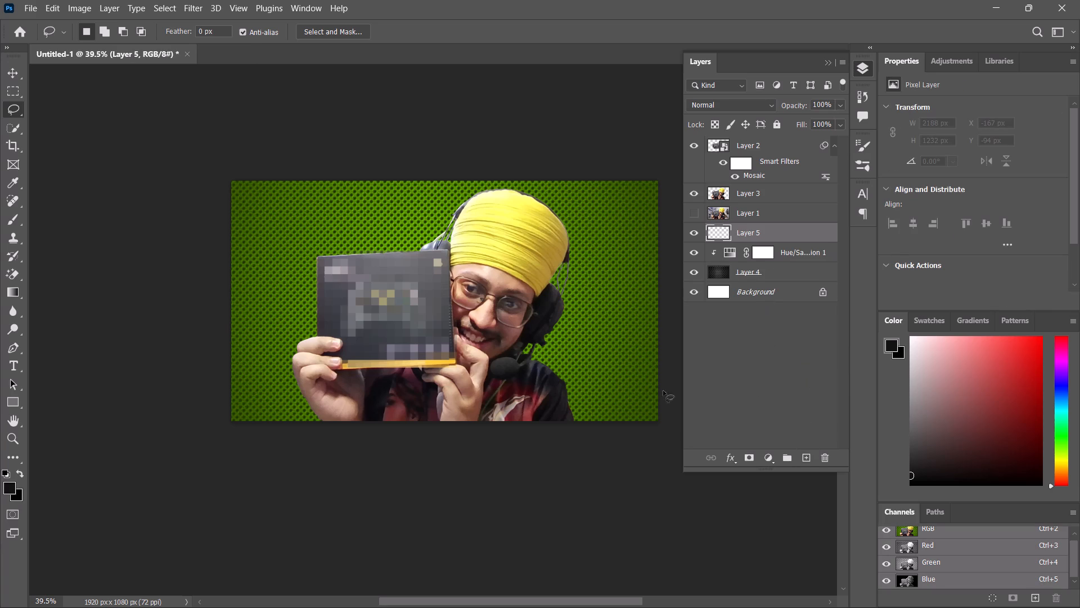
{"action": "key", "text": "b"}
{"action": "right_click_drag", "start_coordinate": [452, 317], "coordinate": [482, 319], "text": "alt"}
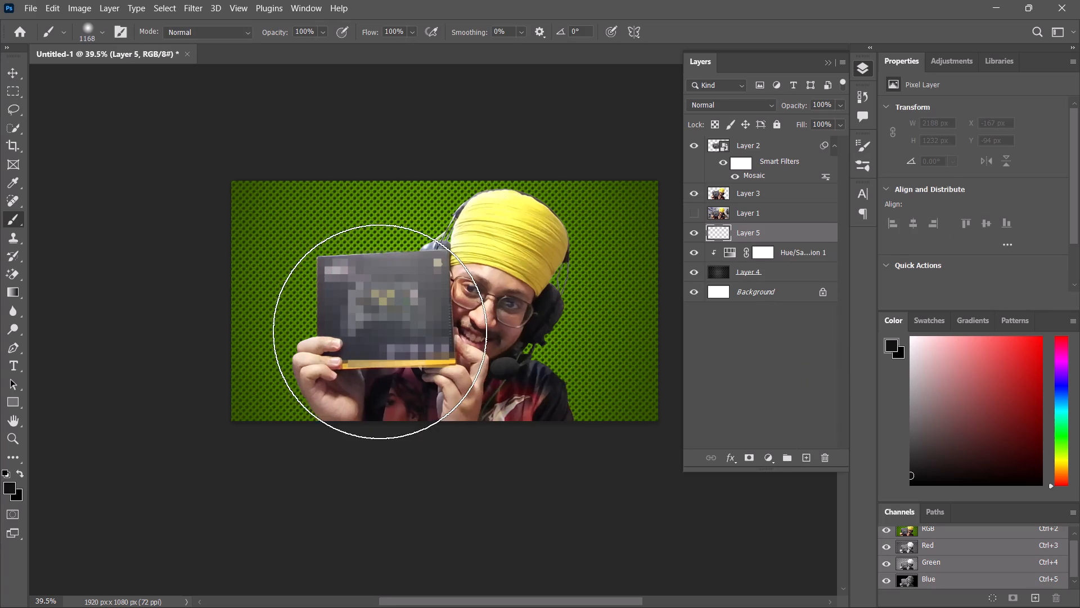
{"action": "left_click", "coordinate": [380, 332]}
{"action": "key", "text": "ctrl+z"}
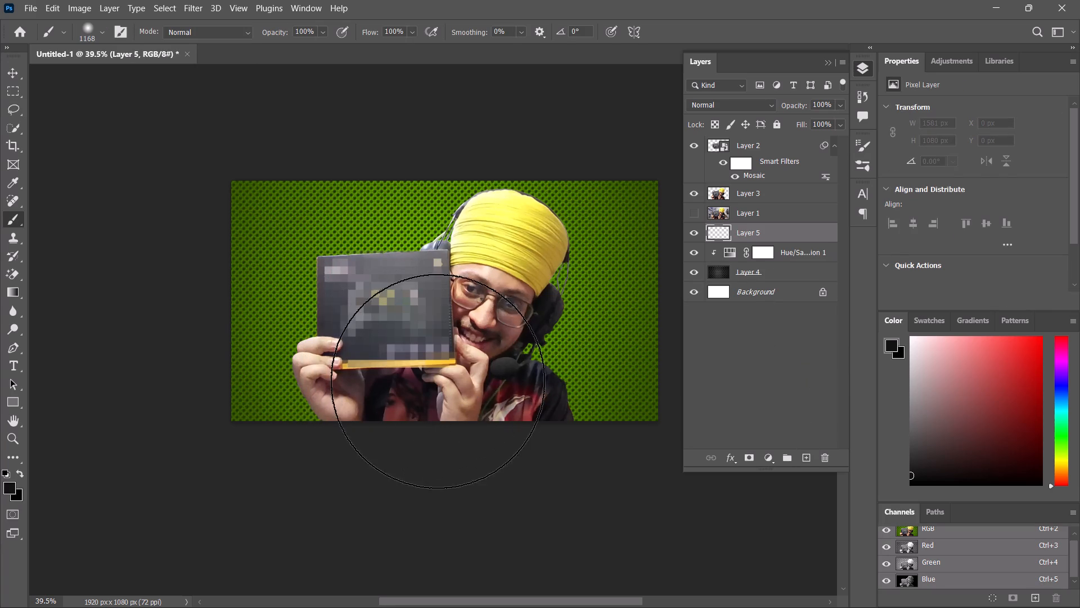
{"action": "left_click", "coordinate": [398, 391]}
{"action": "left_click", "coordinate": [497, 396]}
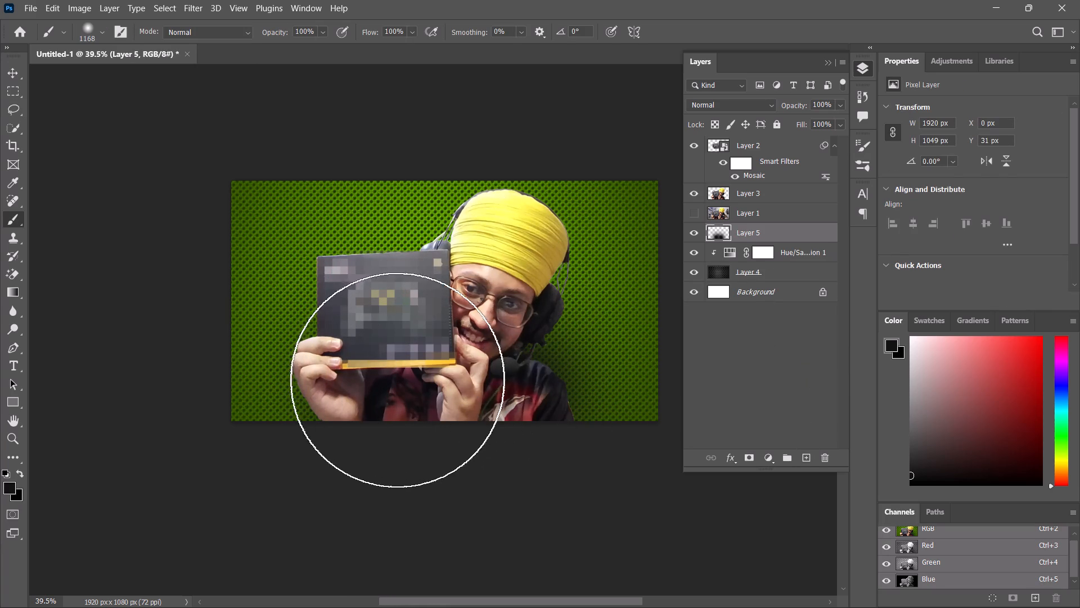
{"action": "left_click", "coordinate": [396, 381]}
{"action": "left_click", "coordinate": [452, 336]}
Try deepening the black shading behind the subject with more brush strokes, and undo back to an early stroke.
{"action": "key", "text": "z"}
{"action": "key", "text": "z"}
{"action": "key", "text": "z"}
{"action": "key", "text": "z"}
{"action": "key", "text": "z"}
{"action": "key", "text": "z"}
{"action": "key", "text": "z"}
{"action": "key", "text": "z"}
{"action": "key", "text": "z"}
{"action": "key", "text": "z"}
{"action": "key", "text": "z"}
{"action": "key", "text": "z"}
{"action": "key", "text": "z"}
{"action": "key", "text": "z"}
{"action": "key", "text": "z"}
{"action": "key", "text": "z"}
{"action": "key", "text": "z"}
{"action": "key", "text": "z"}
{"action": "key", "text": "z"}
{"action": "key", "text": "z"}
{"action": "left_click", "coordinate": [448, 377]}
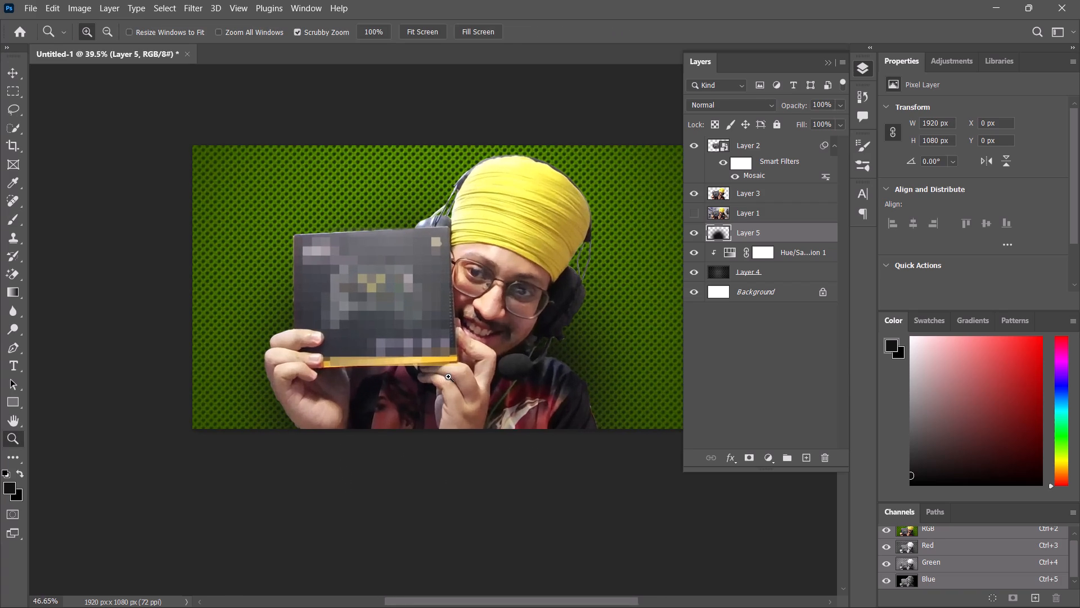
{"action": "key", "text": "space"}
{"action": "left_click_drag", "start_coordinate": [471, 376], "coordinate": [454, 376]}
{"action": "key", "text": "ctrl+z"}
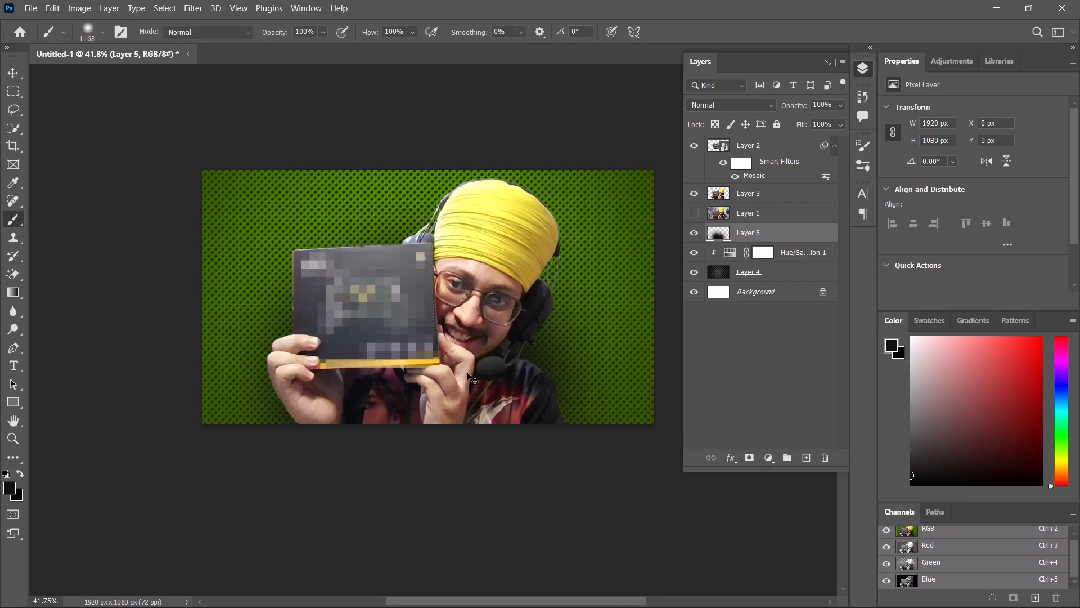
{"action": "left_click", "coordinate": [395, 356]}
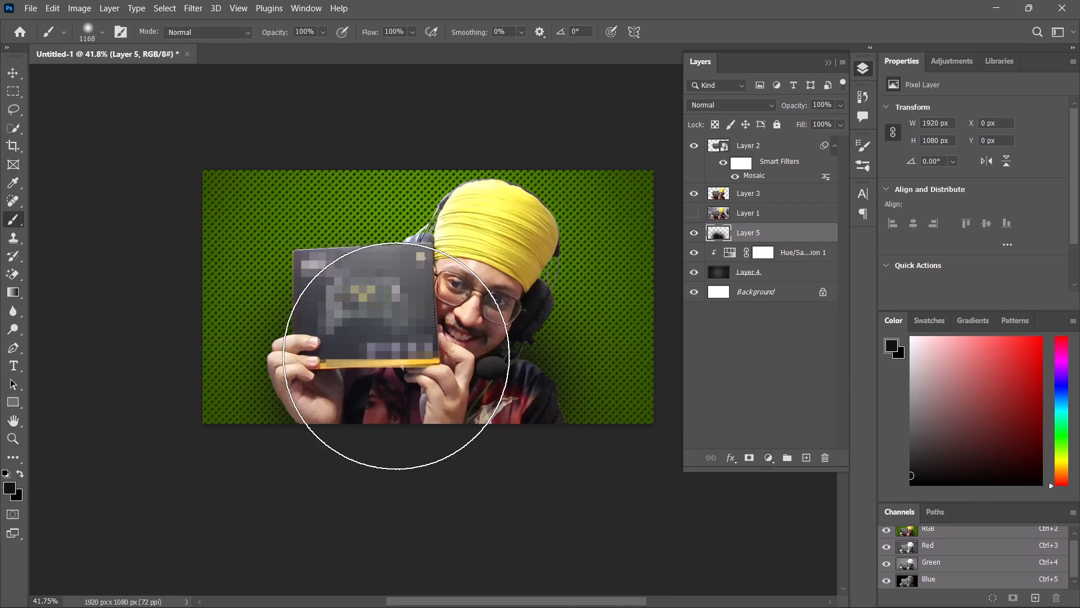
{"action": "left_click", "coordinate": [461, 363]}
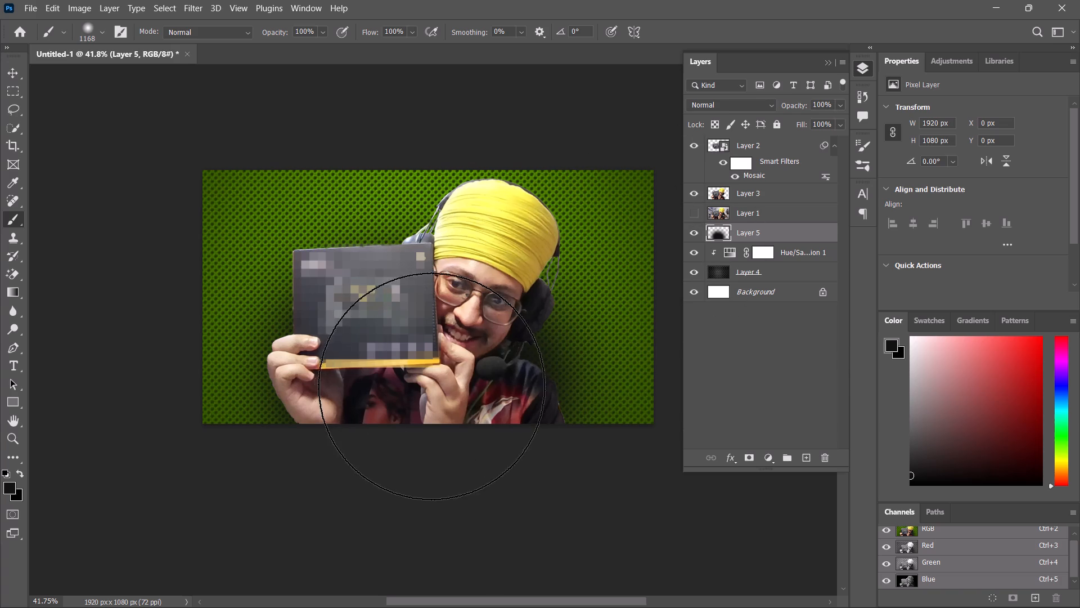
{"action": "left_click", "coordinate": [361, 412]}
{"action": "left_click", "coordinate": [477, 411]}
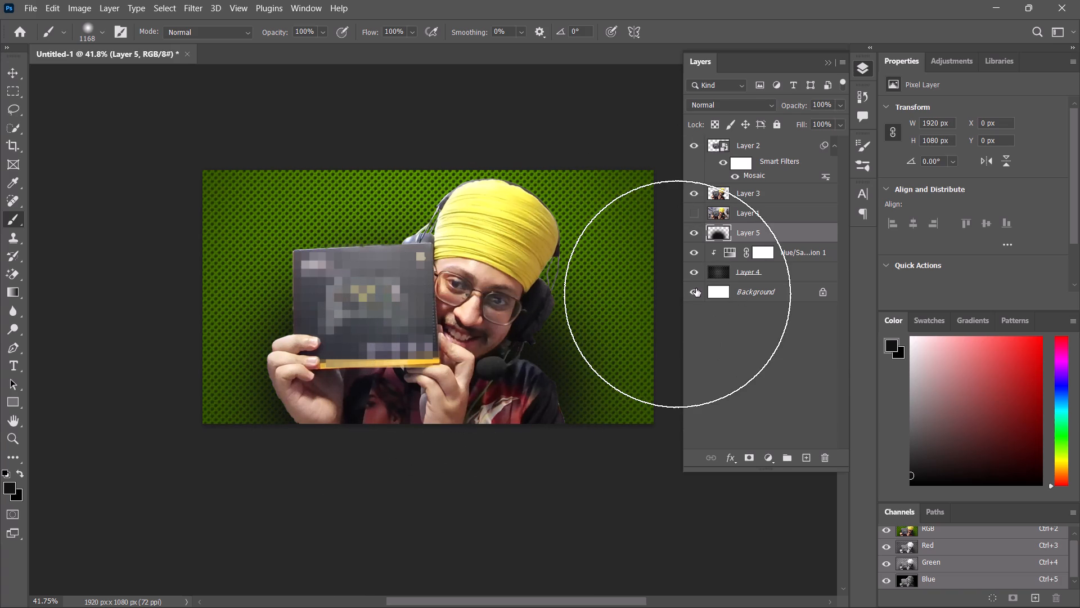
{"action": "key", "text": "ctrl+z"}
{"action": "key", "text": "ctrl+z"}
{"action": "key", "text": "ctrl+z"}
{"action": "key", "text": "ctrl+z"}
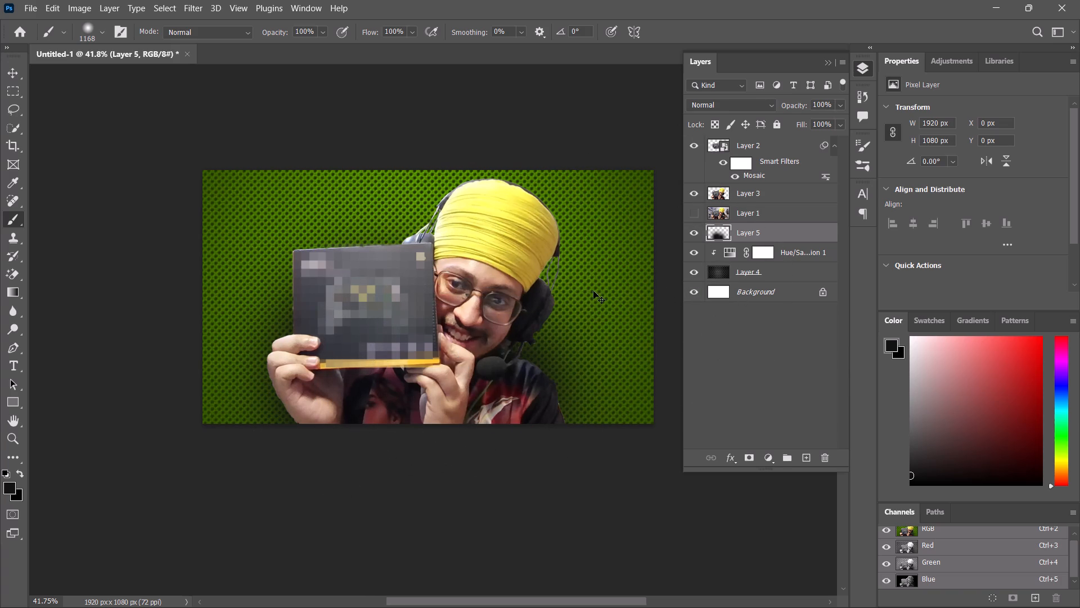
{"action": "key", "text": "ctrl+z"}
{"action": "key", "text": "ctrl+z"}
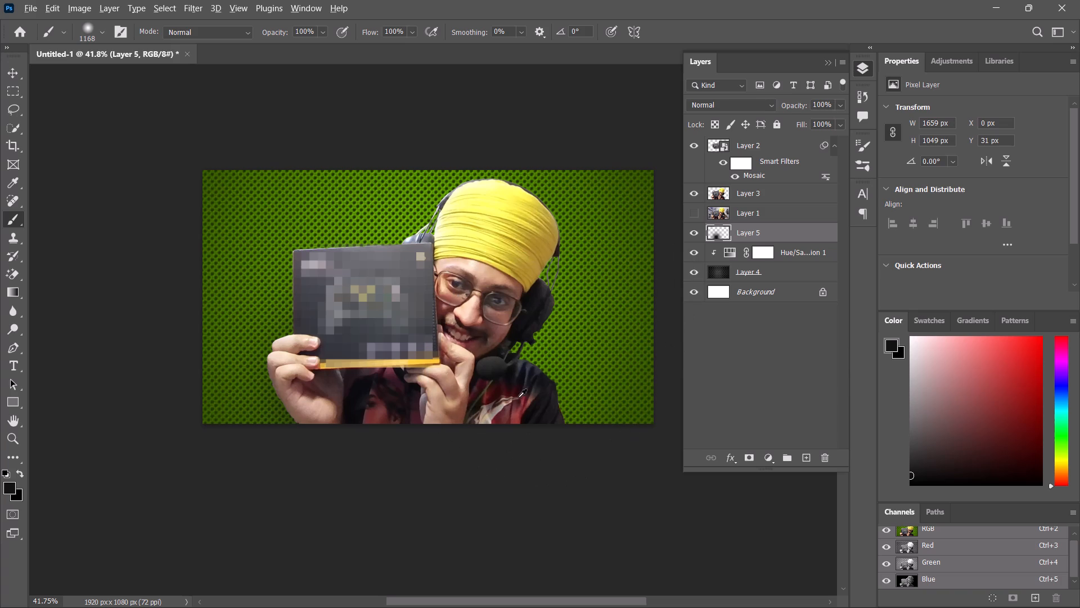
Sample dark red from the subject's shirt and paint a soft glow behind the subject on the shading layer.
{"action": "left_click", "coordinate": [511, 409], "text": "alt"}
{"action": "left_click", "coordinate": [519, 397]}
{"action": "left_click", "coordinate": [360, 365]}
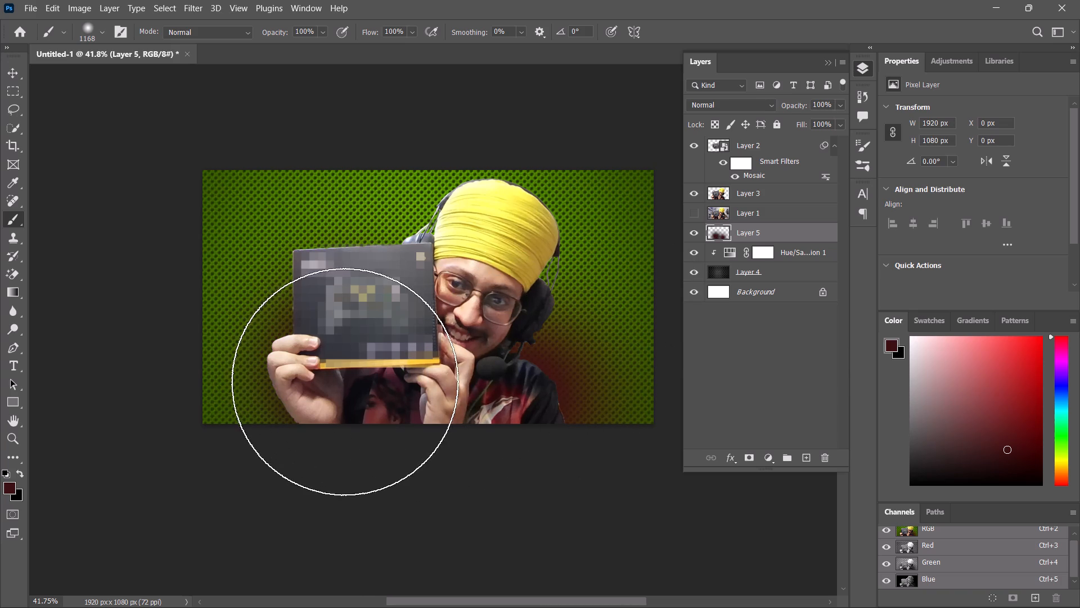
{"action": "left_click", "coordinate": [340, 375]}
{"action": "left_click", "coordinate": [370, 338]}
Set the painted layer's blend mode to Linear Dodge (Add) and brush more dark red glow behind the subject.
{"action": "left_click", "coordinate": [739, 100]}
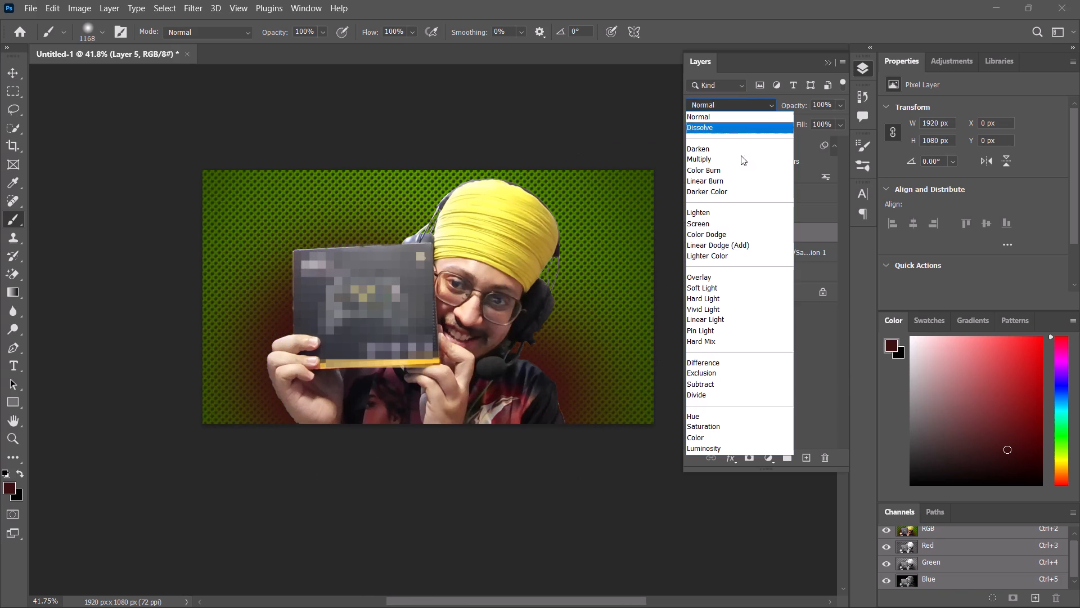
{"action": "left_click", "coordinate": [723, 247]}
{"action": "left_click", "coordinate": [435, 330]}
{"action": "left_click", "coordinate": [486, 347]}
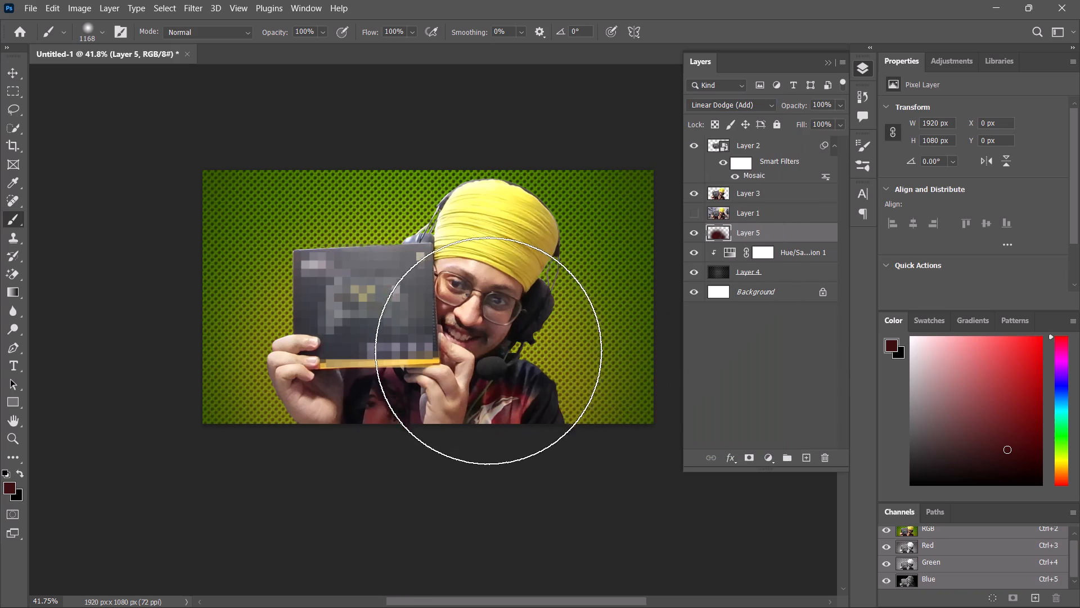
Recolour the background to blue in its Hue/Saturation adjustment, with hue 187, saturation 100 and lightness +17.
{"action": "key", "text": "z"}
{"action": "key", "text": "z"}
{"action": "key", "text": "z"}
{"action": "key", "text": "z"}
{"action": "key", "text": "z"}
{"action": "key", "text": "z"}
{"action": "key", "text": "z"}
{"action": "key", "text": "z"}
{"action": "key", "text": "z"}
{"action": "key", "text": "z"}
{"action": "key", "text": "z"}
{"action": "key", "text": "z"}
{"action": "key", "text": "z"}
{"action": "key", "text": "z"}
{"action": "key", "text": "z"}
{"action": "key", "text": "z"}
{"action": "key", "text": "z"}
{"action": "left_click_drag", "start_coordinate": [443, 350], "coordinate": [428, 350]}
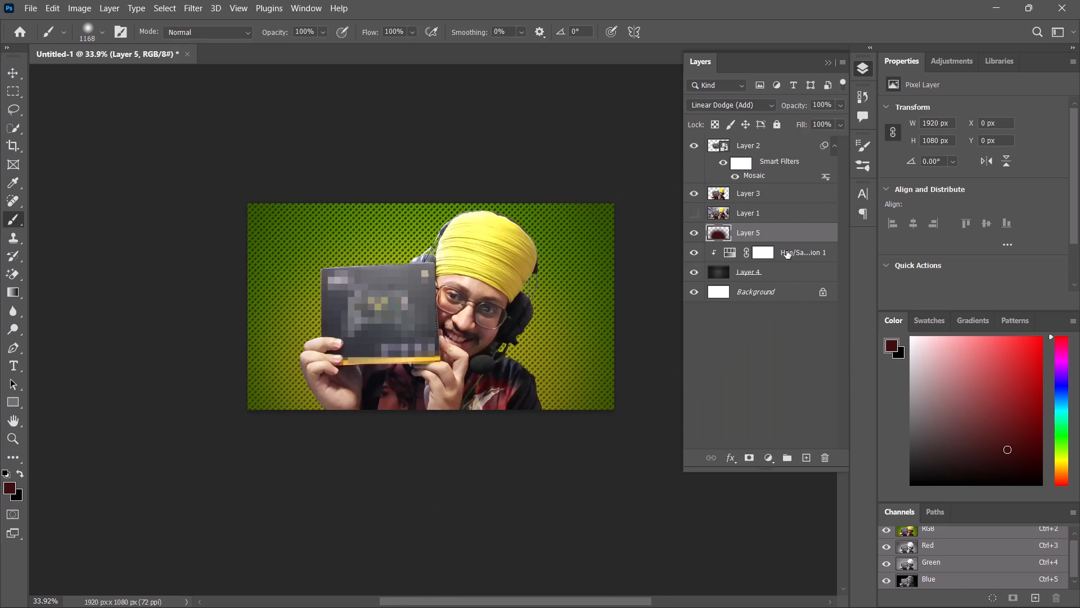
{"action": "left_click", "coordinate": [735, 253]}
{"action": "left_click_drag", "start_coordinate": [928, 161], "coordinate": [944, 161]}
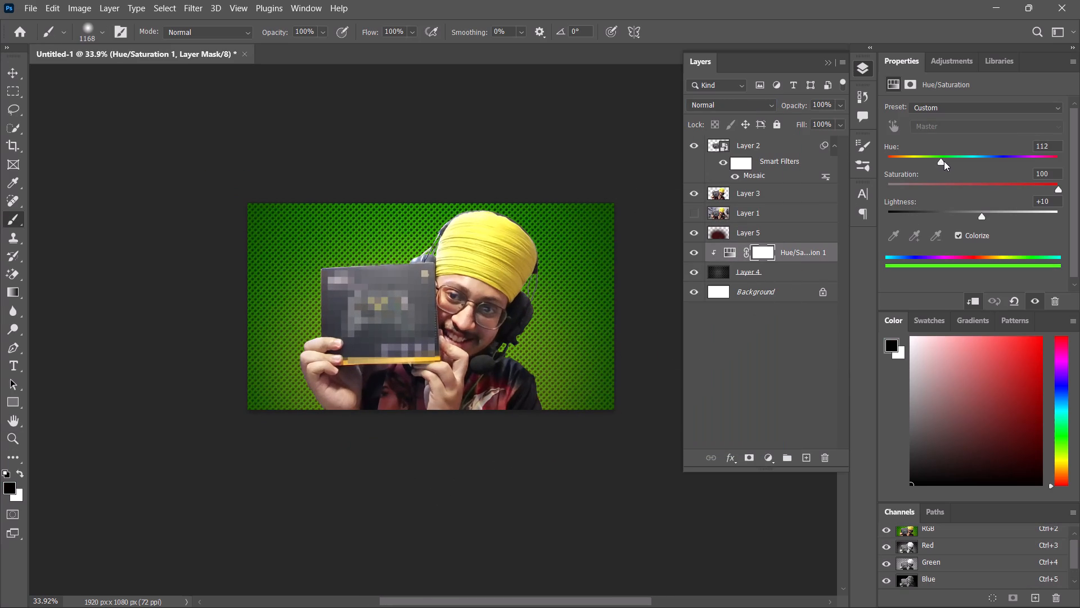
{"action": "left_click_drag", "start_coordinate": [944, 161], "coordinate": [969, 160]}
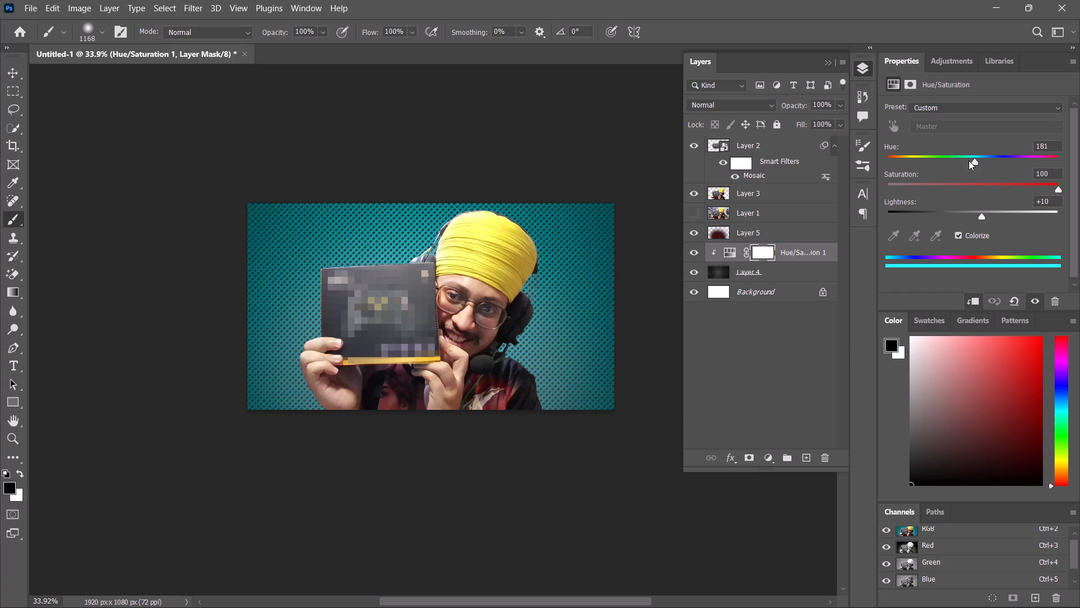
{"action": "left_click_drag", "start_coordinate": [969, 160], "coordinate": [970, 162]}
{"action": "left_click_drag", "start_coordinate": [1058, 190], "coordinate": [1032, 193]}
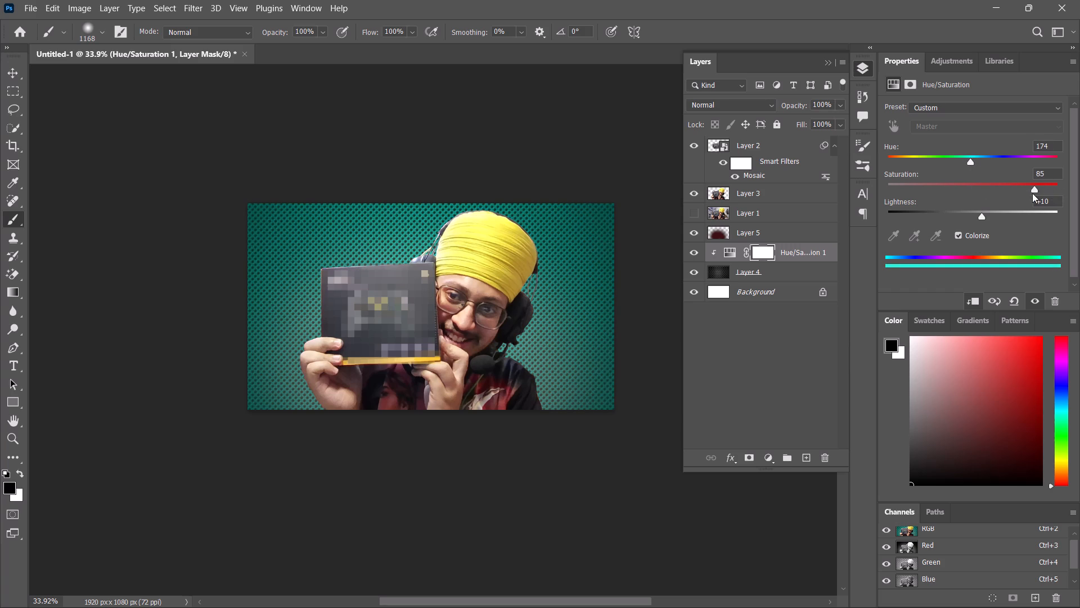
{"action": "left_click_drag", "start_coordinate": [1032, 193], "coordinate": [1079, 193]}
{"action": "left_click_drag", "start_coordinate": [983, 216], "coordinate": [990, 215]}
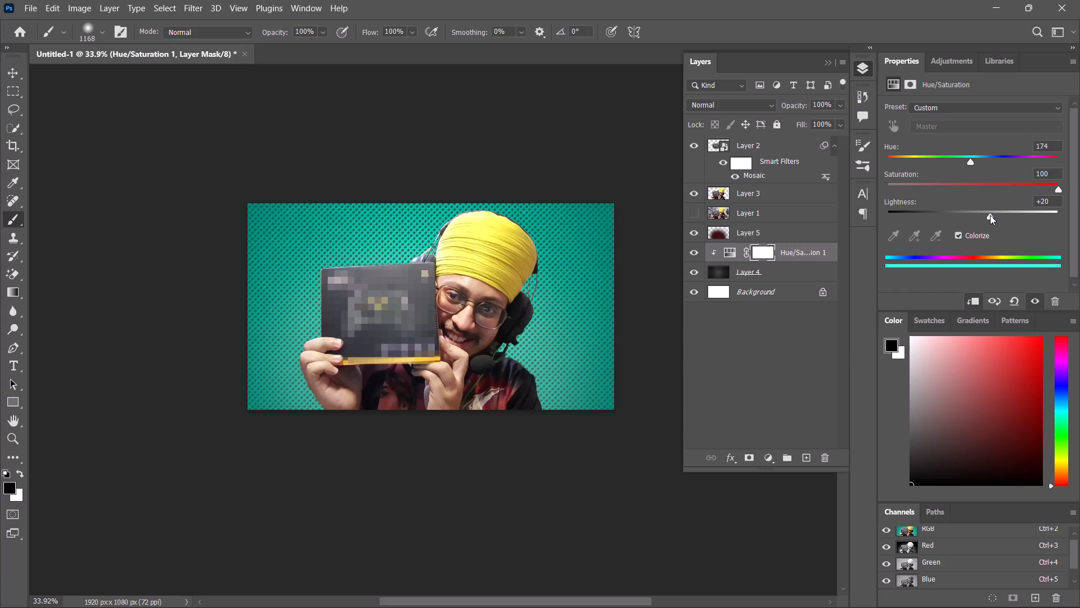
{"action": "left_click_drag", "start_coordinate": [990, 215], "coordinate": [994, 214]}
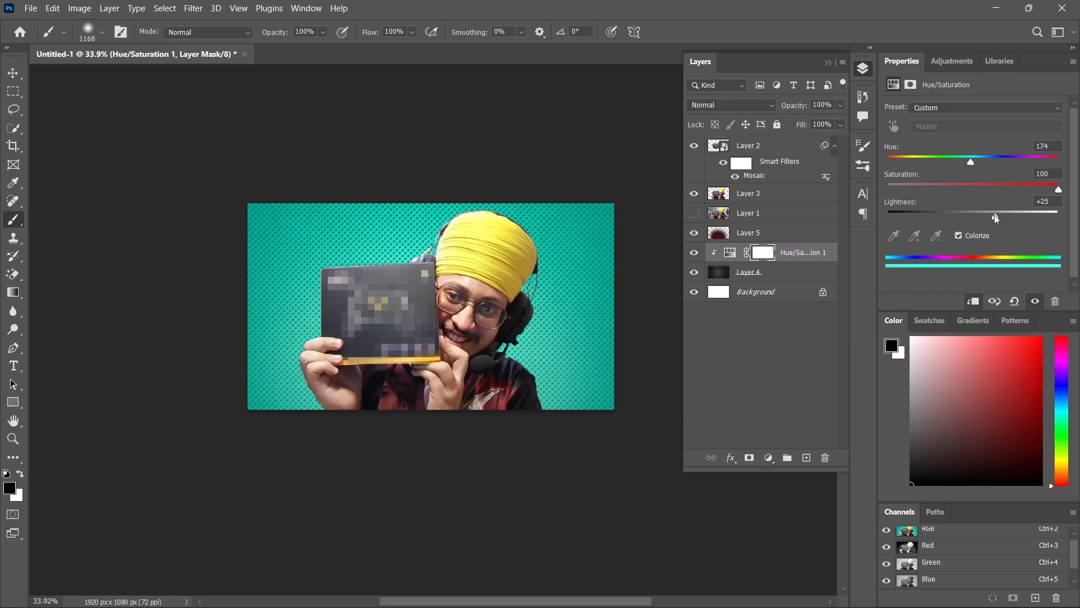
{"action": "left_click_drag", "start_coordinate": [994, 214], "coordinate": [988, 214]}
{"action": "left_click_drag", "start_coordinate": [972, 164], "coordinate": [977, 164]}
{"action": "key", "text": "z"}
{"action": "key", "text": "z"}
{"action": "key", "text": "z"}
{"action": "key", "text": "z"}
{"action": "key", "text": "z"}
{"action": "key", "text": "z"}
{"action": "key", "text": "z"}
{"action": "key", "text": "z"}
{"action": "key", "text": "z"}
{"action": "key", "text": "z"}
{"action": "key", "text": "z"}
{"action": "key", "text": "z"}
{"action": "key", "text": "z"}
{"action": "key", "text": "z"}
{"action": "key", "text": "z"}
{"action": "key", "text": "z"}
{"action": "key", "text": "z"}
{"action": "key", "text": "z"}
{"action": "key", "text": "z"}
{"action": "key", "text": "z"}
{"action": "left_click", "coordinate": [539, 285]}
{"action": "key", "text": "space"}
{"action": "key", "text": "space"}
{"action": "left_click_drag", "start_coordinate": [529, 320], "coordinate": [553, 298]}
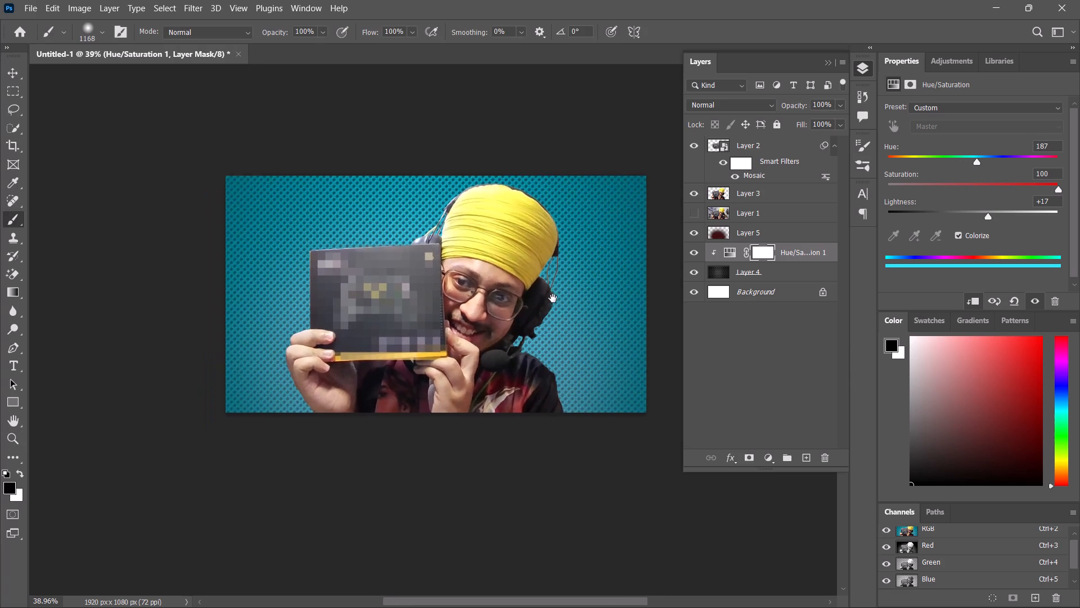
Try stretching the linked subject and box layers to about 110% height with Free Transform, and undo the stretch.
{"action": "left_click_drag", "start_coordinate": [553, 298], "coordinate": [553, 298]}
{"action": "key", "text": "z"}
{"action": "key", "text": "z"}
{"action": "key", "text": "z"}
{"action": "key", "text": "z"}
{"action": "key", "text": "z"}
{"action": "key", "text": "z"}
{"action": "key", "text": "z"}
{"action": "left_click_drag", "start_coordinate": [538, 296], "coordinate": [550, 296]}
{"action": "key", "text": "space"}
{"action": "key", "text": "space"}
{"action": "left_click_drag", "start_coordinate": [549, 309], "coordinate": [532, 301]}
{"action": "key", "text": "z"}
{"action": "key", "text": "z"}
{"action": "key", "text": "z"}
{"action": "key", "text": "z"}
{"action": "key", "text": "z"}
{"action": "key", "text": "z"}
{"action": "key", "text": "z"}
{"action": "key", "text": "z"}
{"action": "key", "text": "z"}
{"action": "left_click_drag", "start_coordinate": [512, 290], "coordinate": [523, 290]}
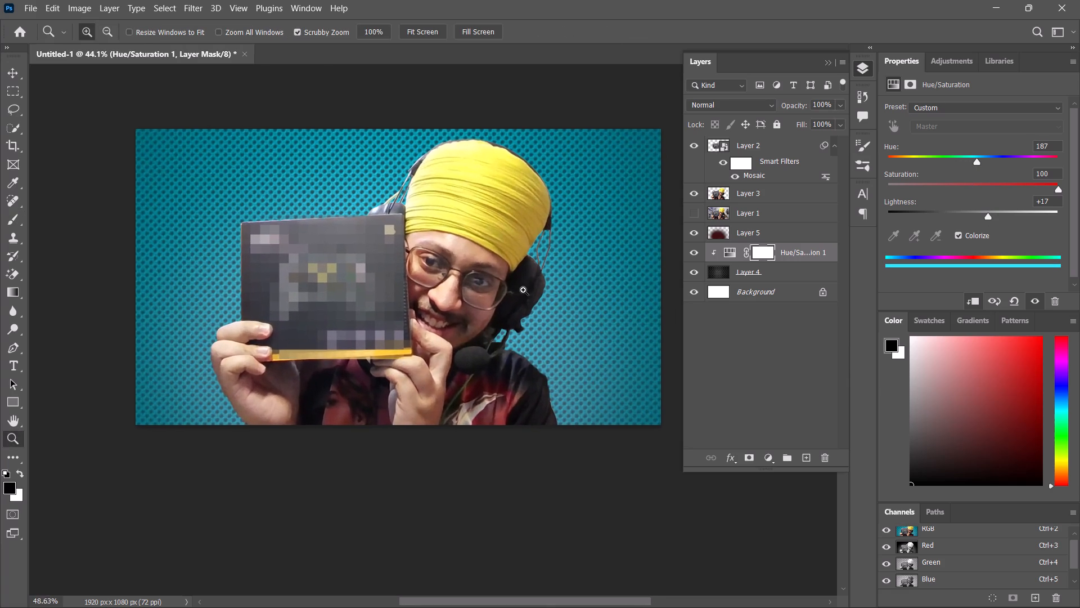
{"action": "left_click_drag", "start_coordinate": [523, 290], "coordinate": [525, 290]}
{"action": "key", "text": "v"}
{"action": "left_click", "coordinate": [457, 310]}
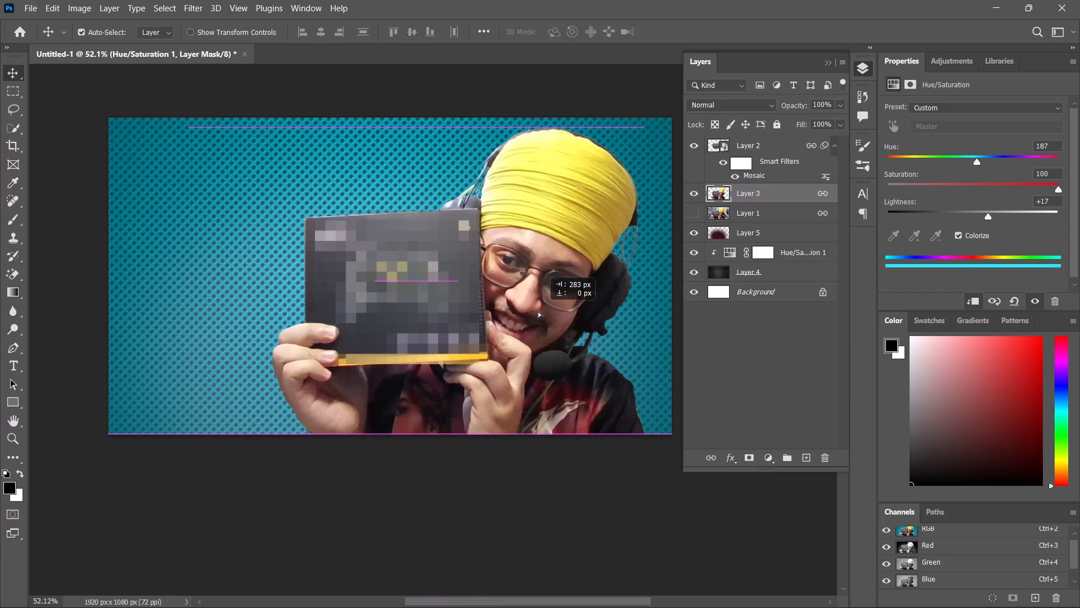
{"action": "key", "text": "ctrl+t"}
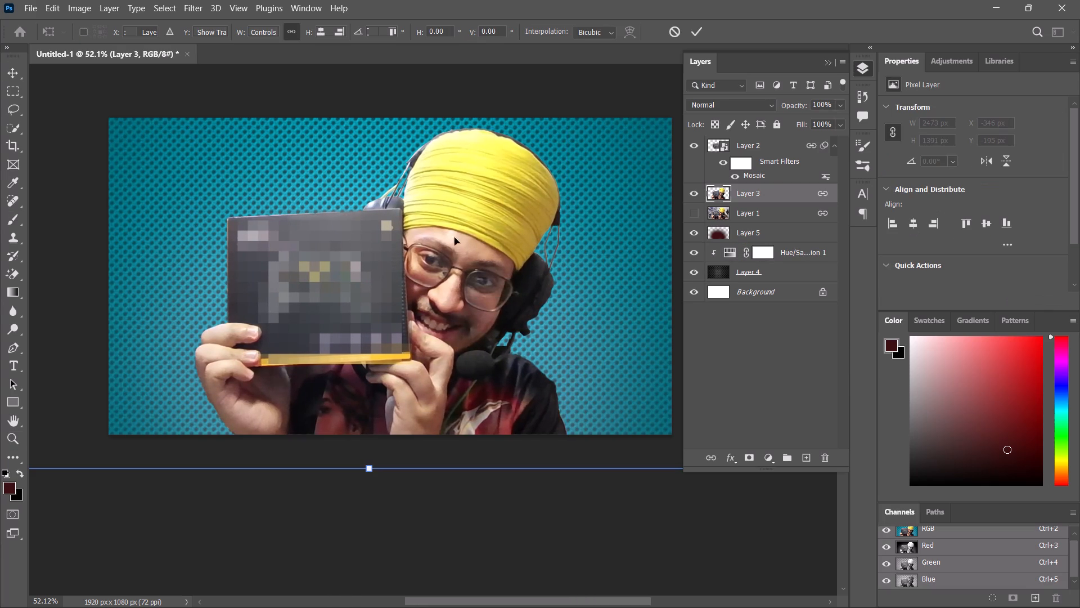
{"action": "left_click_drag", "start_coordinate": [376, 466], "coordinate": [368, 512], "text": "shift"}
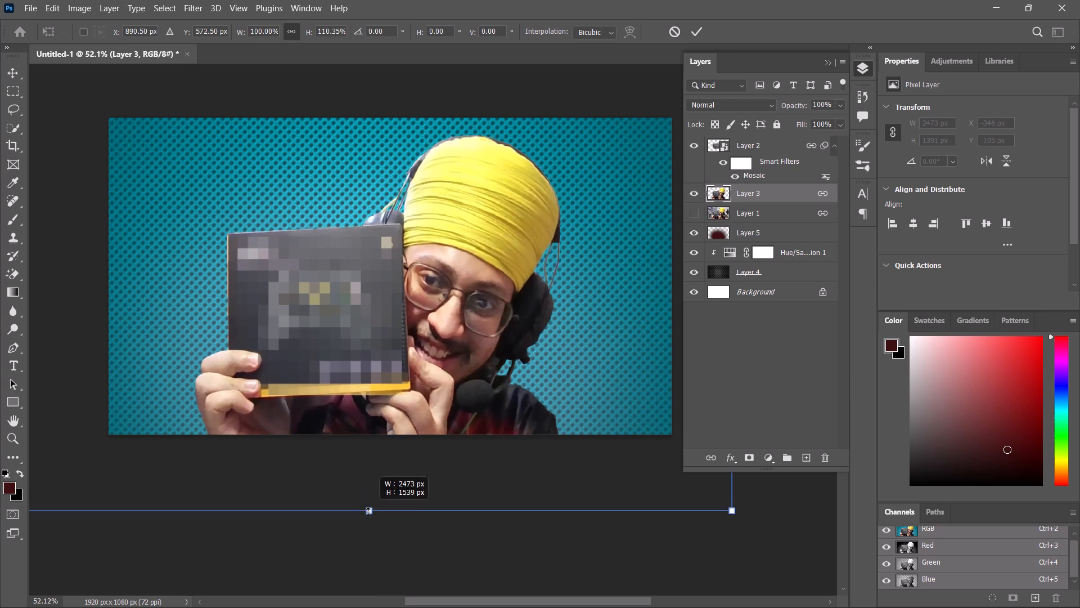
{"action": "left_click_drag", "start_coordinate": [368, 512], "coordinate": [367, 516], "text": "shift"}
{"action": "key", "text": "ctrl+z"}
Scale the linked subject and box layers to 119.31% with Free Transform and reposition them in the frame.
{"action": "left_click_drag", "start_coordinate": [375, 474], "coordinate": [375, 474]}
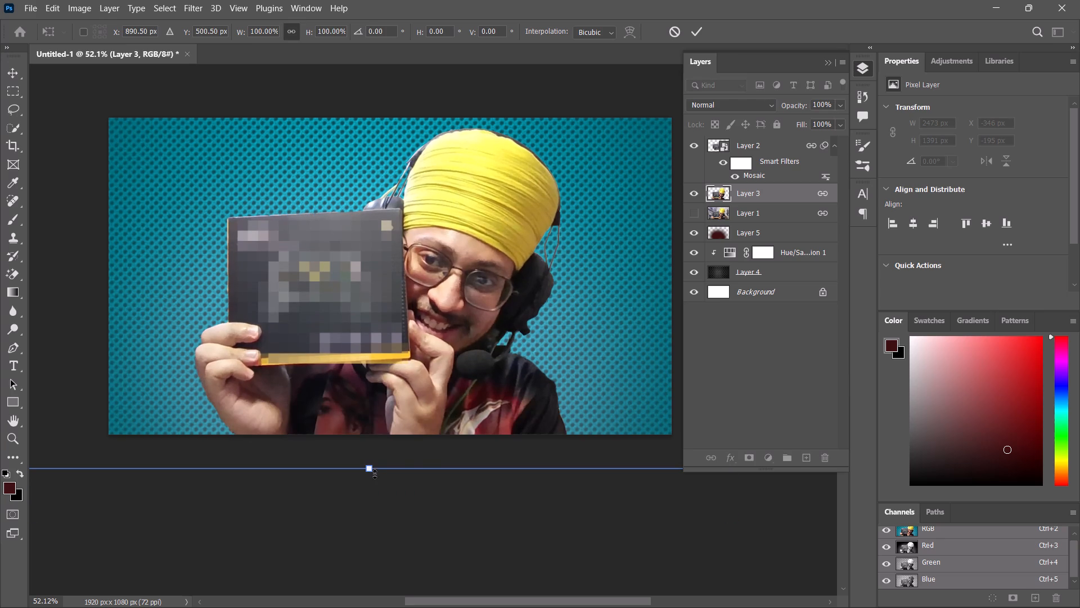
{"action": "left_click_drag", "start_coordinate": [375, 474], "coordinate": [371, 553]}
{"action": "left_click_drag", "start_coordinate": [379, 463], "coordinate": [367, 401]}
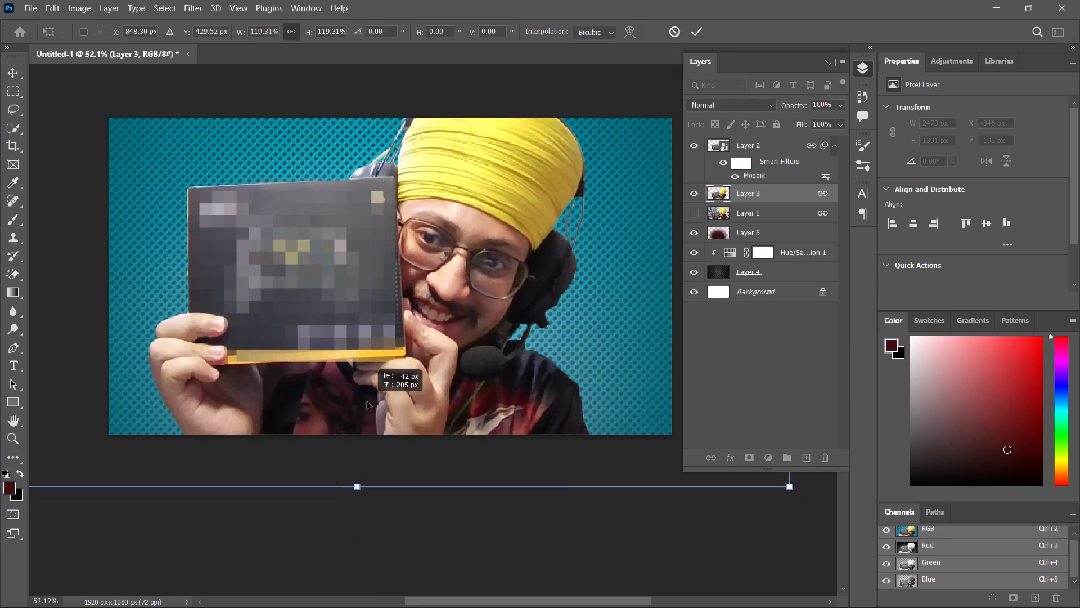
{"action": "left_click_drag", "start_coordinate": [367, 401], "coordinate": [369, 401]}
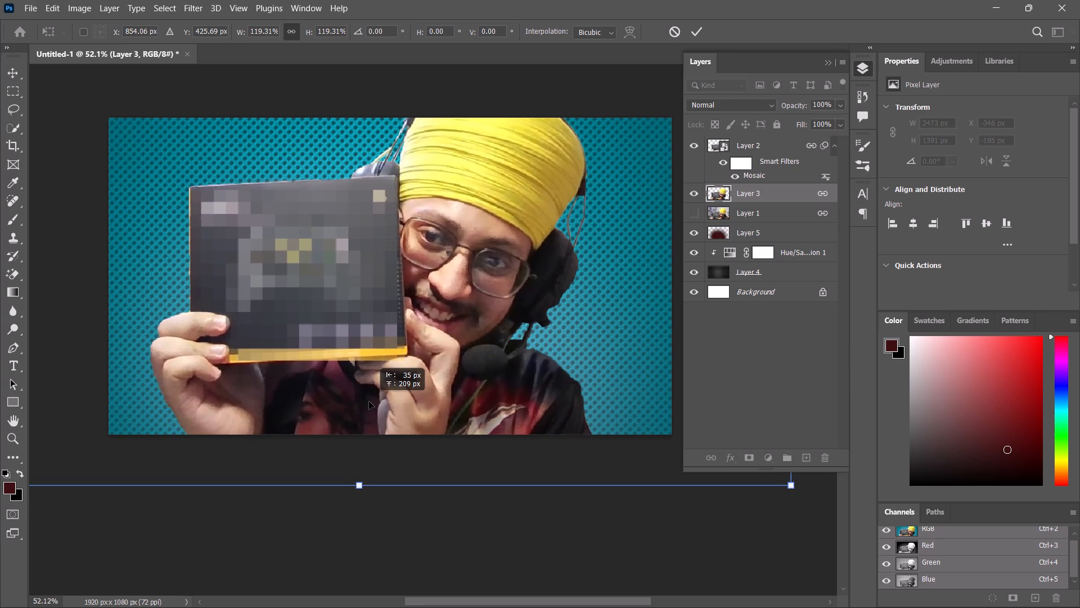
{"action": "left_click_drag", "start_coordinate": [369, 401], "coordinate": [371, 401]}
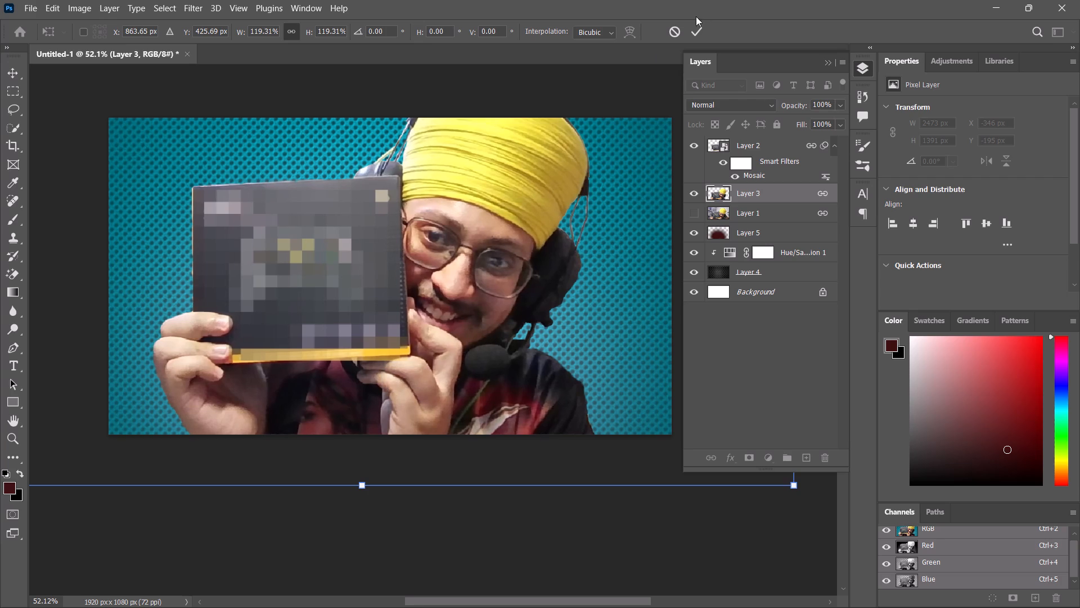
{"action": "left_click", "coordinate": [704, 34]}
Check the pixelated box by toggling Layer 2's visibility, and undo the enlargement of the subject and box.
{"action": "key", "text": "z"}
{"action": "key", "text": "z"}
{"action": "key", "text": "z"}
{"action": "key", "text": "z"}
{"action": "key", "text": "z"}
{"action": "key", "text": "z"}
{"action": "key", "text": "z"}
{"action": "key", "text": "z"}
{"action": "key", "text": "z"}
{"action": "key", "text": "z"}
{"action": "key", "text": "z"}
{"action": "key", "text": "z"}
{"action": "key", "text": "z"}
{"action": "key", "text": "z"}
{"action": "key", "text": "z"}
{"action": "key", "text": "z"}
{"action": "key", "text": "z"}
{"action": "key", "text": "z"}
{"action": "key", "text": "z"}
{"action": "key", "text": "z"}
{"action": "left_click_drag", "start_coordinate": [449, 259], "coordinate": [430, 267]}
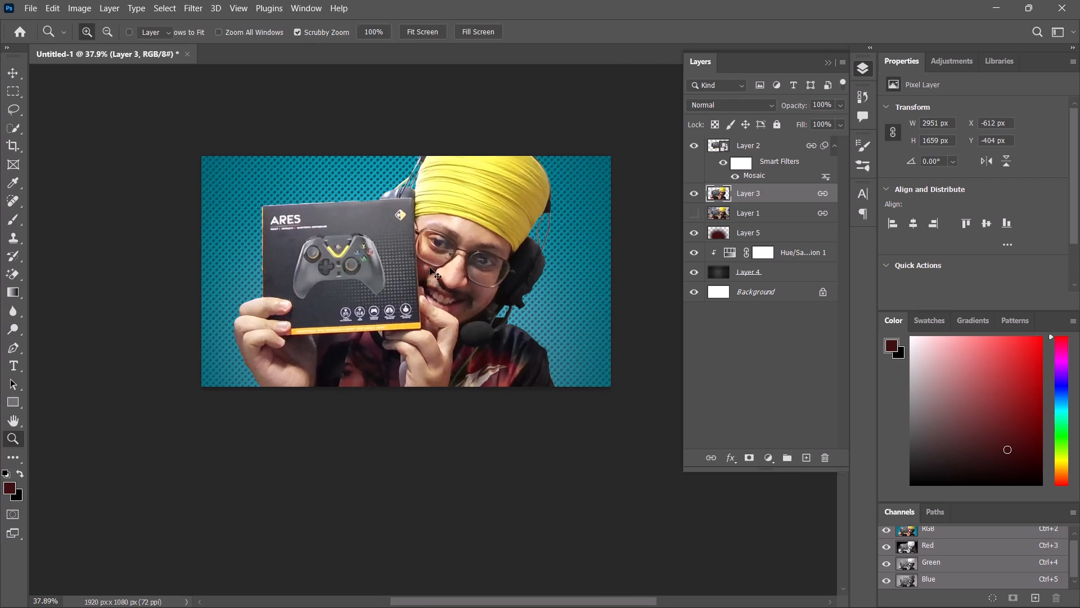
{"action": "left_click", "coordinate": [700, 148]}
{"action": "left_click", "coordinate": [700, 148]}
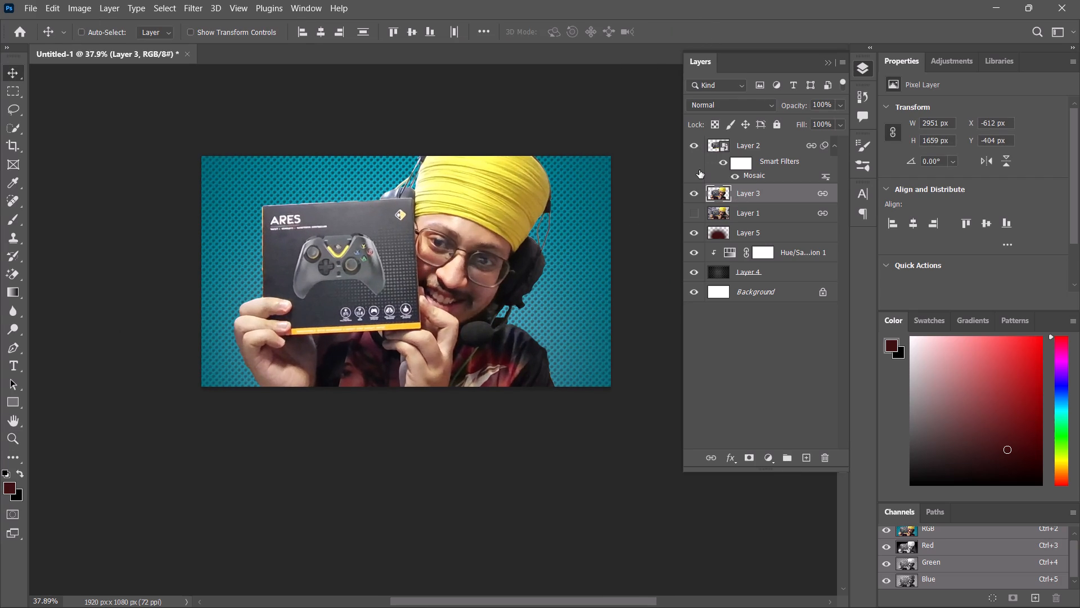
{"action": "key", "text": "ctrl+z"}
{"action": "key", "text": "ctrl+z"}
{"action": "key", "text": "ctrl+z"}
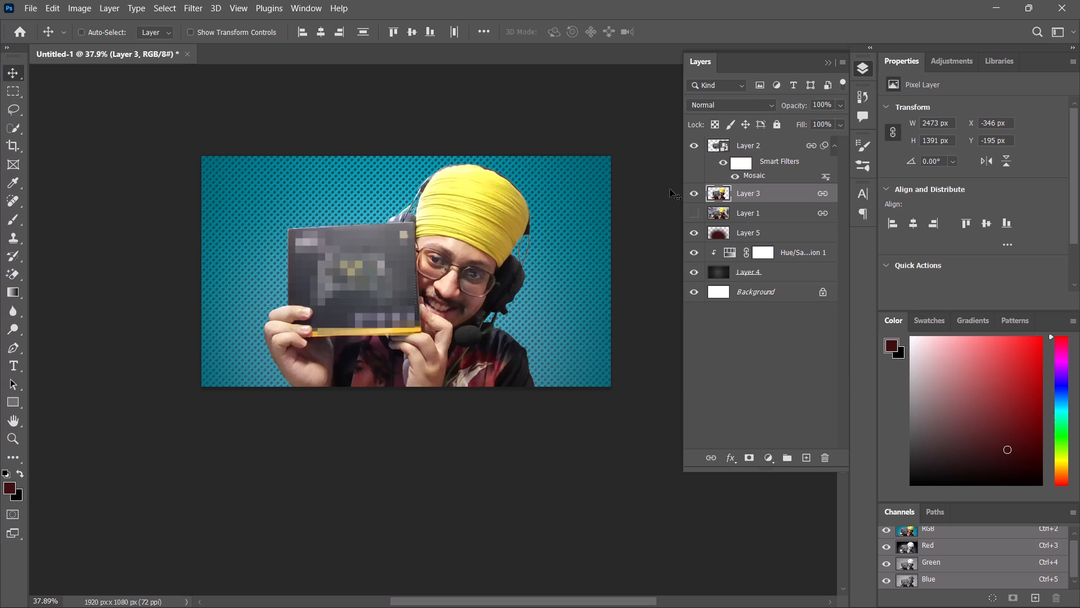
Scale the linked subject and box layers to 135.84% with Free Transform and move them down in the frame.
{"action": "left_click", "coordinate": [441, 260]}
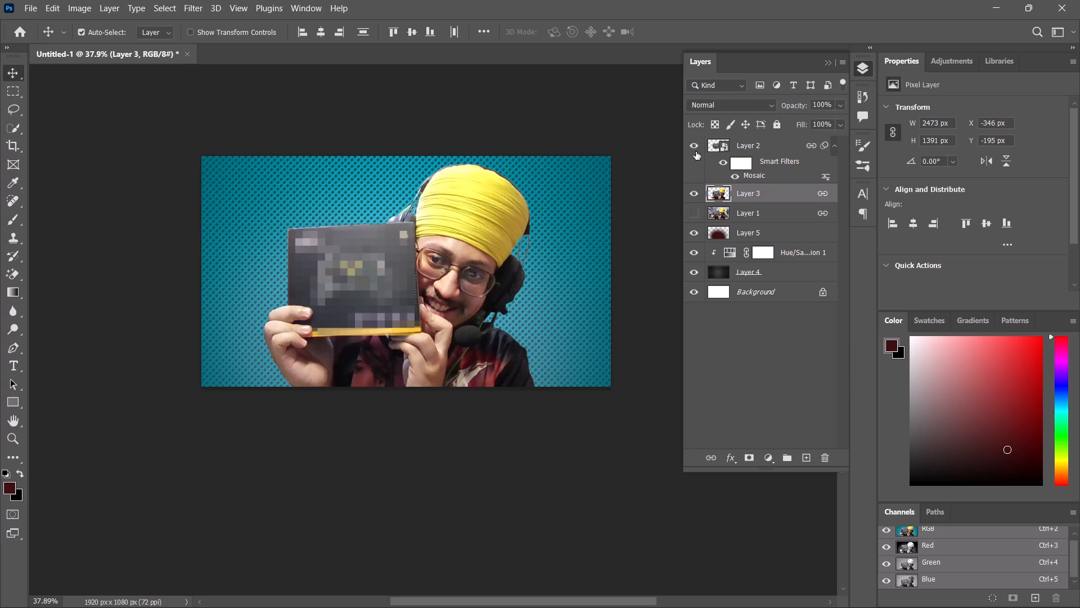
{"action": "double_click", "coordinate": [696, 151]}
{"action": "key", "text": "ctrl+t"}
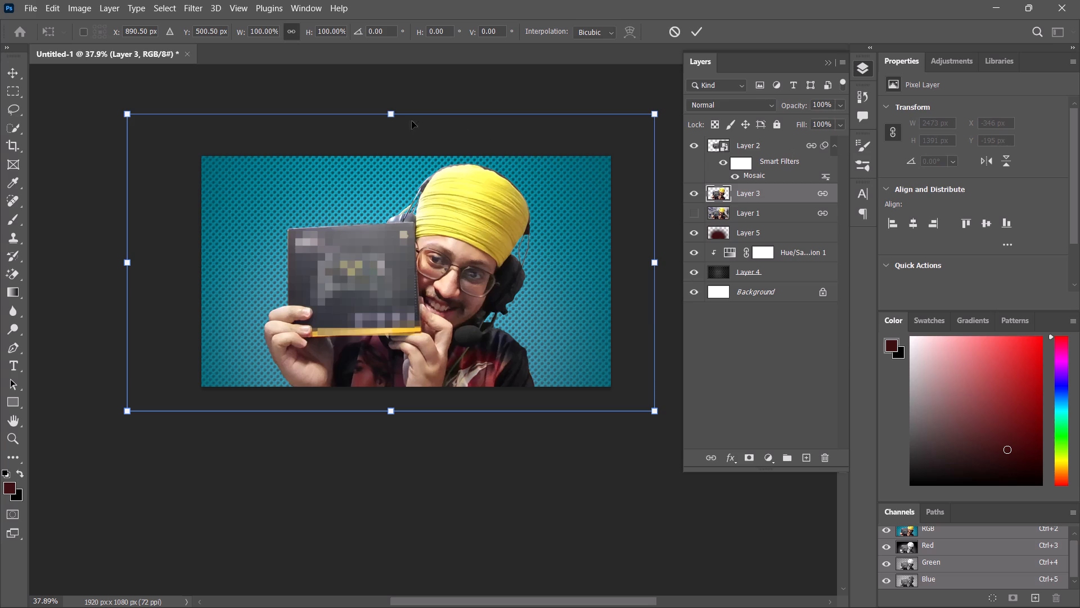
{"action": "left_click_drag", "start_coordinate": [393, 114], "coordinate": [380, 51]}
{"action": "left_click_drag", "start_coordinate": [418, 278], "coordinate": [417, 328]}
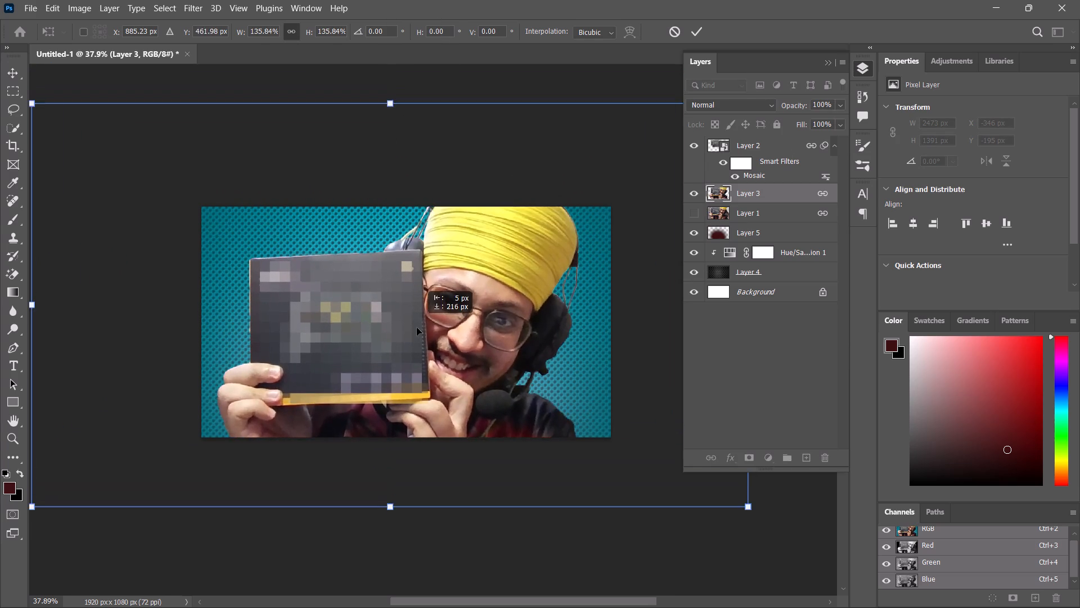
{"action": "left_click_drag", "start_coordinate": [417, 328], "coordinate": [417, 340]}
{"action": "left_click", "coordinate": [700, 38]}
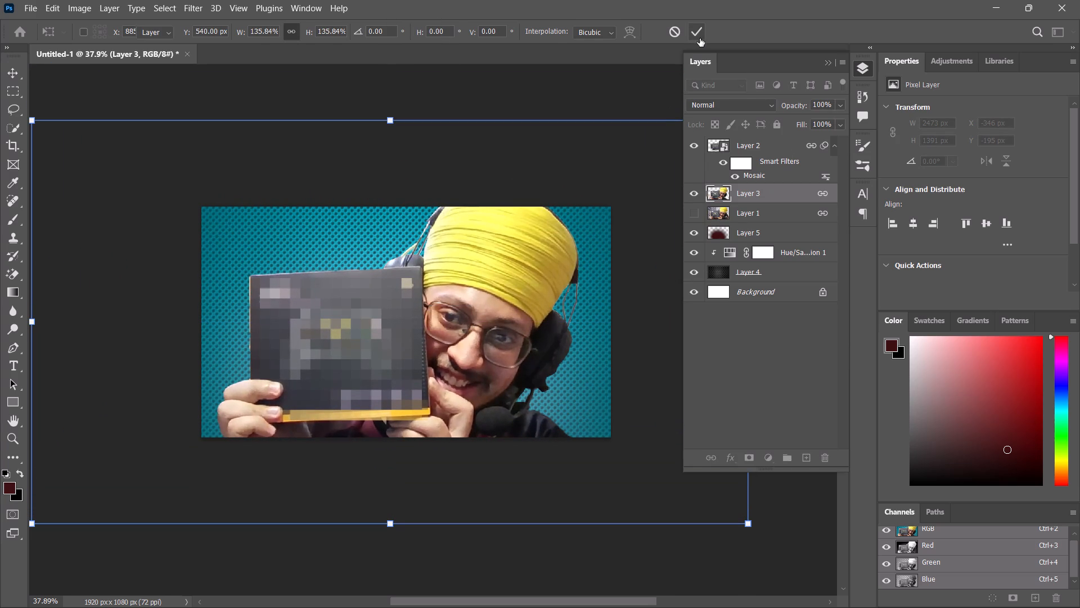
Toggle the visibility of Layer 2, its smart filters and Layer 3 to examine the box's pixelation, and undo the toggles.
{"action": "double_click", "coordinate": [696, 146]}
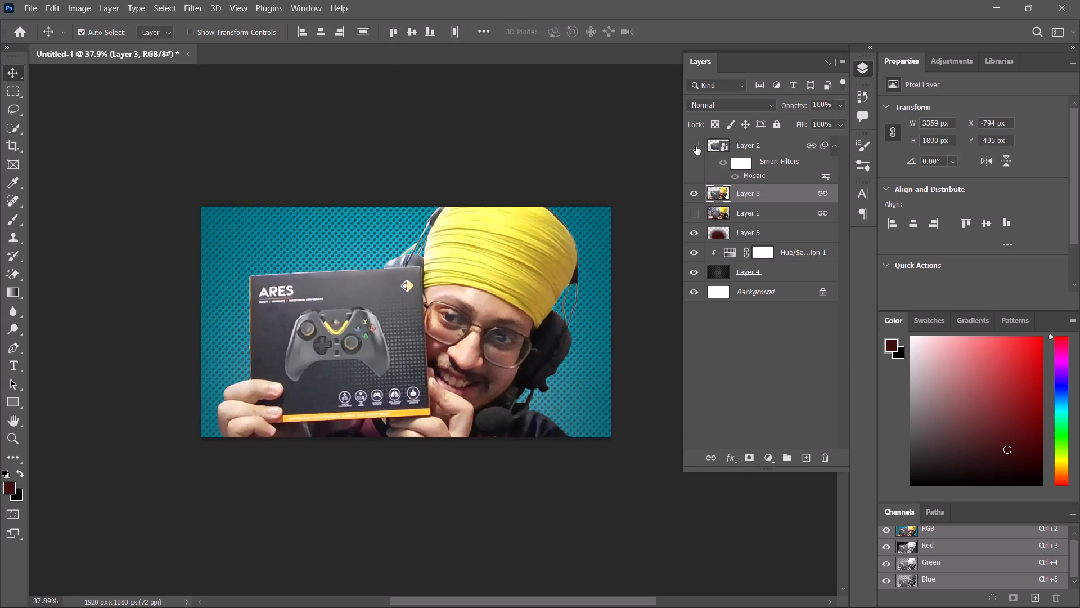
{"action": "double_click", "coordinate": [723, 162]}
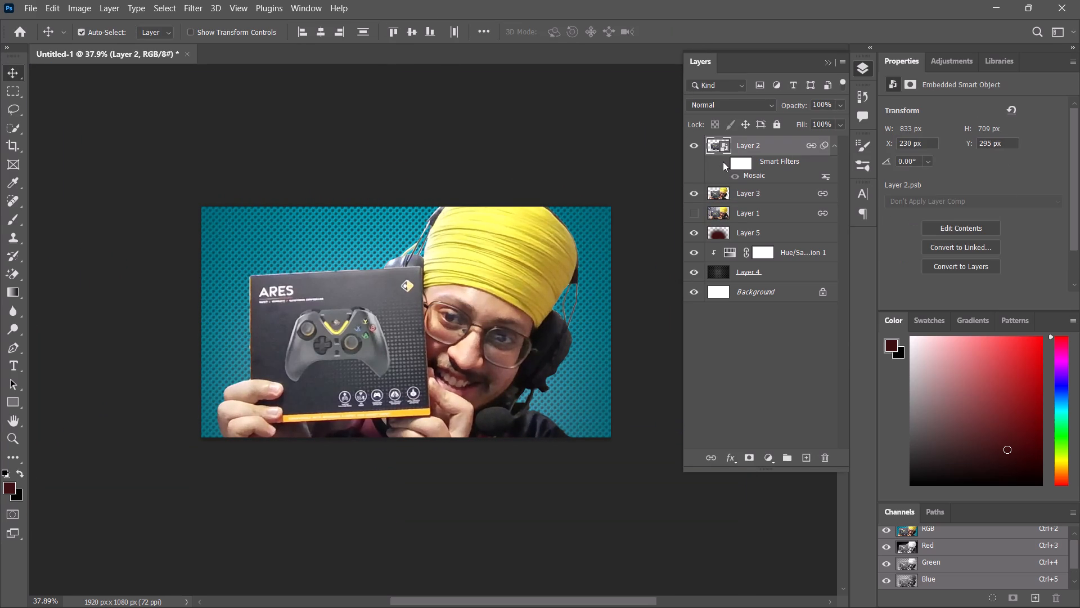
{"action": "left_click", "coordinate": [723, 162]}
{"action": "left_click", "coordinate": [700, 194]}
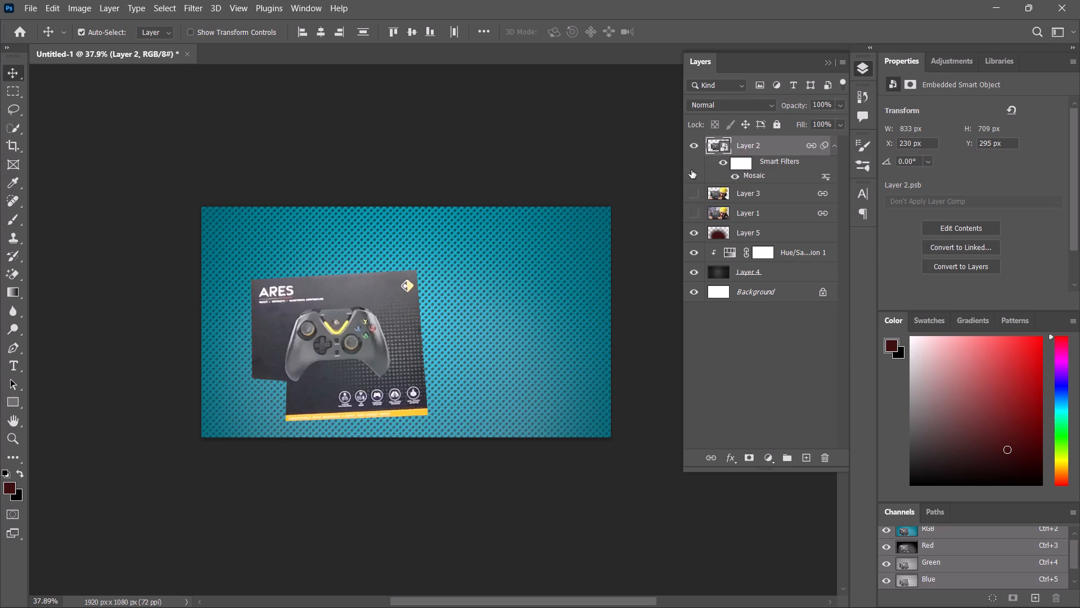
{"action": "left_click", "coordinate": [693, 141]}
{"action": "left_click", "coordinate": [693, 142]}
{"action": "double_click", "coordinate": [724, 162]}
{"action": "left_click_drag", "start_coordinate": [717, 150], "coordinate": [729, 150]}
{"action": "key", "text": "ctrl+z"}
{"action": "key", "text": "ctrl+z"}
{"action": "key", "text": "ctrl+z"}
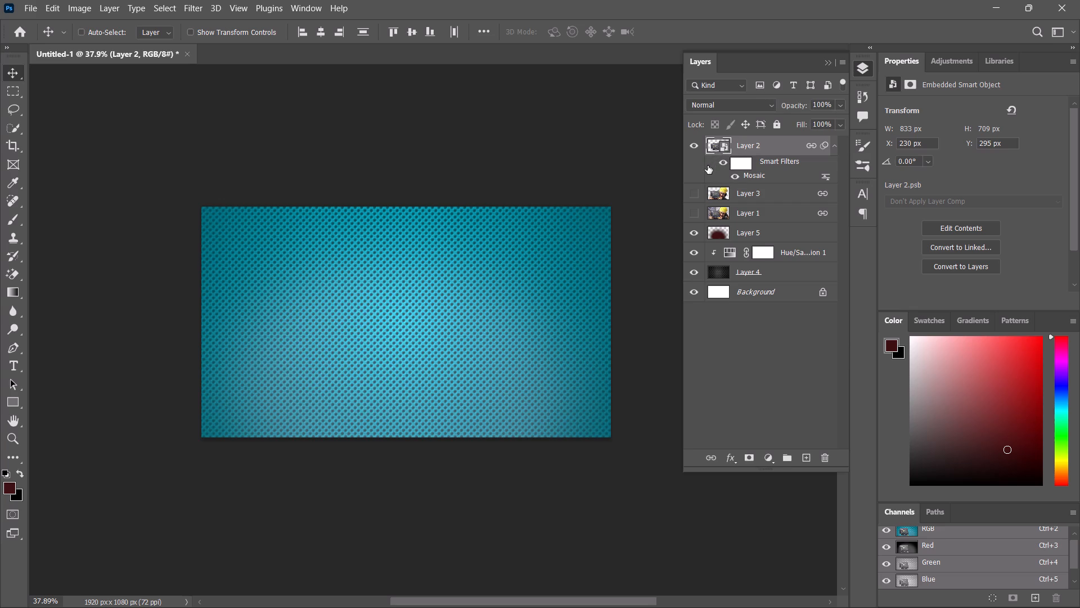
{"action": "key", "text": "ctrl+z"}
Toggle Layer 2's visibility, examine its Mosaic filter settings, and close them without changes.
{"action": "key", "text": "z"}
{"action": "key", "text": "z"}
{"action": "key", "text": "z"}
{"action": "key", "text": "z"}
{"action": "key", "text": "z"}
{"action": "key", "text": "z"}
{"action": "key", "text": "z"}
{"action": "key", "text": "z"}
{"action": "key", "text": "z"}
{"action": "key", "text": "z"}
{"action": "key", "text": "z"}
{"action": "key", "text": "z"}
{"action": "key", "text": "z"}
{"action": "key", "text": "z"}
{"action": "key", "text": "z"}
{"action": "key", "text": "z"}
{"action": "key", "text": "z"}
{"action": "key", "text": "z"}
{"action": "key", "text": "z"}
{"action": "key", "text": "z"}
{"action": "left_click_drag", "start_coordinate": [465, 263], "coordinate": [470, 274]}
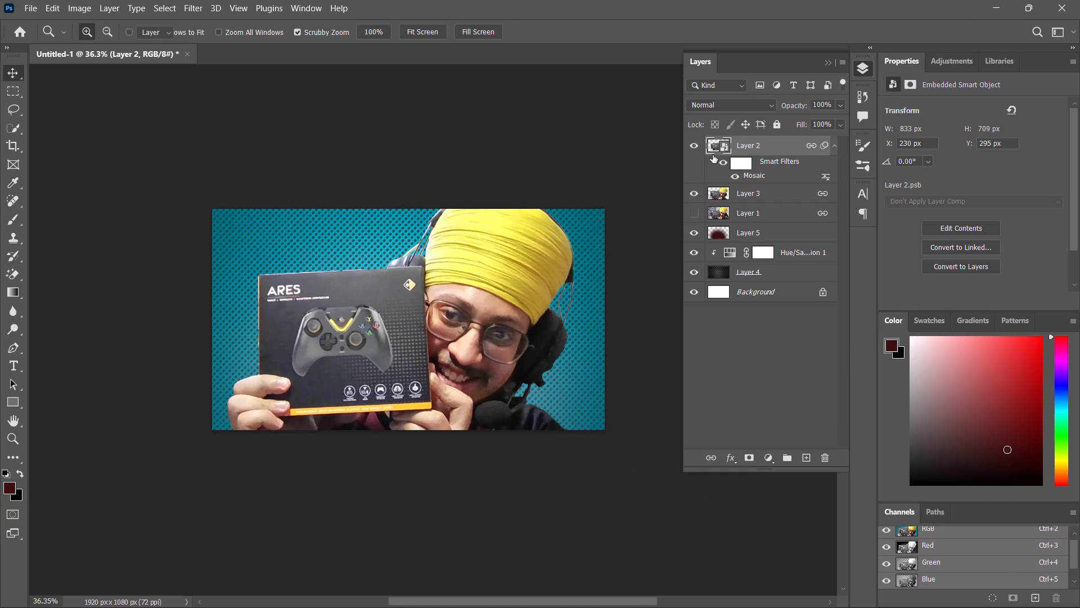
{"action": "left_click", "coordinate": [699, 153]}
{"action": "left_click", "coordinate": [699, 153]}
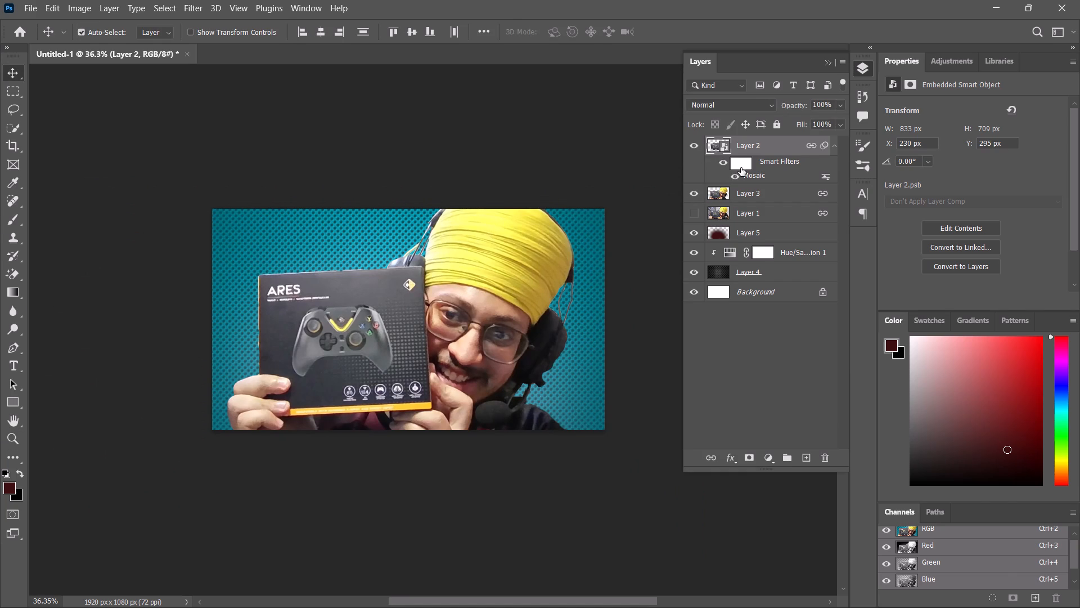
{"action": "left_click", "coordinate": [741, 169]}
{"action": "left_click", "coordinate": [742, 175]}
{"action": "double_click", "coordinate": [764, 175]}
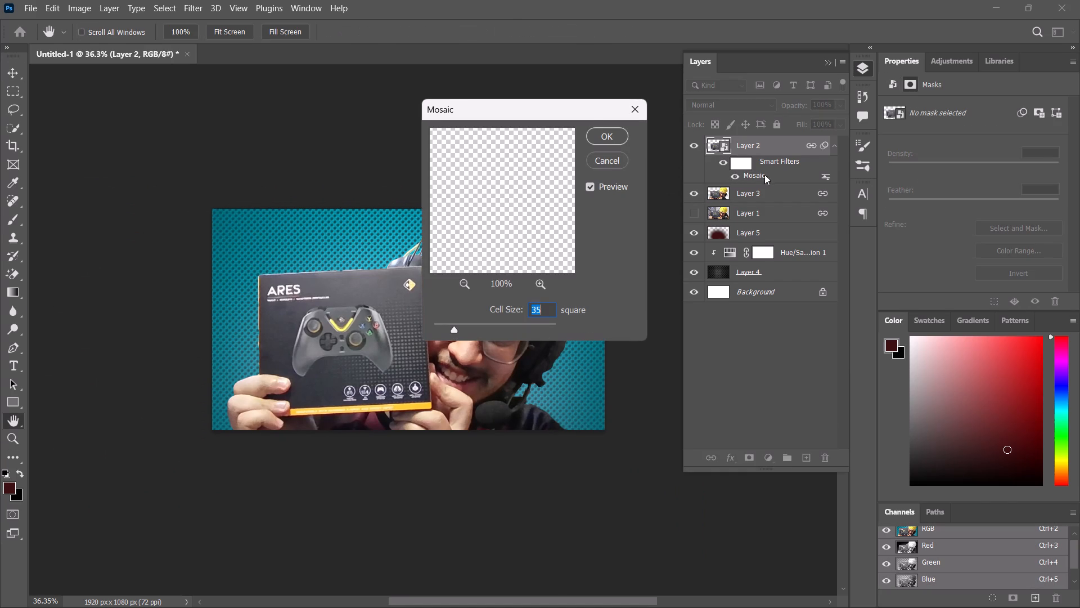
{"action": "left_click", "coordinate": [459, 329]}
{"action": "left_click", "coordinate": [459, 329]}
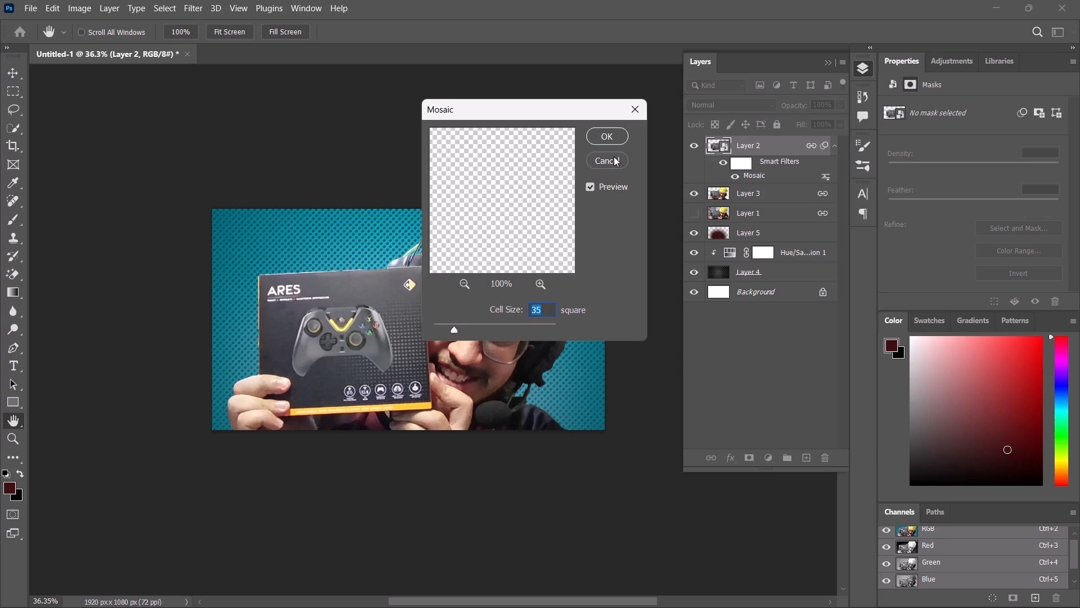
{"action": "left_click", "coordinate": [614, 157]}
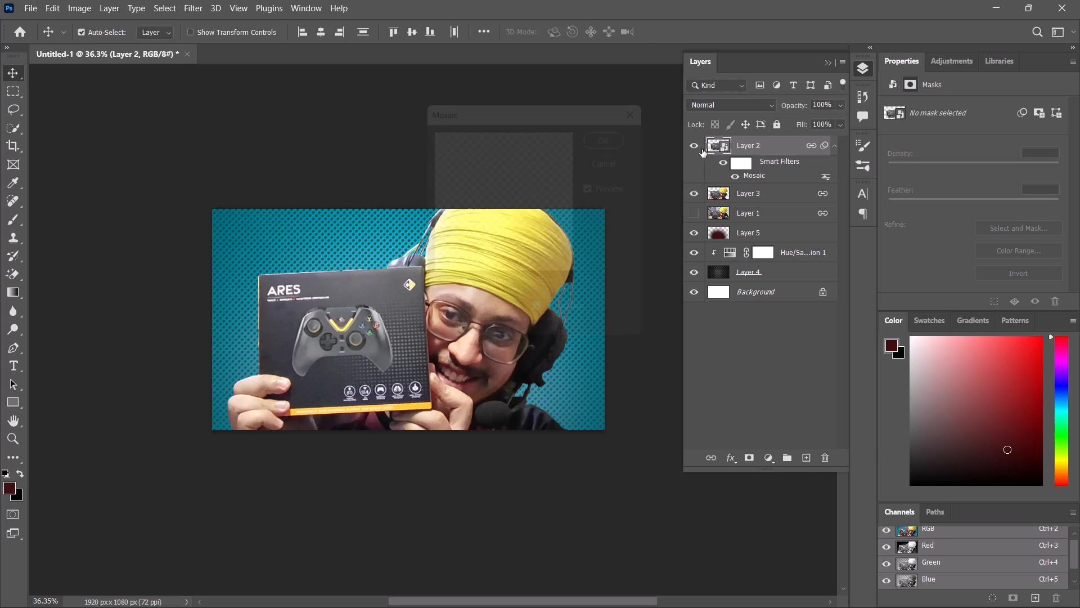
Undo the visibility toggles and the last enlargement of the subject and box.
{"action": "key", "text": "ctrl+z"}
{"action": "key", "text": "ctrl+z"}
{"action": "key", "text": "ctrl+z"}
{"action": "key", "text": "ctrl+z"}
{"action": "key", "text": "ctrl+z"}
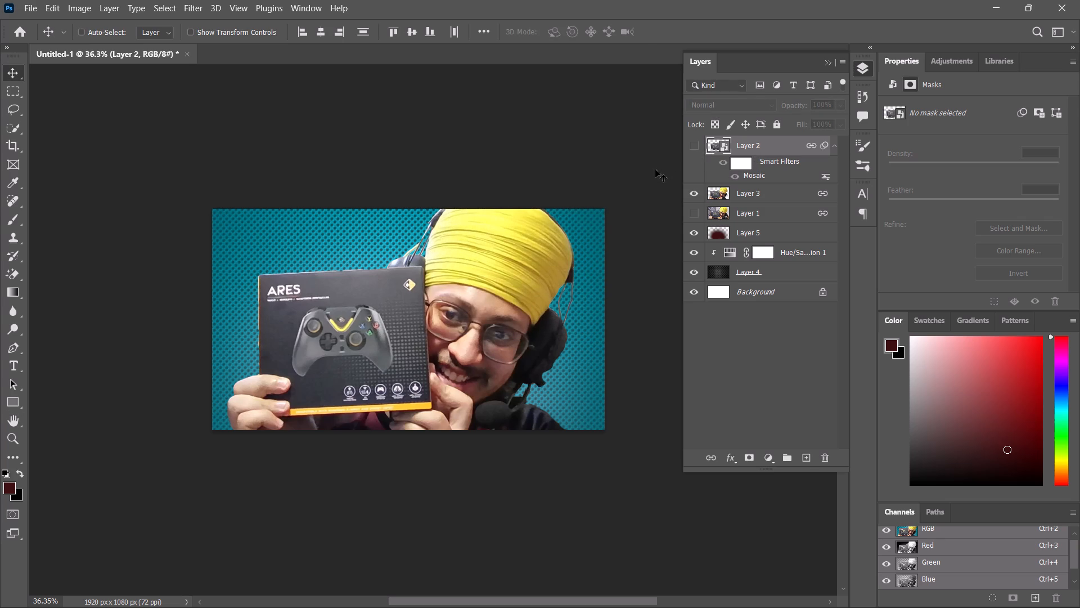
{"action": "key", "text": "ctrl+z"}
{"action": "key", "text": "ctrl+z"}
Hide the cut-out subject on Layer 3 and show the original photo on Layer 1 beneath the pixelated Layer 2.
{"action": "key", "text": "z"}
{"action": "key", "text": "z"}
{"action": "key", "text": "z"}
{"action": "key", "text": "z"}
{"action": "key", "text": "z"}
{"action": "key", "text": "z"}
{"action": "key", "text": "z"}
{"action": "key", "text": "z"}
{"action": "key", "text": "z"}
{"action": "key", "text": "z"}
{"action": "key", "text": "z"}
{"action": "key", "text": "z"}
{"action": "key", "text": "z"}
{"action": "key", "text": "z"}
{"action": "key", "text": "z"}
{"action": "key", "text": "z"}
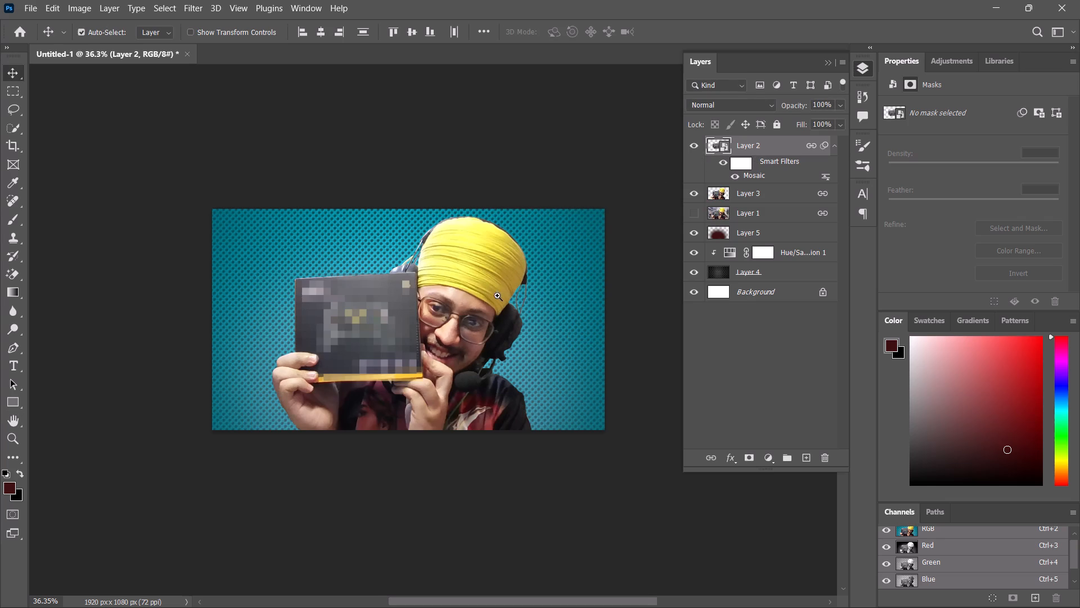
{"action": "left_click_drag", "start_coordinate": [491, 298], "coordinate": [472, 306]}
{"action": "left_click", "coordinate": [700, 151]}
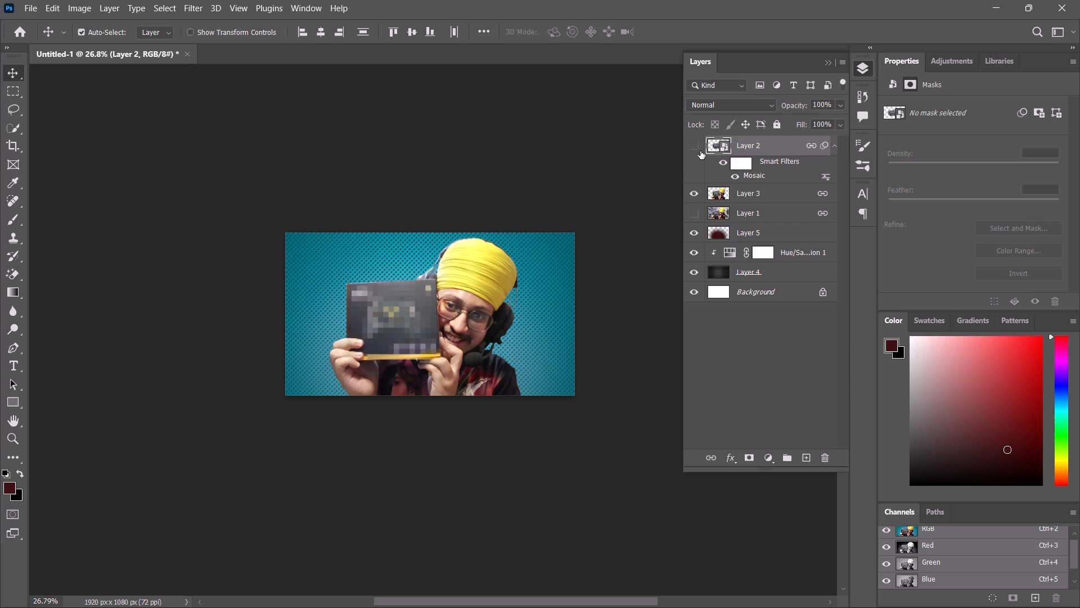
{"action": "left_click", "coordinate": [693, 196]}
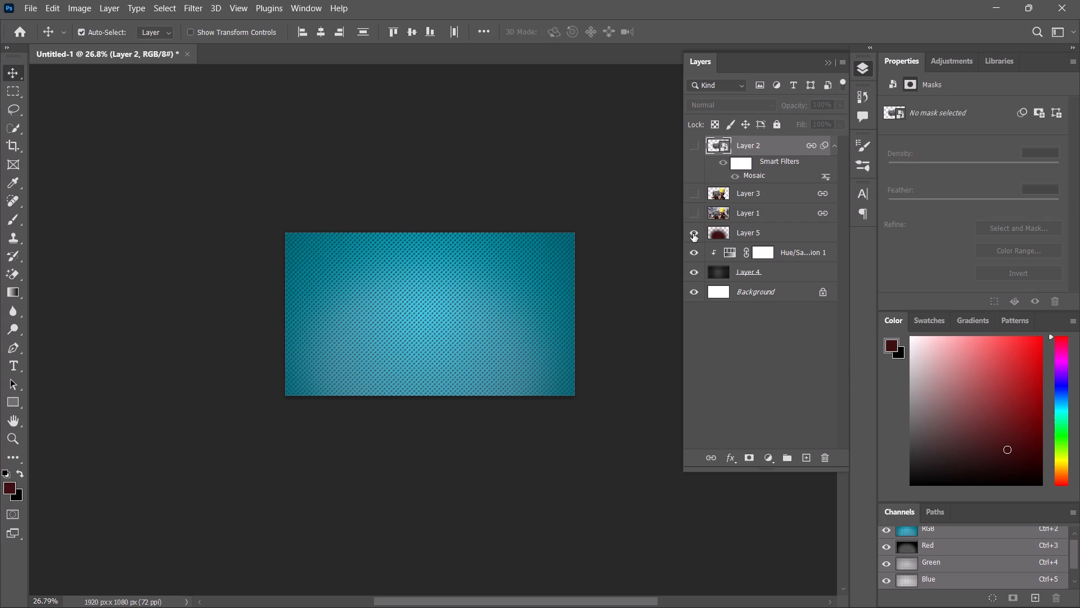
{"action": "left_click", "coordinate": [693, 218]}
{"action": "key", "text": "z"}
{"action": "key", "text": "z"}
{"action": "key", "text": "z"}
{"action": "key", "text": "z"}
{"action": "key", "text": "z"}
{"action": "key", "text": "z"}
{"action": "key", "text": "z"}
{"action": "key", "text": "z"}
{"action": "key", "text": "z"}
{"action": "key", "text": "z"}
{"action": "key", "text": "z"}
{"action": "key", "text": "z"}
{"action": "key", "text": "z"}
{"action": "left_click_drag", "start_coordinate": [469, 310], "coordinate": [492, 315]}
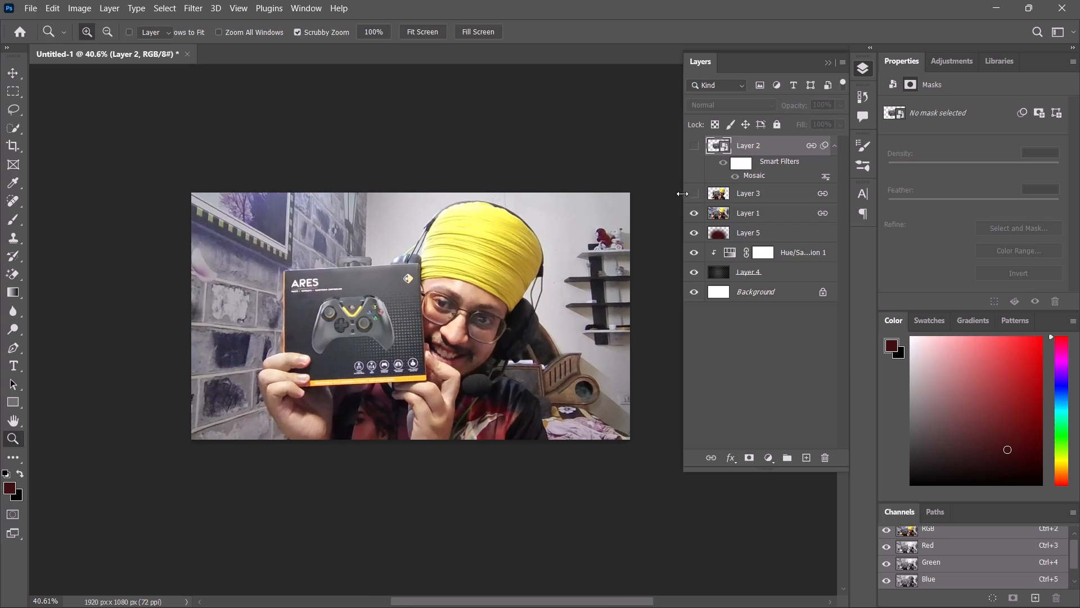
{"action": "left_click", "coordinate": [697, 146]}
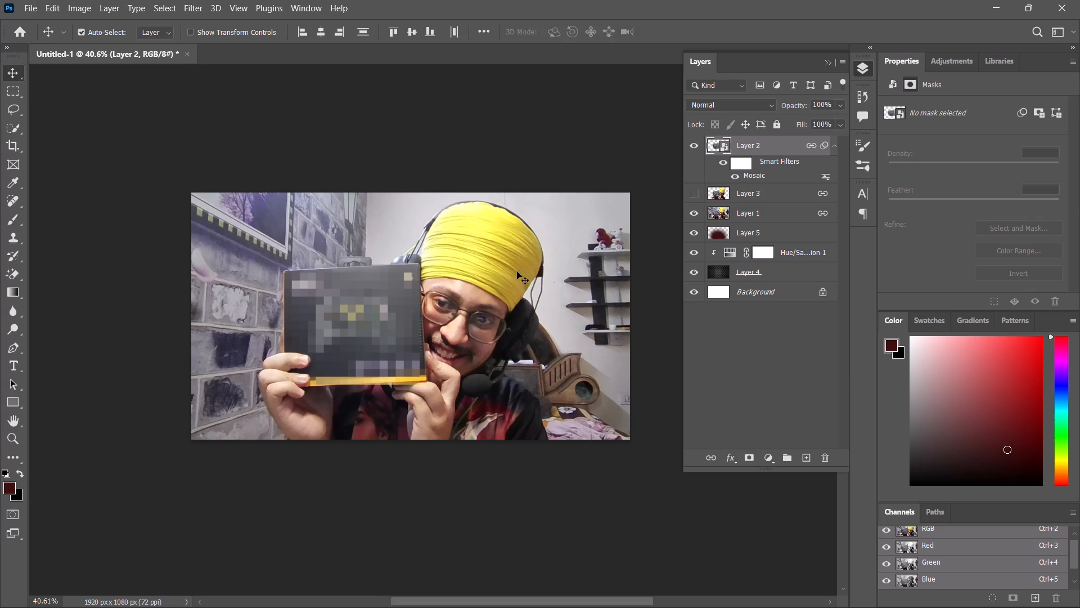
Show the cut-out subject on Layer 3 again.
{"action": "key", "text": "z"}
{"action": "key", "text": "z"}
{"action": "key", "text": "z"}
{"action": "key", "text": "z"}
{"action": "key", "text": "z"}
{"action": "key", "text": "z"}
{"action": "key", "text": "z"}
{"action": "key", "text": "z"}
{"action": "key", "text": "z"}
{"action": "key", "text": "z"}
{"action": "key", "text": "z"}
{"action": "key", "text": "z"}
{"action": "key", "text": "z"}
{"action": "left_click_drag", "start_coordinate": [501, 277], "coordinate": [512, 279]}
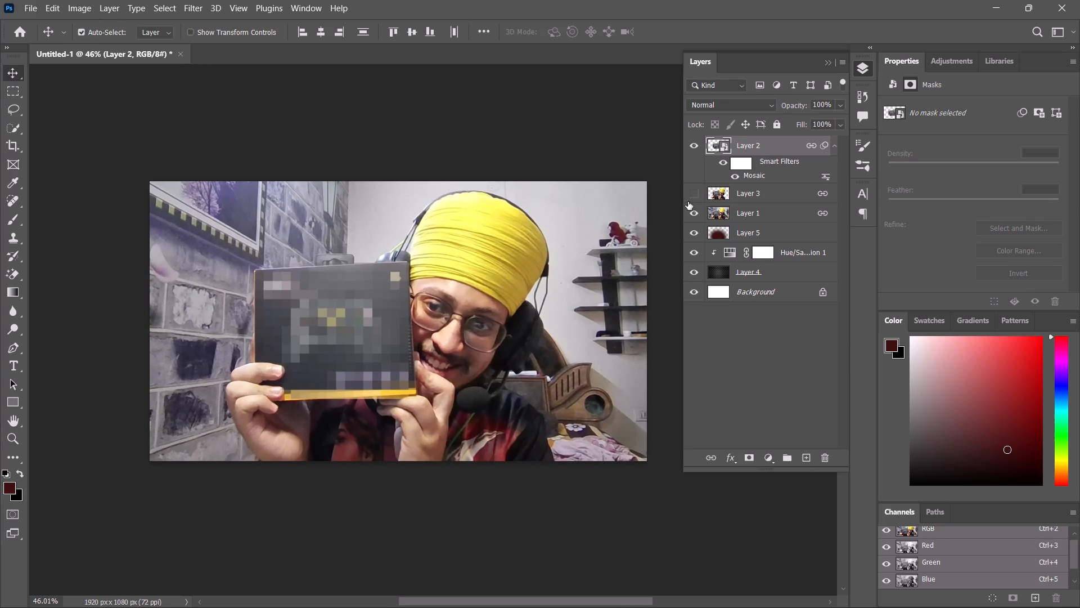
{"action": "key", "text": "b"}
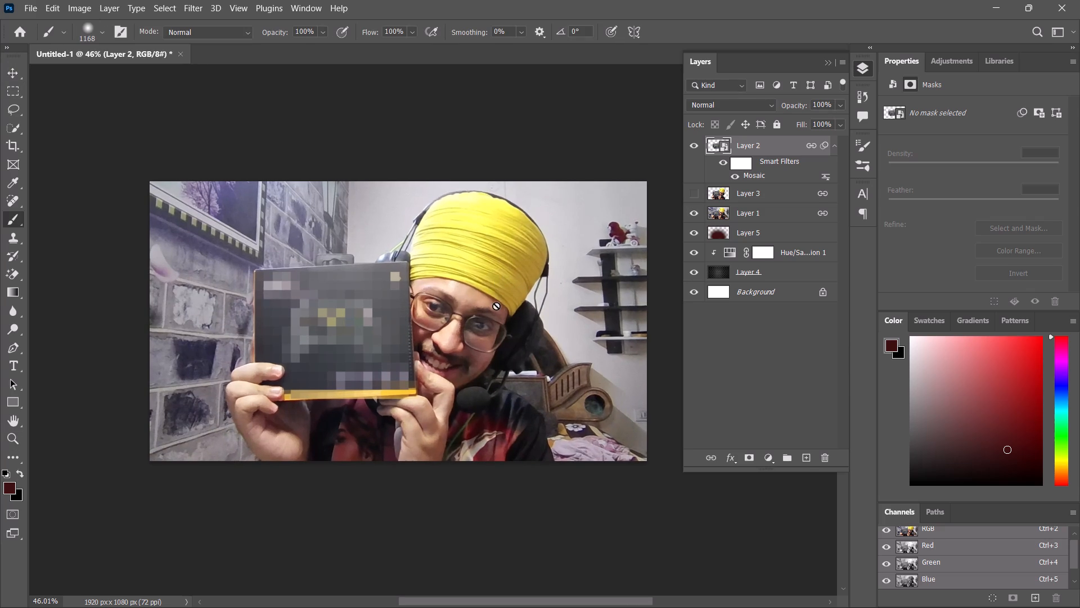
{"action": "left_click", "coordinate": [757, 215]}
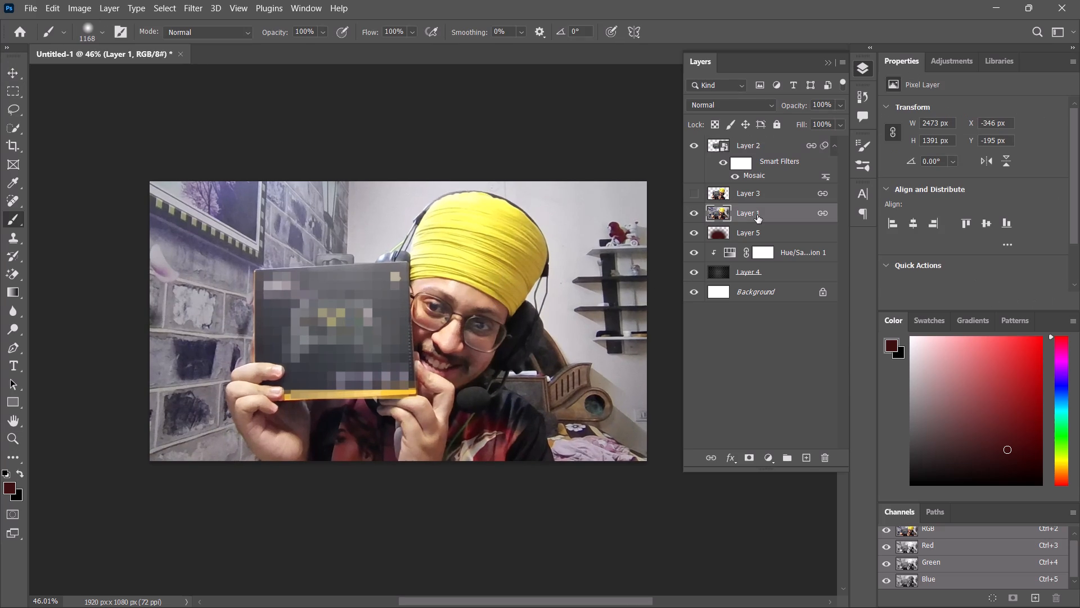
{"action": "left_click", "coordinate": [695, 196]}
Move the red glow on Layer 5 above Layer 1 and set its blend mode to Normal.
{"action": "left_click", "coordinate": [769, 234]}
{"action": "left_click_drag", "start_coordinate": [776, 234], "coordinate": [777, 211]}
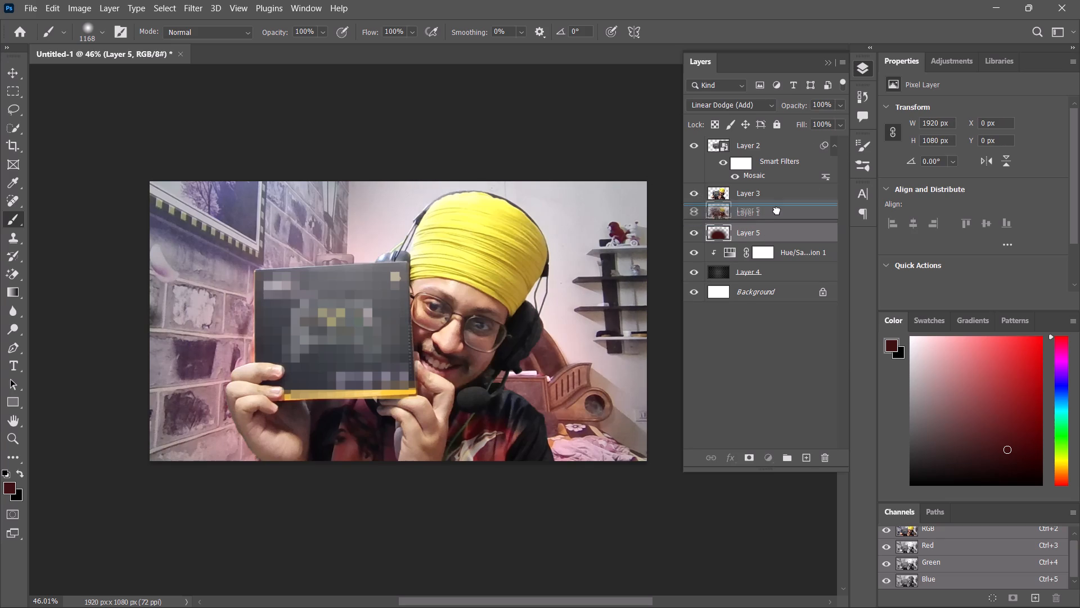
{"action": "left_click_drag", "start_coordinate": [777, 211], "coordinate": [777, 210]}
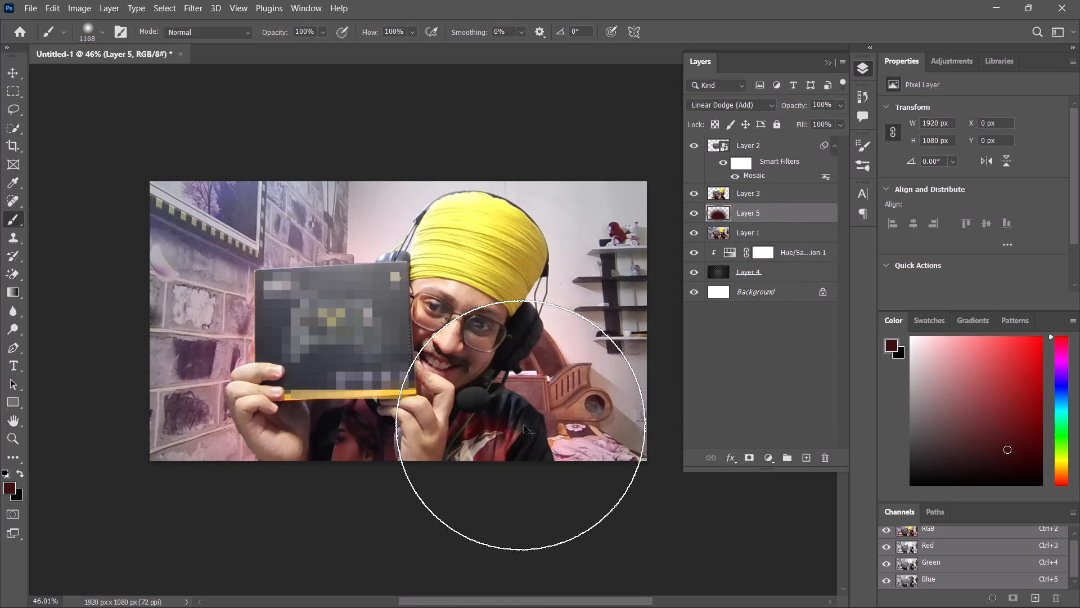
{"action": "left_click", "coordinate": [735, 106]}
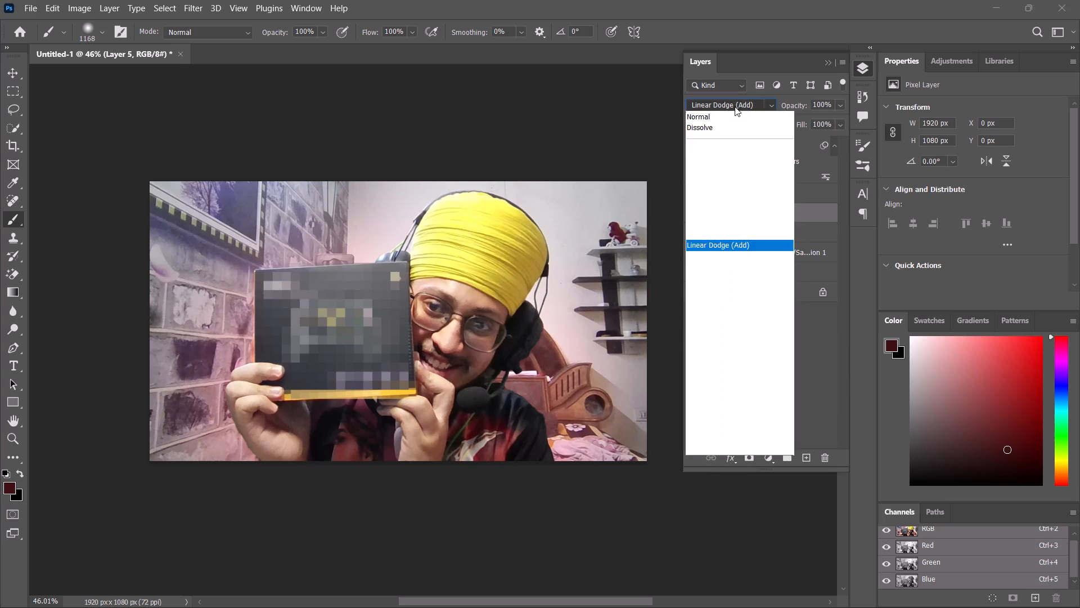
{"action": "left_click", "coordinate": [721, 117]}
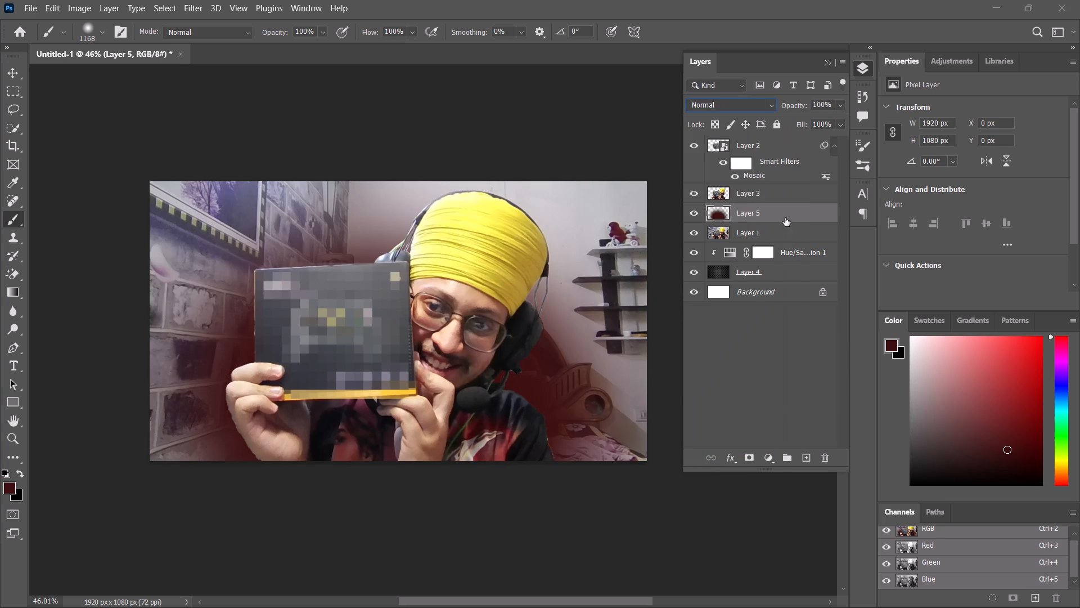
Delete the red glow on Layer 5.
{"action": "left_click", "coordinate": [790, 208]}
{"action": "key", "text": "Delete"}
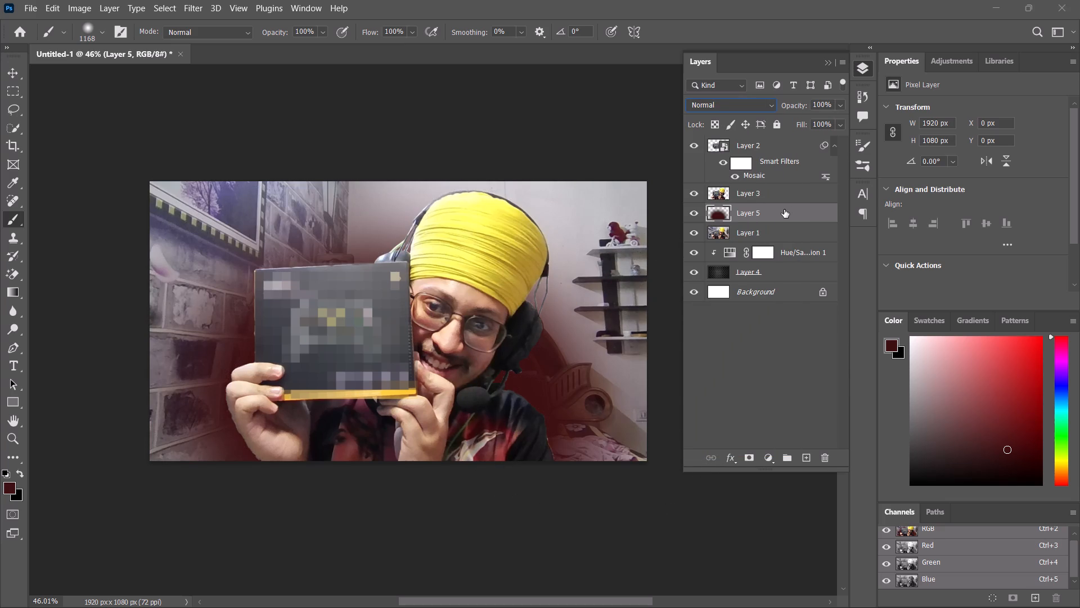
{"action": "left_click", "coordinate": [779, 214]}
{"action": "left_click_drag", "start_coordinate": [785, 218], "coordinate": [825, 464]}
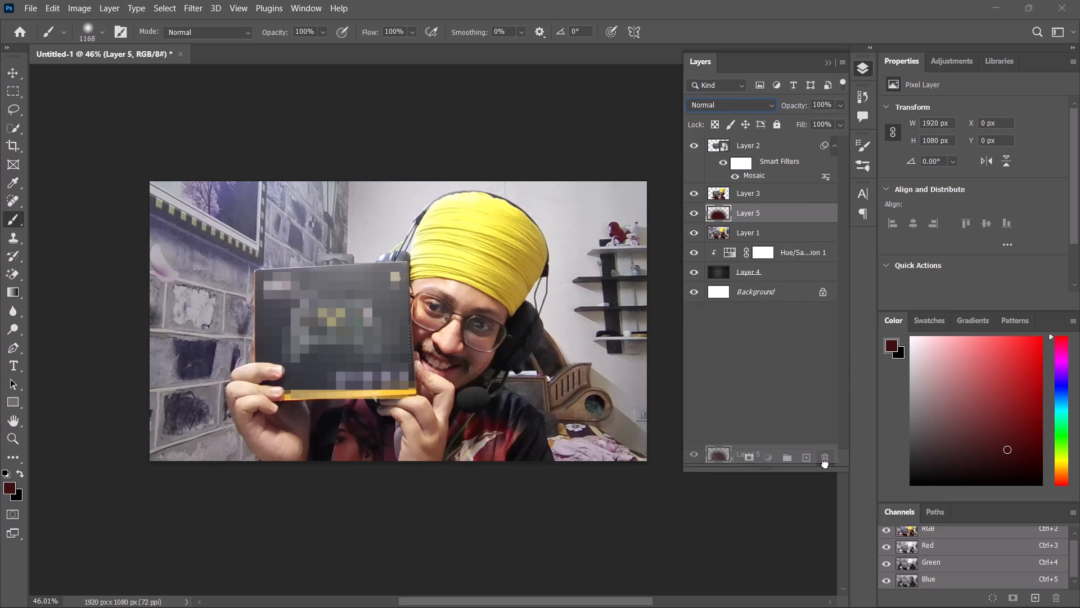
{"action": "left_click_drag", "start_coordinate": [825, 464], "coordinate": [826, 465]}
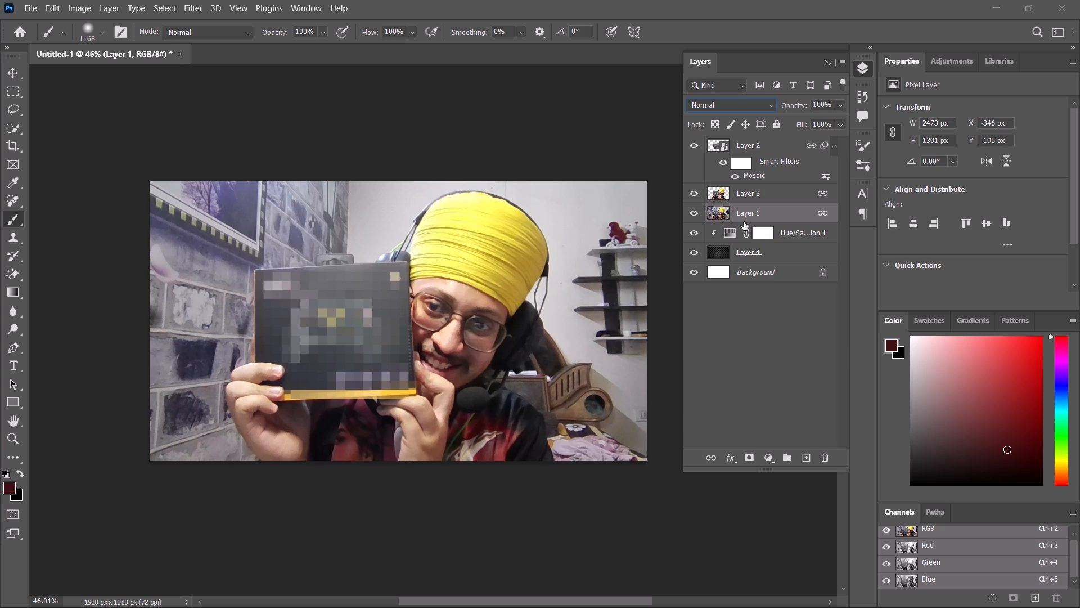
Add a new layer between Layer 3 and Layer 1 and brush a soft glow behind the subject and box, using yellow sampled from the turban.
{"action": "left_click", "coordinate": [811, 463]}
{"action": "key", "text": "b"}
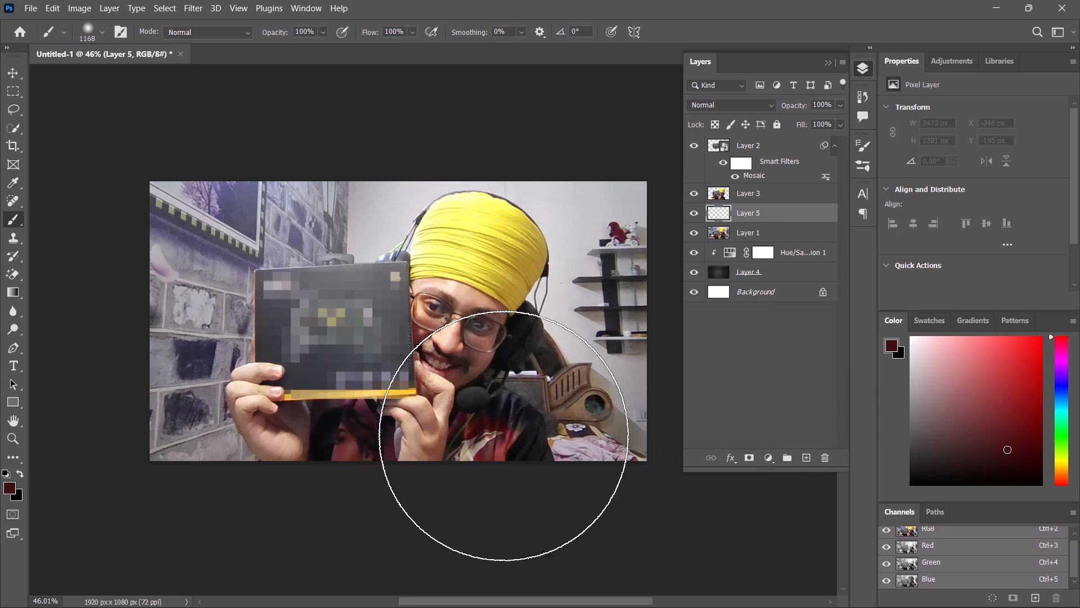
{"action": "left_click", "coordinate": [309, 379]}
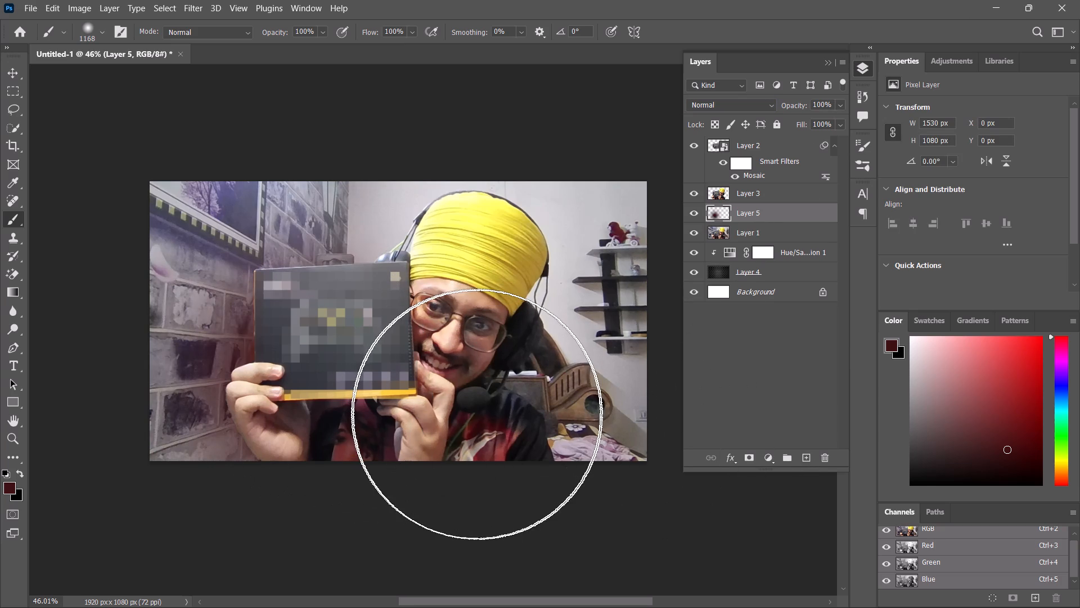
{"action": "key", "text": "ctrl+z"}
{"action": "left_click", "coordinate": [485, 217], "text": "alt"}
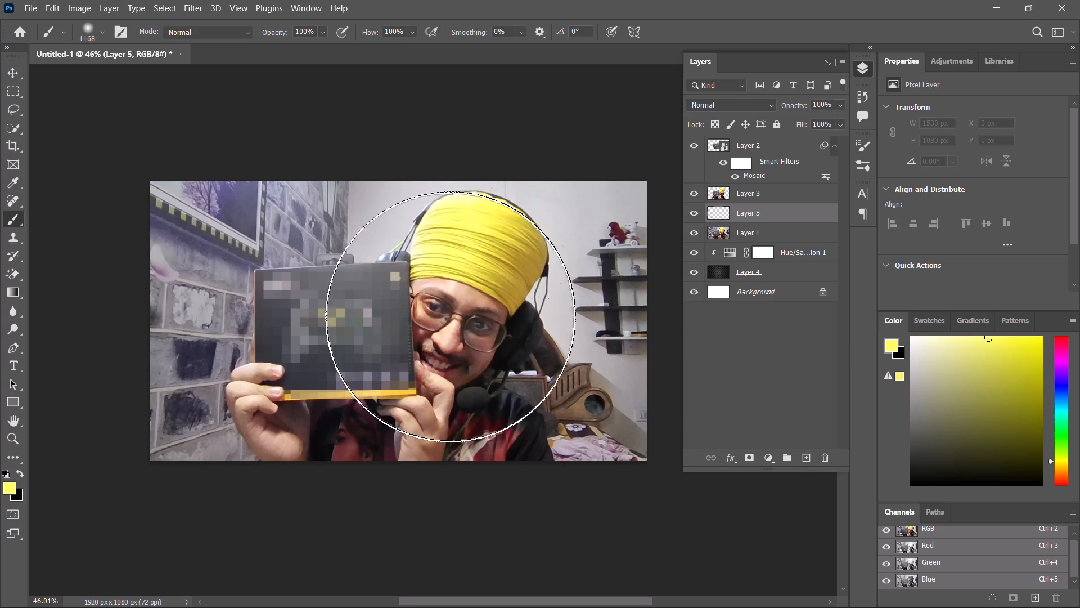
{"action": "left_click", "coordinate": [346, 403]}
{"action": "left_click", "coordinate": [458, 420]}
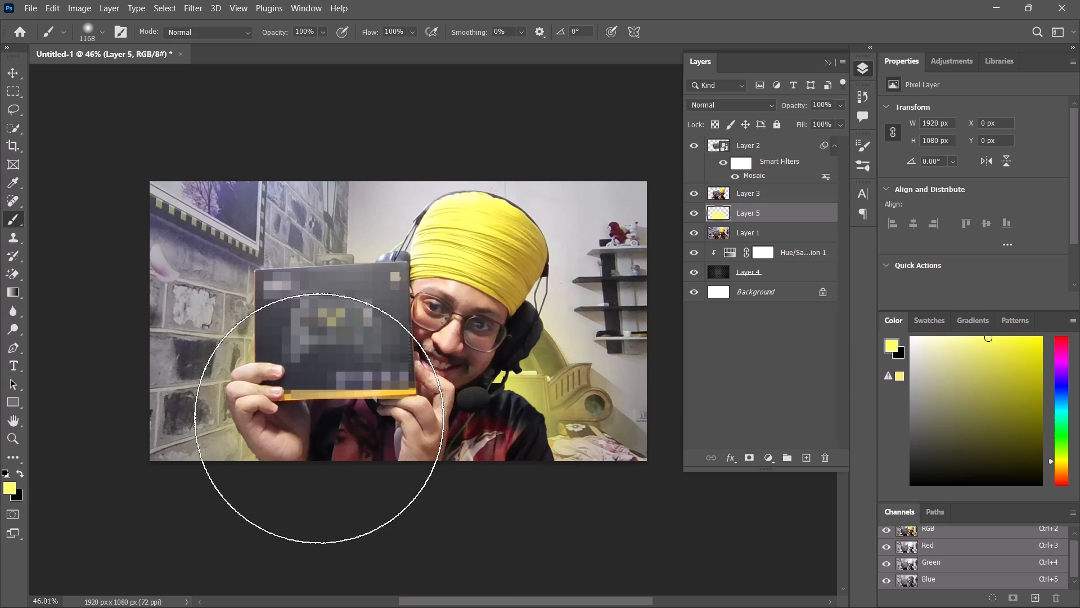
{"action": "left_click", "coordinate": [318, 419]}
{"action": "left_click", "coordinate": [483, 461]}
{"action": "left_click", "coordinate": [332, 391]}
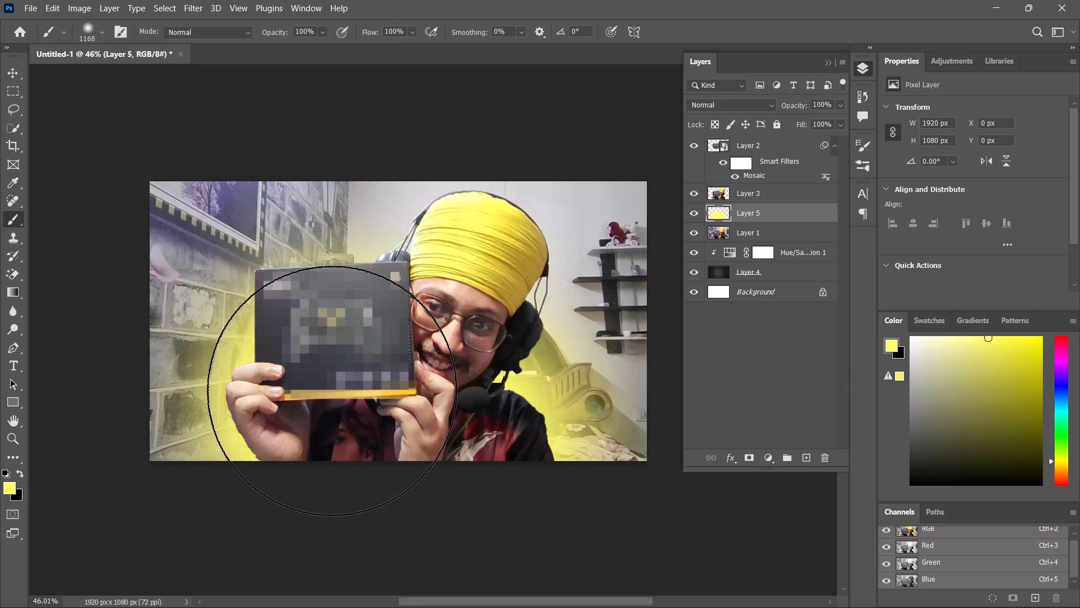
{"action": "left_click", "coordinate": [359, 363]}
{"action": "left_click", "coordinate": [461, 435]}
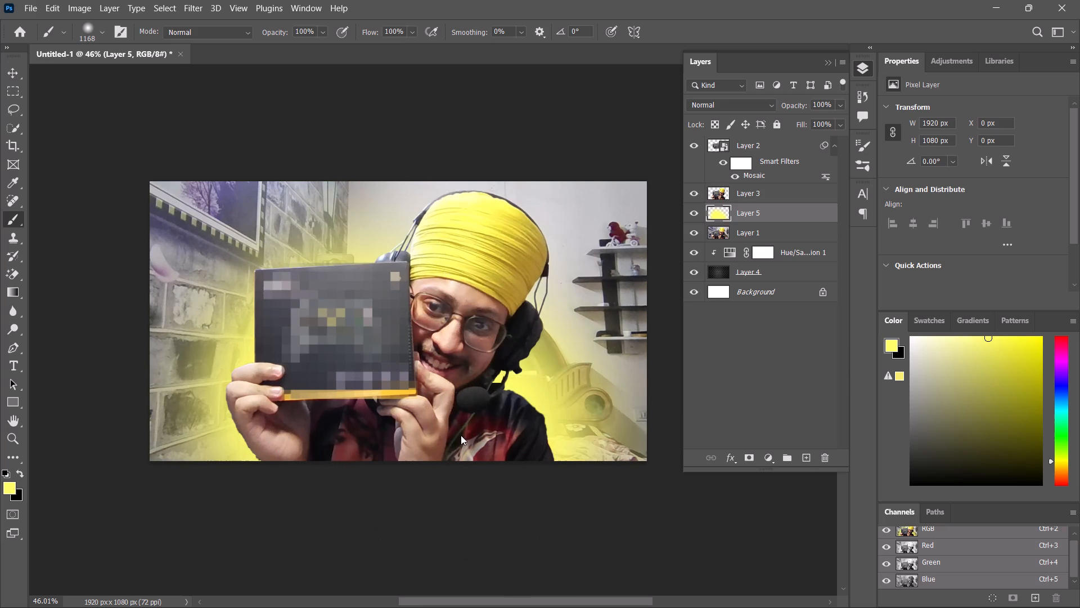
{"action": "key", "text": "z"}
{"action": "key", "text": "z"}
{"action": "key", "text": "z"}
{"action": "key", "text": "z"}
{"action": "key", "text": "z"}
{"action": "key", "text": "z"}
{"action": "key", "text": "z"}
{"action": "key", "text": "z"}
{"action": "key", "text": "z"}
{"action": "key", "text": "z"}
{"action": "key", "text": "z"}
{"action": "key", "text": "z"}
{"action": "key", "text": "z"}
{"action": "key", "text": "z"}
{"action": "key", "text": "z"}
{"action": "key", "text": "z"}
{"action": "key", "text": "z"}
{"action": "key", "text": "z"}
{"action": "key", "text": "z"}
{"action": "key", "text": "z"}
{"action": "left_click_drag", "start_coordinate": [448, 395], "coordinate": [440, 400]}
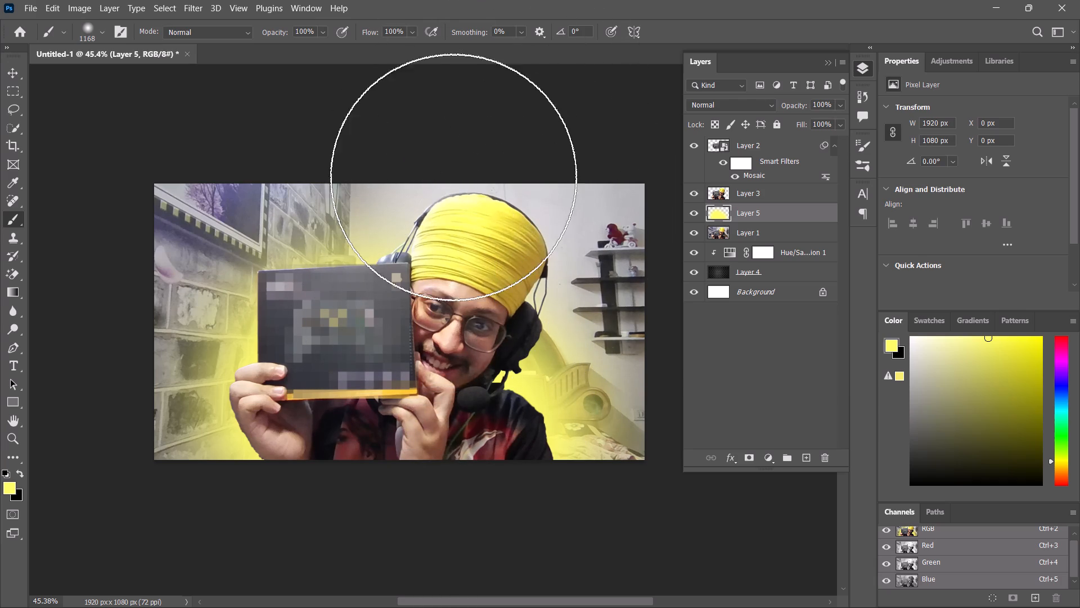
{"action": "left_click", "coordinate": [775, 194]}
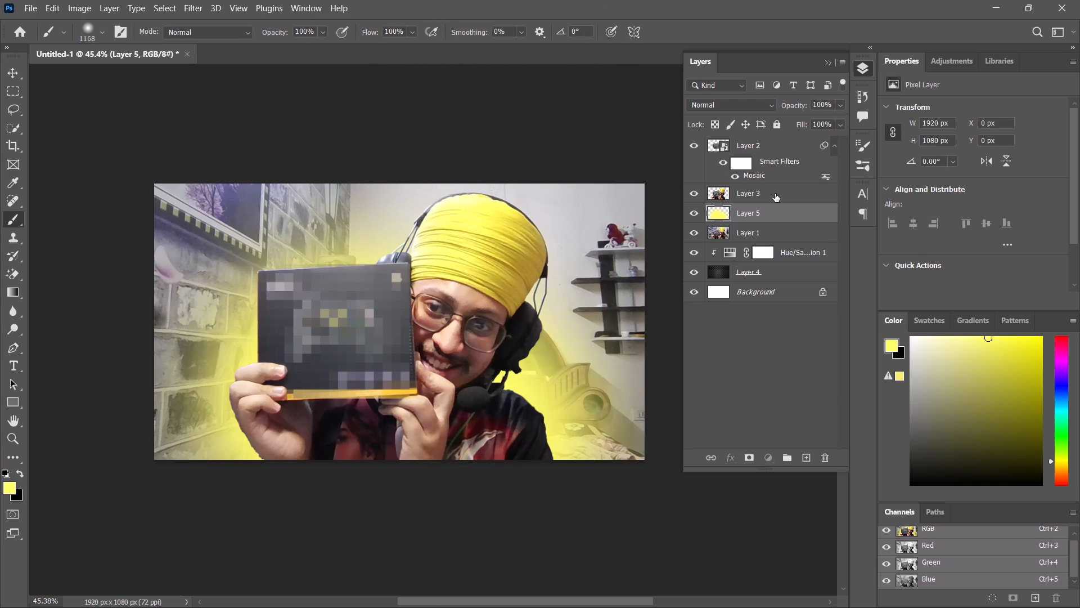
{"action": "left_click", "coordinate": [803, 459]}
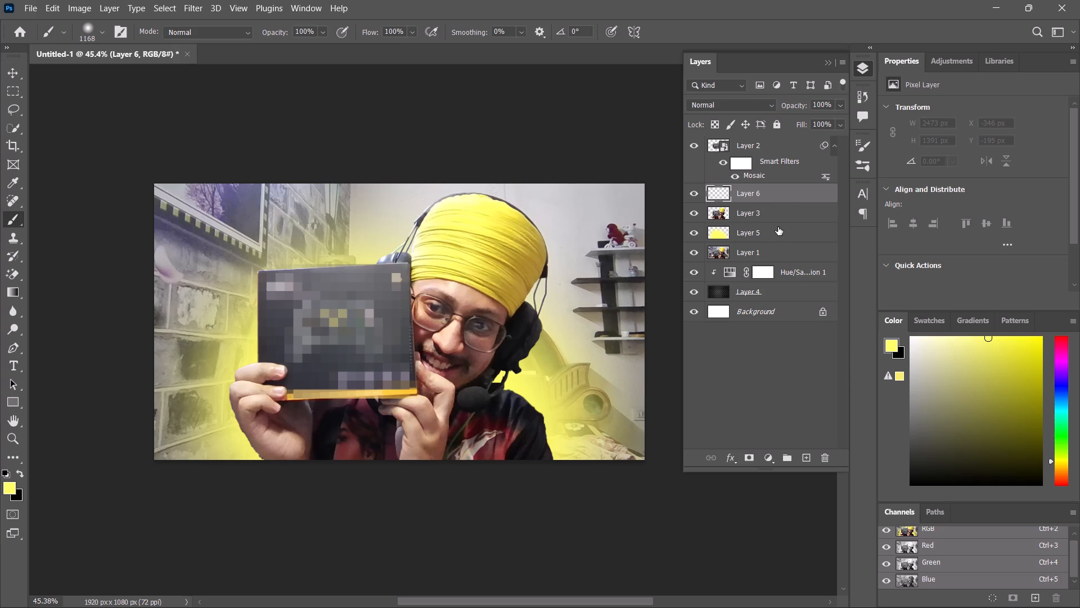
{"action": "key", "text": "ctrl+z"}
Add a new layer above Layer 2 and clip it to Layer 2.
{"action": "left_click", "coordinate": [771, 143]}
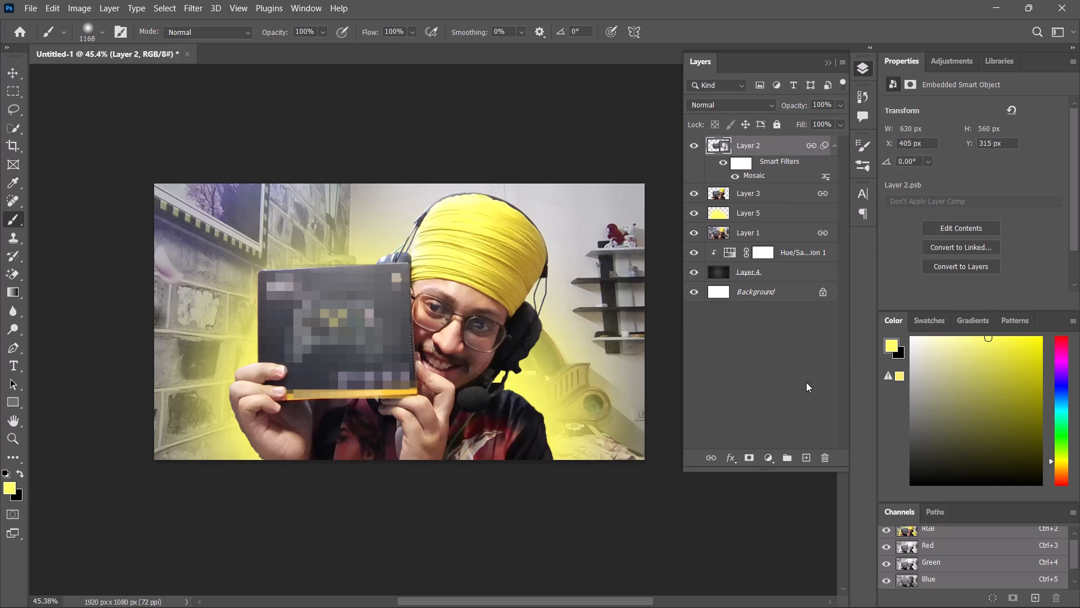
{"action": "left_click", "coordinate": [804, 461]}
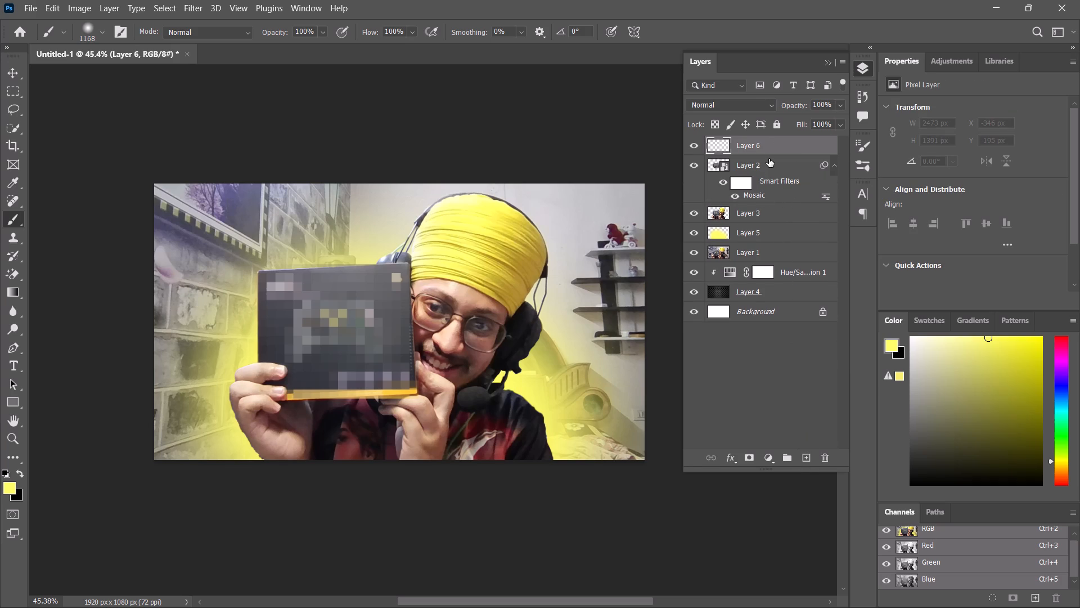
{"action": "left_click", "coordinate": [769, 158], "text": "alt"}
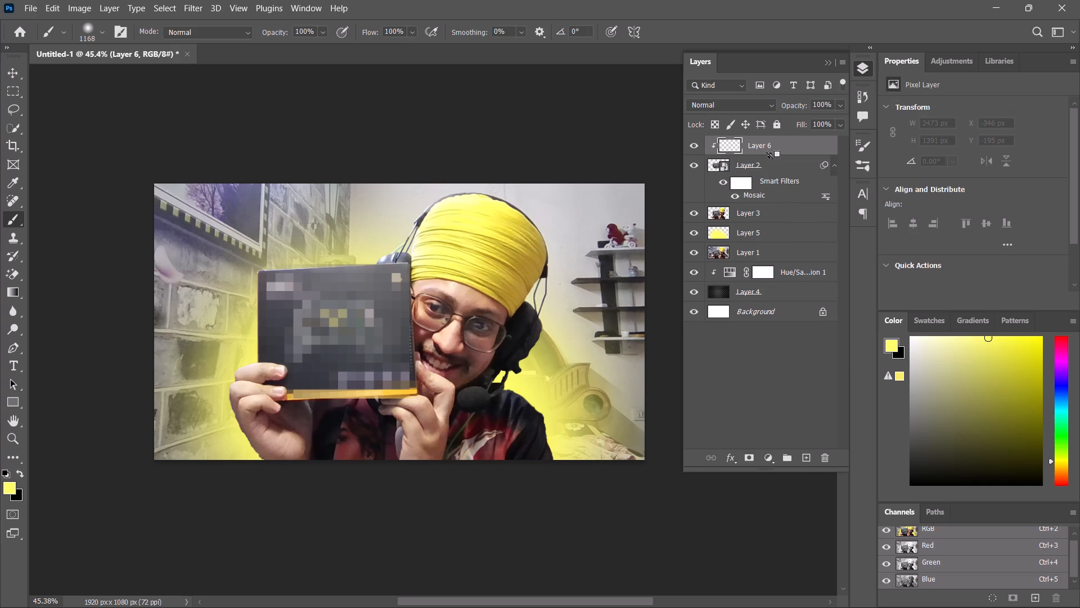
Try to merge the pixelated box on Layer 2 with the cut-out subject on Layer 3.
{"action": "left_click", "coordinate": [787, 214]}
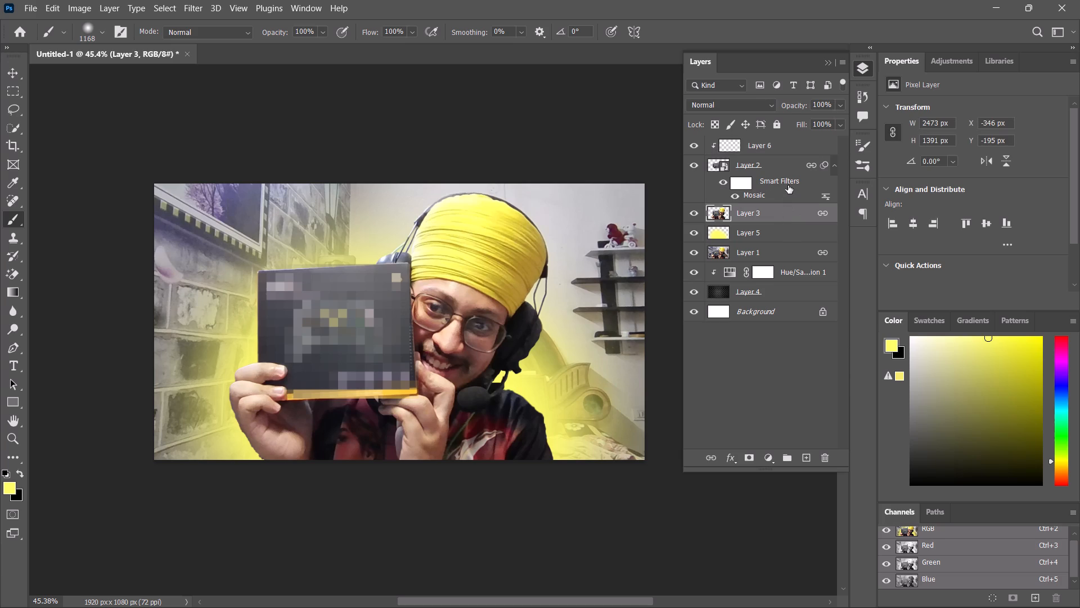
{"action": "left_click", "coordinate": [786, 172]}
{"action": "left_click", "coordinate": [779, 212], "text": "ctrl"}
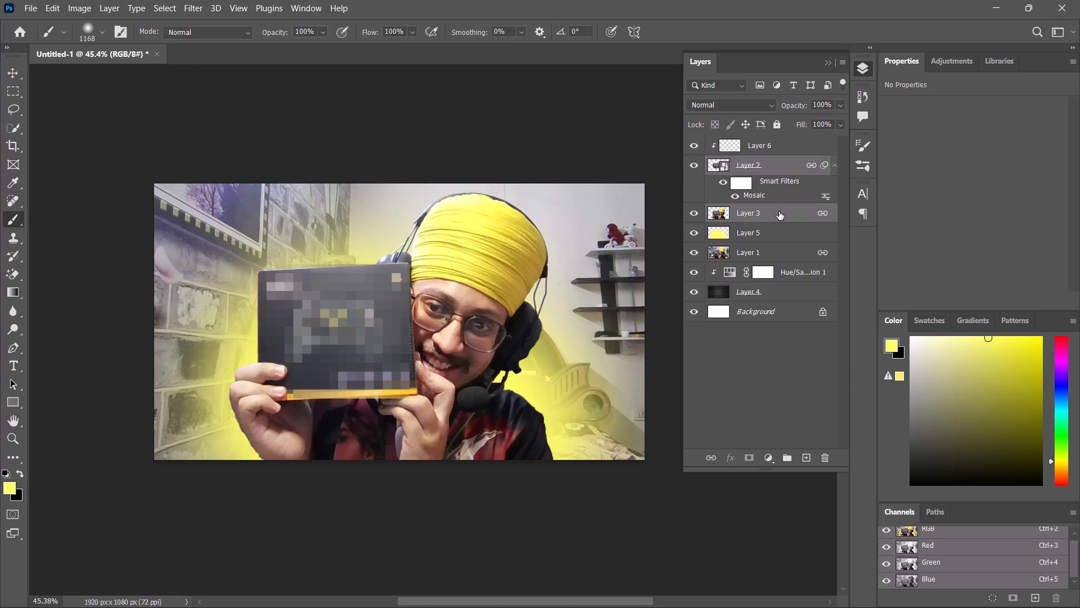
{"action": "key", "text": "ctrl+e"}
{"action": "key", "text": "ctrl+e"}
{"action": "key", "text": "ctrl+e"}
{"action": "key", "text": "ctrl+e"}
Unlink Layer 3 and Layer 2 from their linked layers.
{"action": "left_click", "coordinate": [778, 213]}
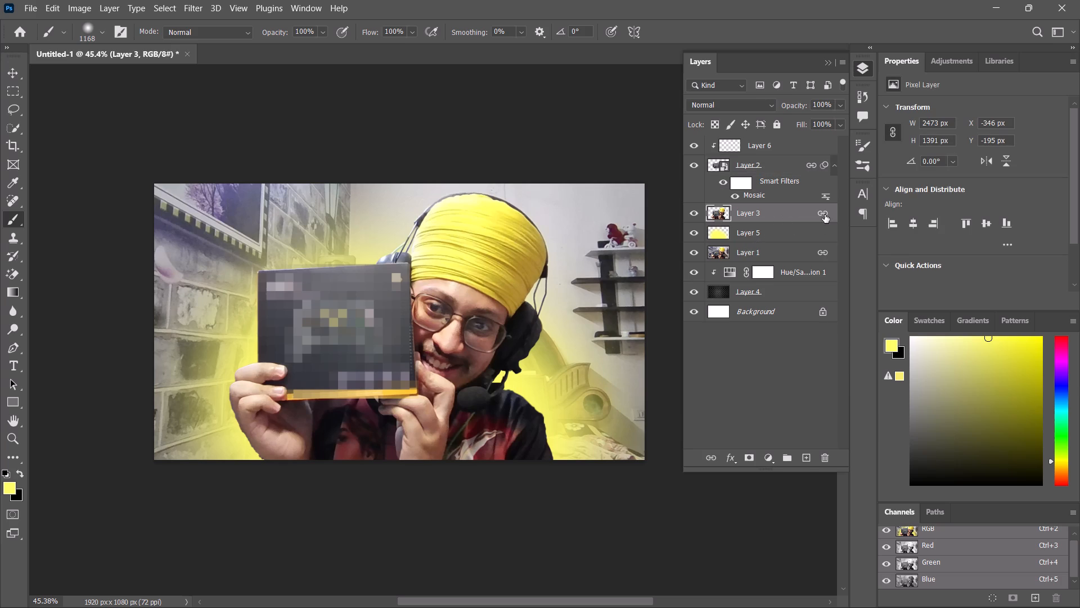
{"action": "left_click", "coordinate": [825, 214]}
{"action": "left_click", "coordinate": [712, 458]}
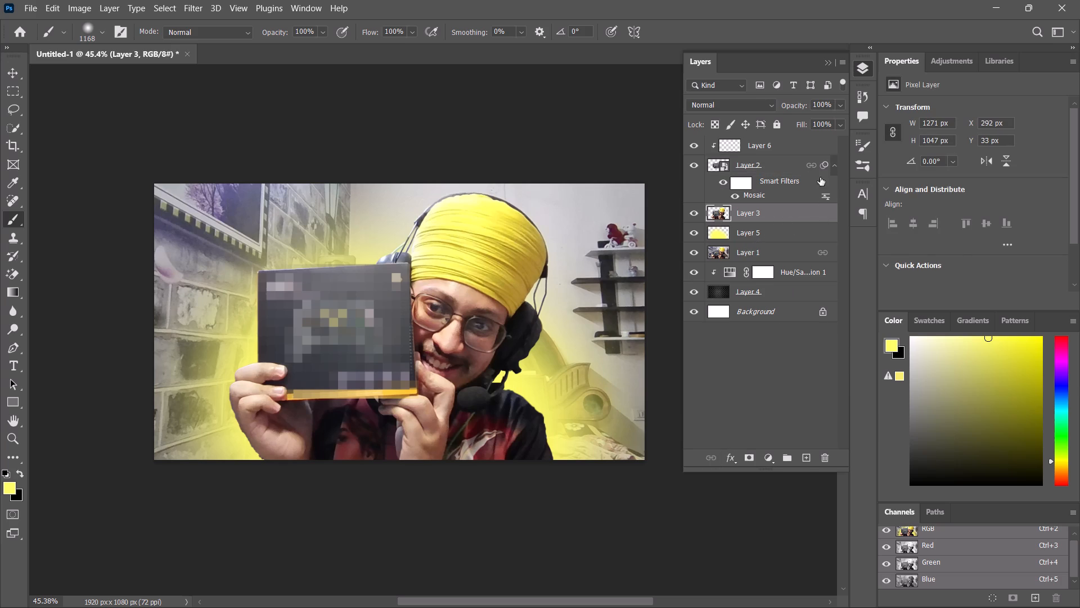
{"action": "left_click", "coordinate": [800, 169]}
{"action": "left_click", "coordinate": [710, 460]}
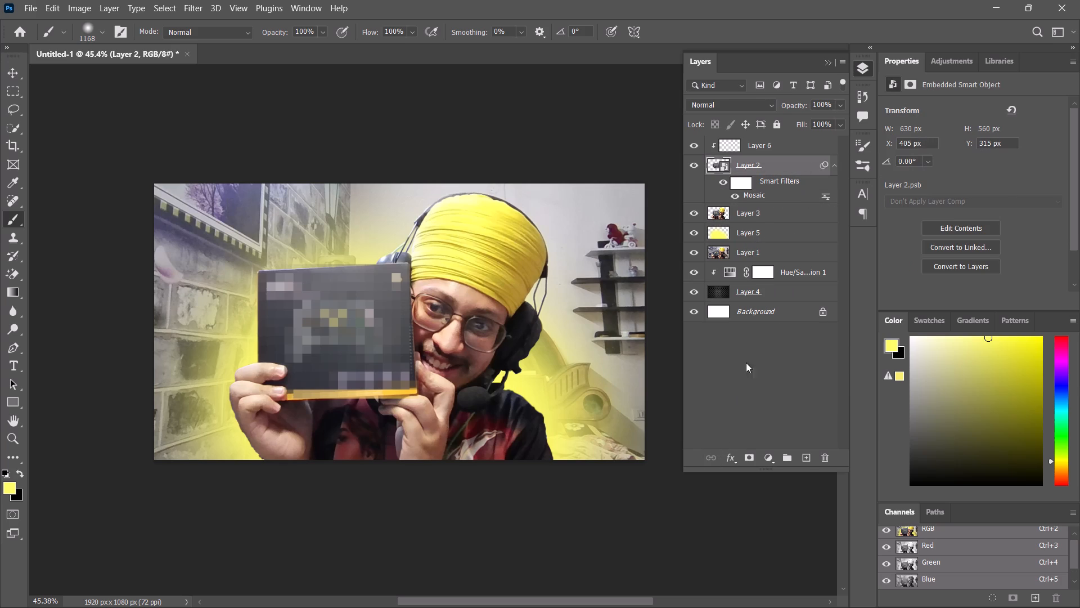
Try to merge the unlinked Layer 2 and Layer 3 into one layer.
{"action": "left_click", "coordinate": [770, 217]}
{"action": "left_click", "coordinate": [772, 165], "text": "ctrl"}
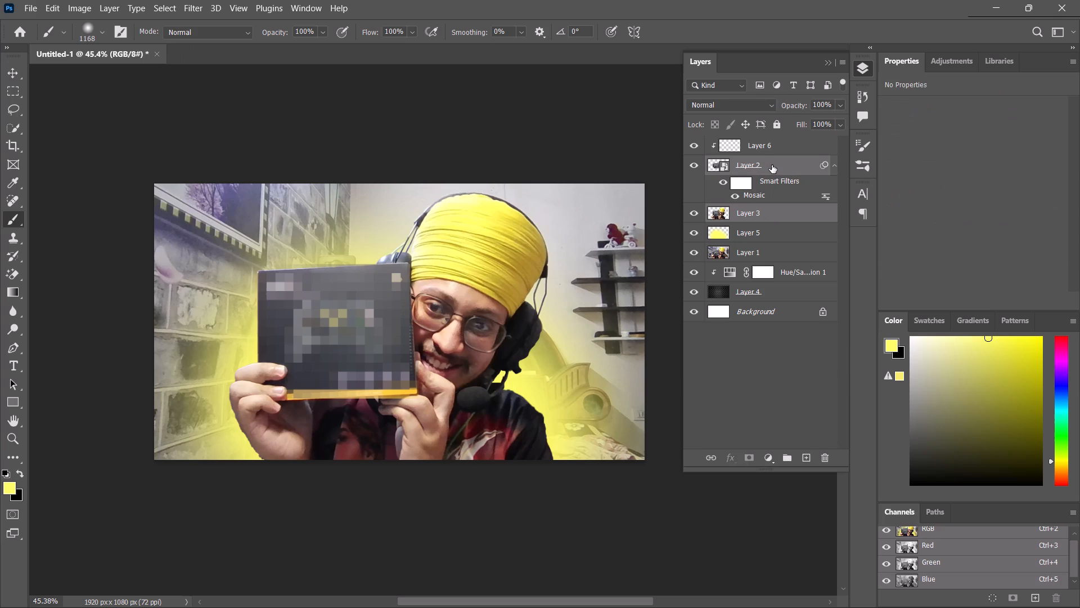
{"action": "key", "text": "ctrl+e"}
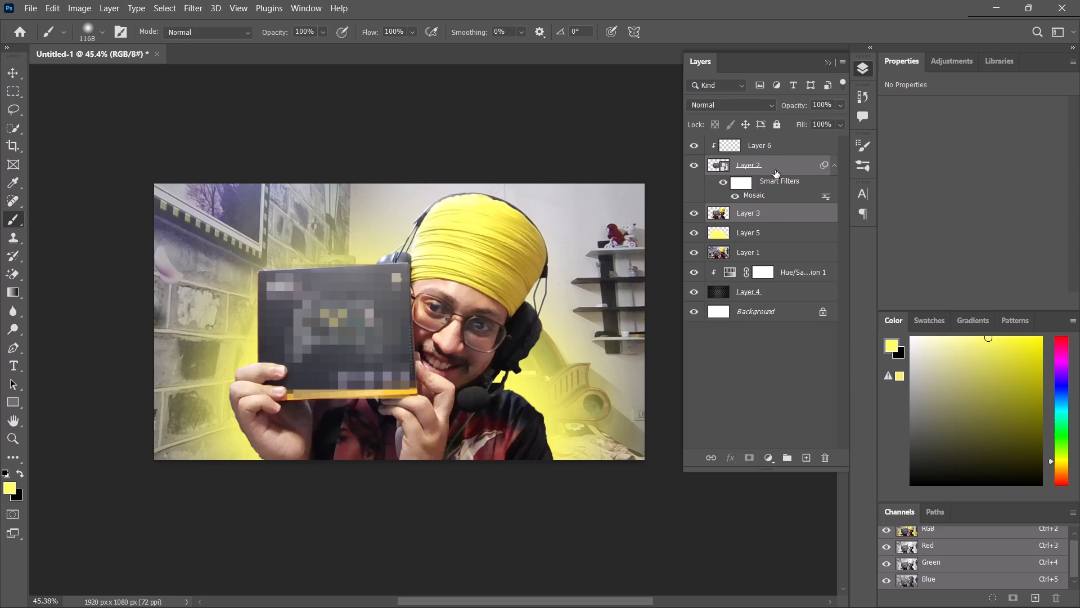
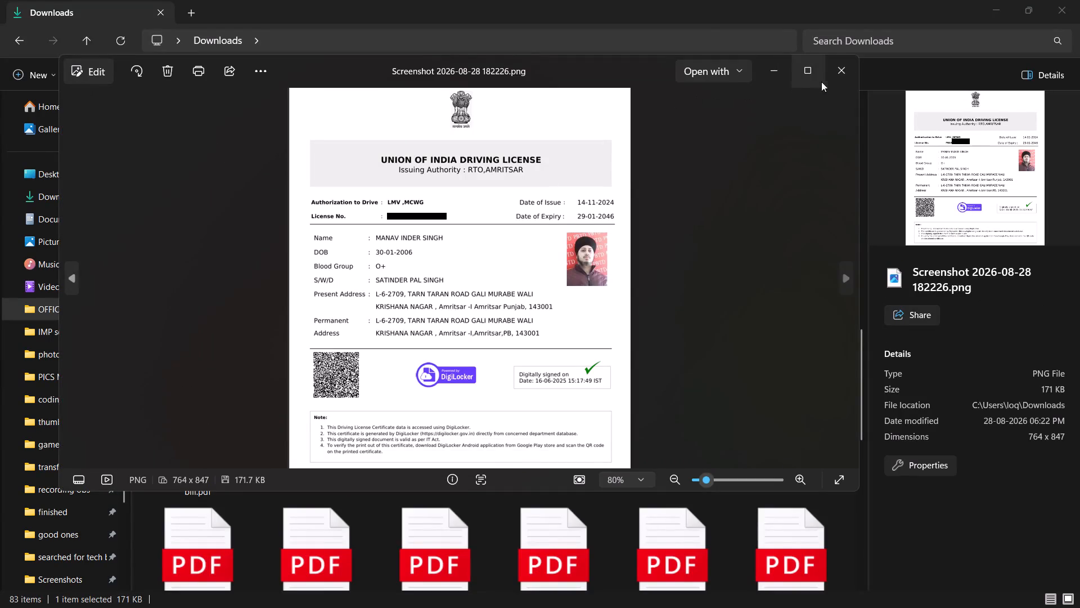
Close the opened licence image and delete its screenshot file from the Downloads folder.
{"action": "left_click", "coordinate": [852, 71]}
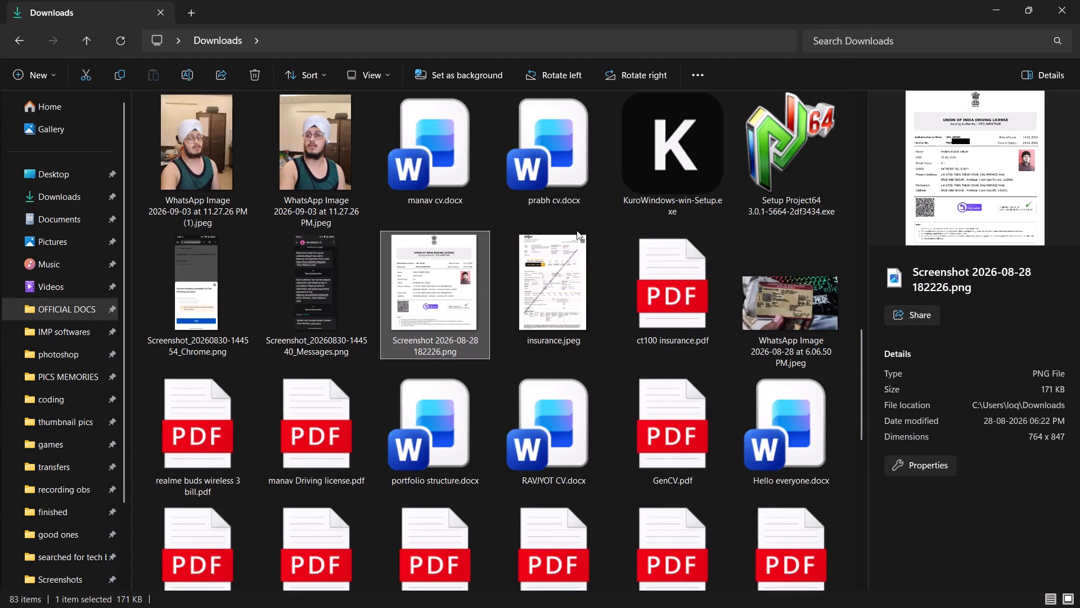
{"action": "left_click", "coordinate": [449, 281]}
{"action": "key", "text": "Delete"}
{"action": "left_click", "coordinate": [449, 281]}
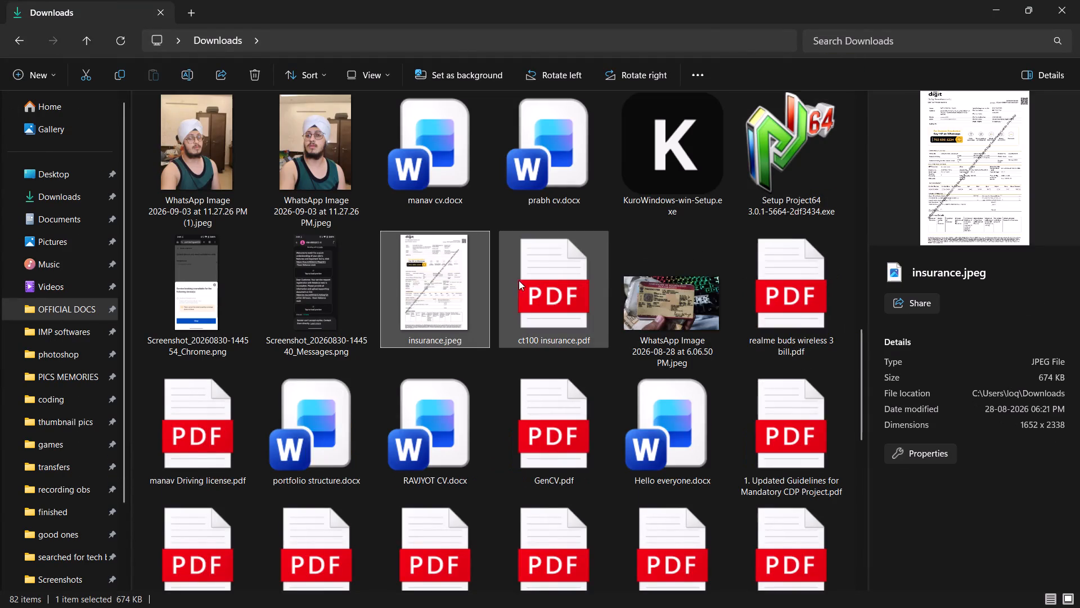
Delete the KuroWindows and Project64 setup files from the Downloads folder.
{"action": "left_click", "coordinate": [691, 184]}
{"action": "key", "text": "Delete"}
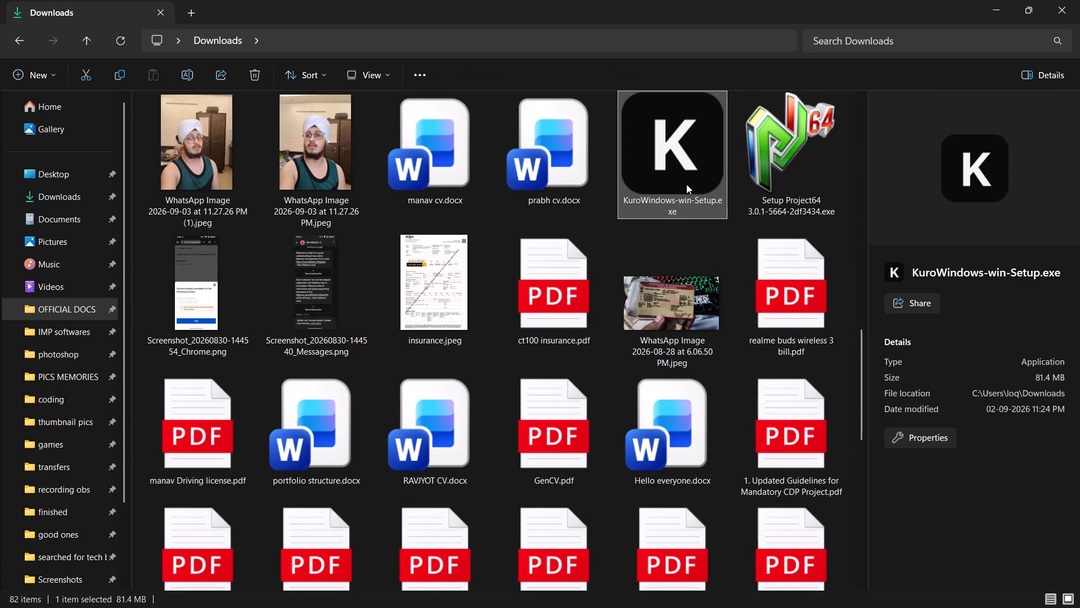
{"action": "left_click", "coordinate": [665, 184]}
{"action": "key", "text": "Delete"}
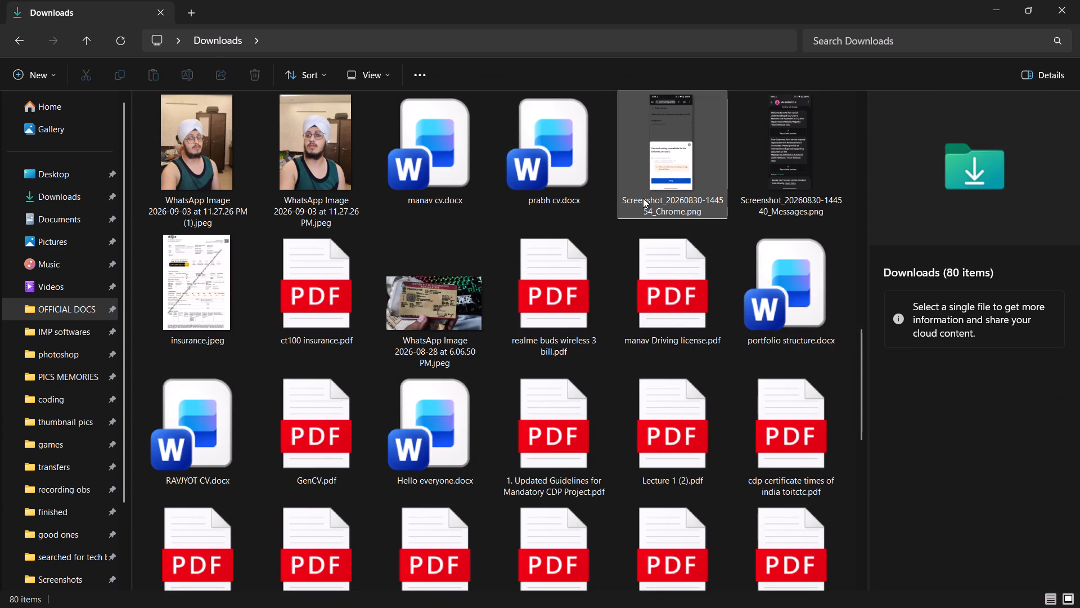
Delete the DaVinci_Resolve_21.1.1_Windows.zip archive from the Downloads folder.
{"action": "scroll", "coordinate": [470, 312], "scroll_direction": "up", "scroll_amount": 4}
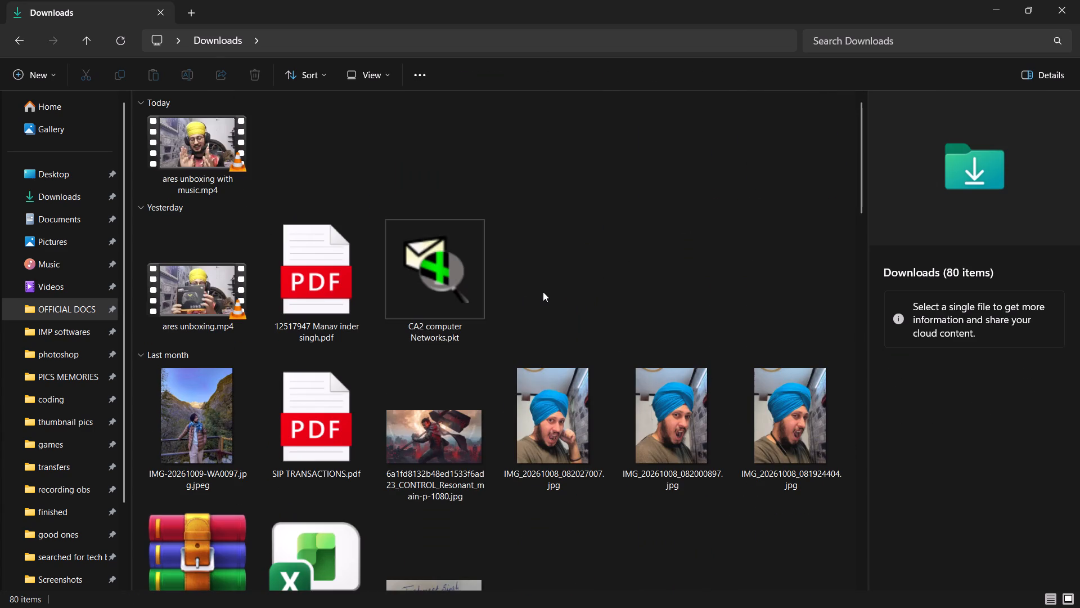
{"action": "left_click", "coordinate": [543, 292]}
{"action": "scroll", "coordinate": [472, 311], "scroll_direction": "down", "scroll_amount": 2}
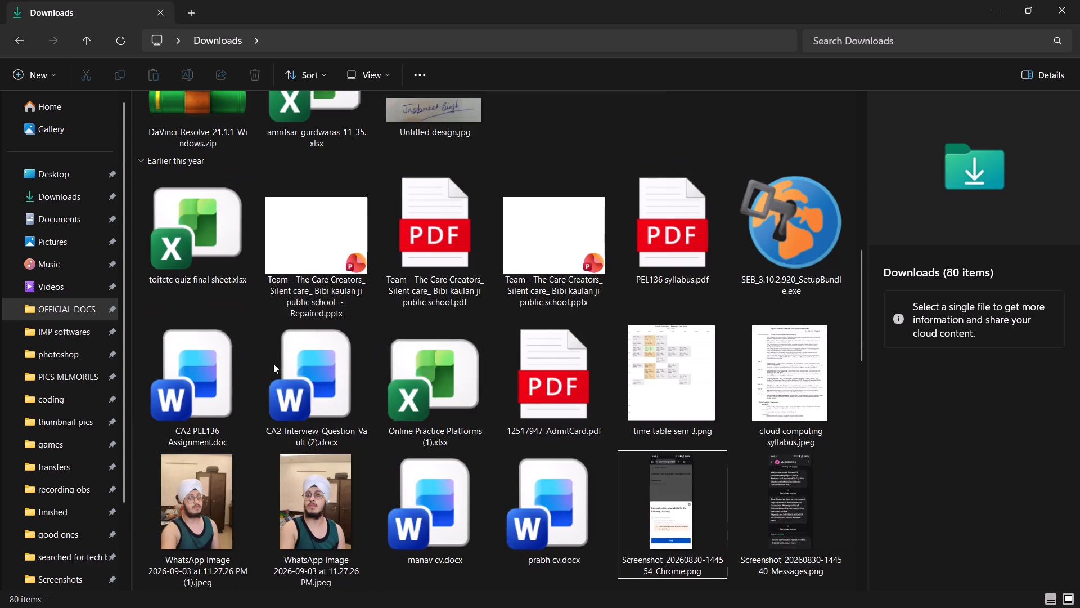
{"action": "scroll", "coordinate": [273, 360], "scroll_direction": "up", "scroll_amount": 1}
{"action": "left_click", "coordinate": [222, 409]}
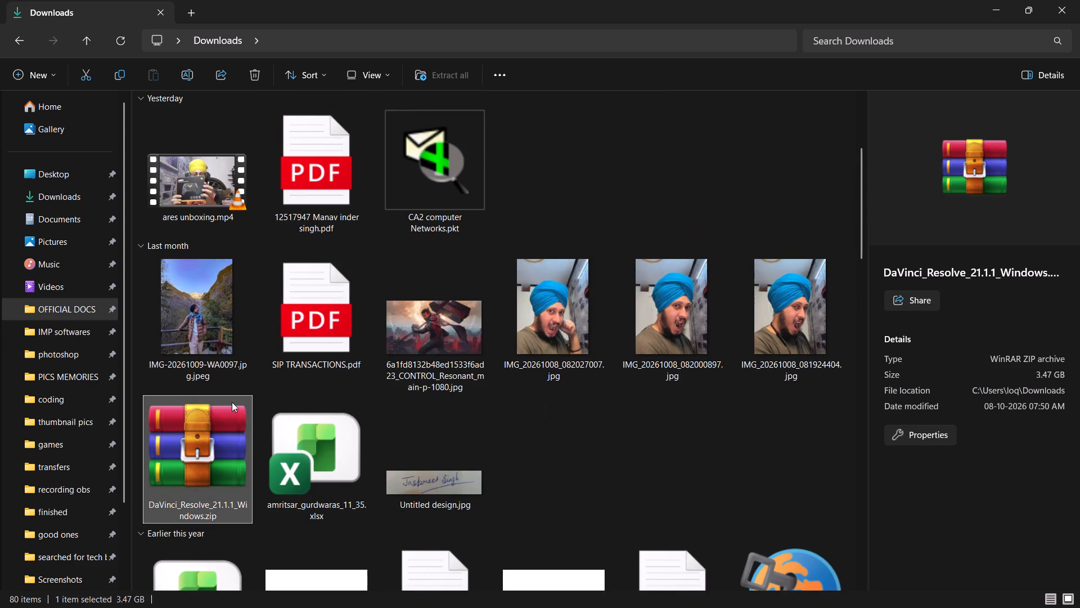
{"action": "key", "text": "Delete"}
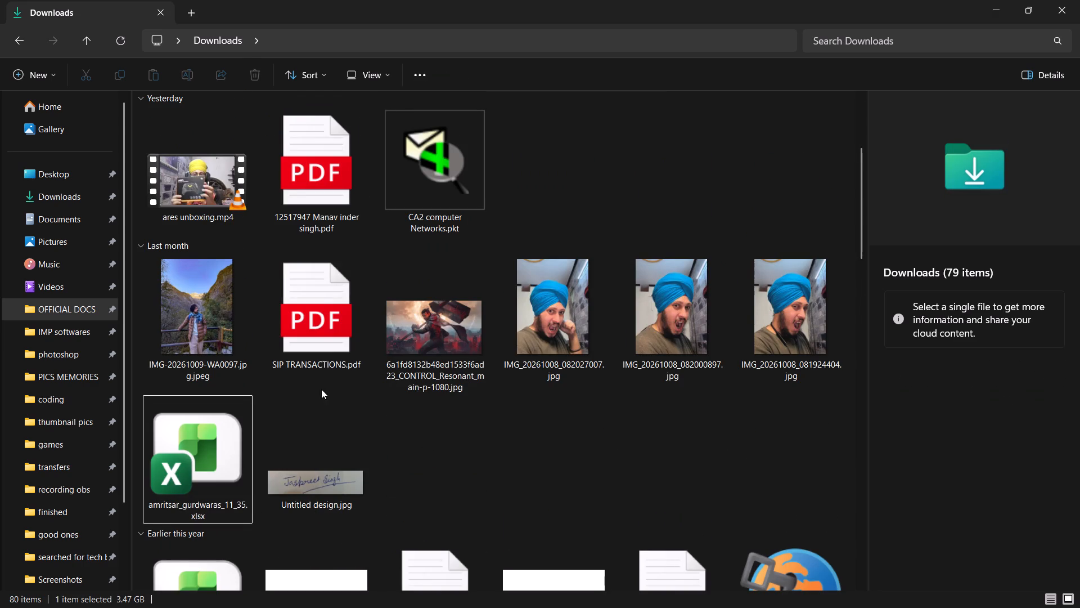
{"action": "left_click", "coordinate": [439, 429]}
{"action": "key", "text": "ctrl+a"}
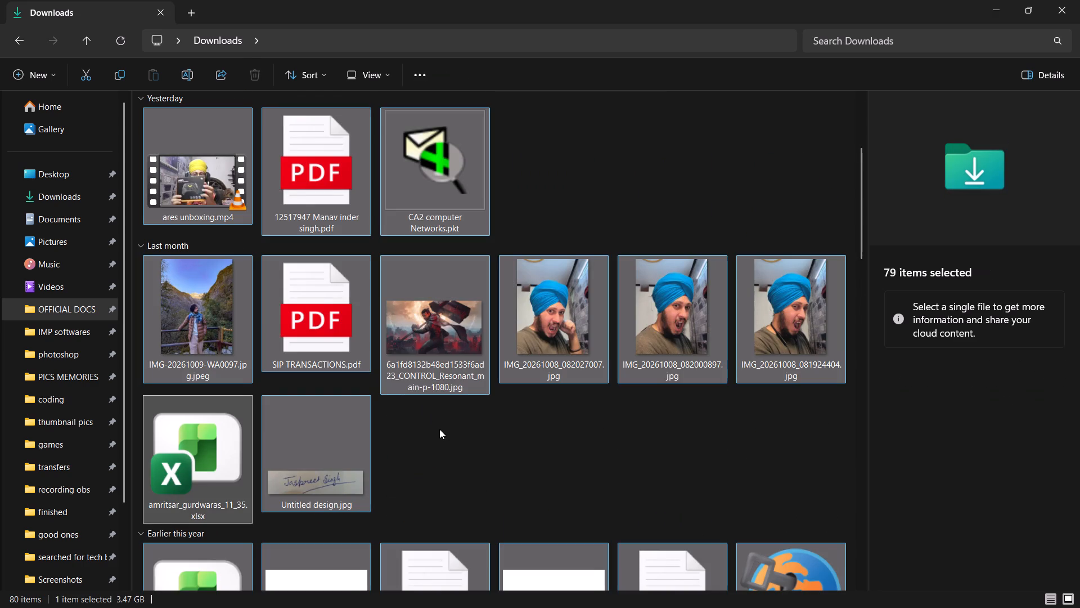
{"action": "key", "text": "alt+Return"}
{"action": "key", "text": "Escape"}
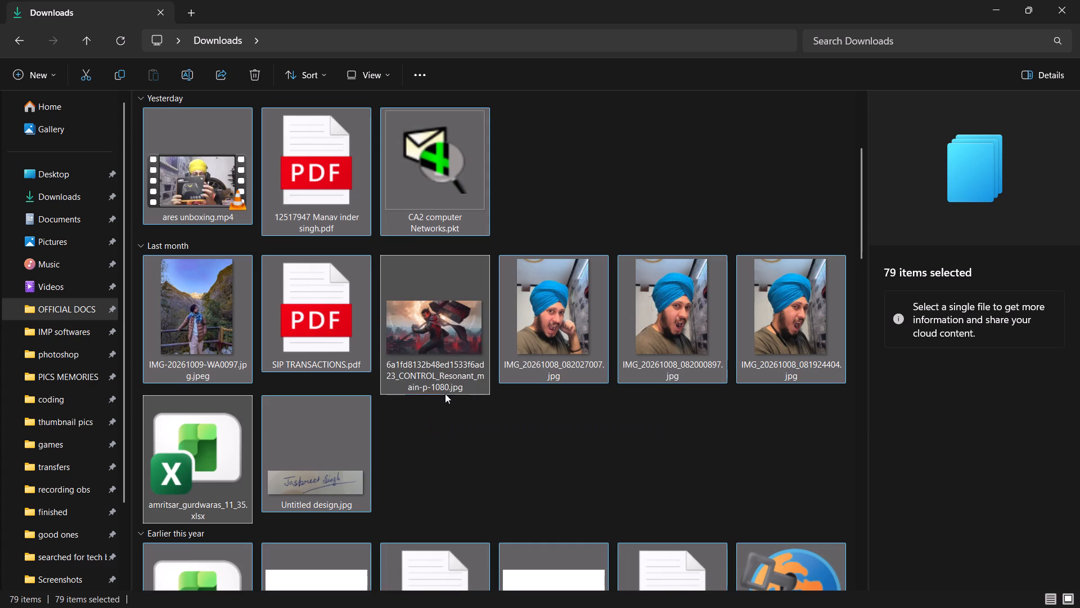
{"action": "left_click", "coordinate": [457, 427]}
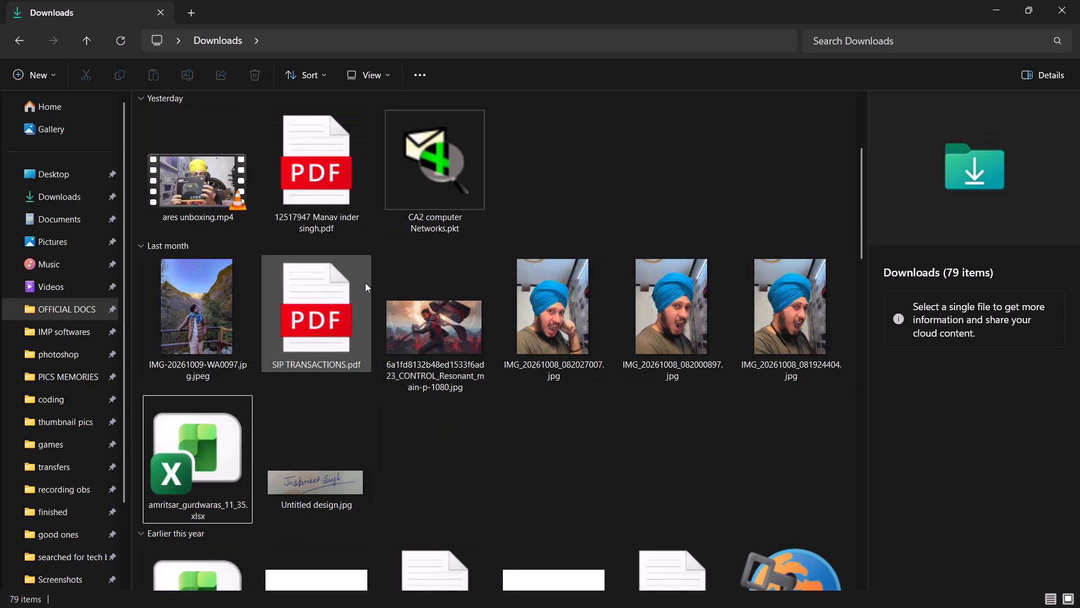
Permanently delete all items in the Recycle Bin, close the Explorer windows and return to Photoshop.
{"action": "type", "text": "rec"}
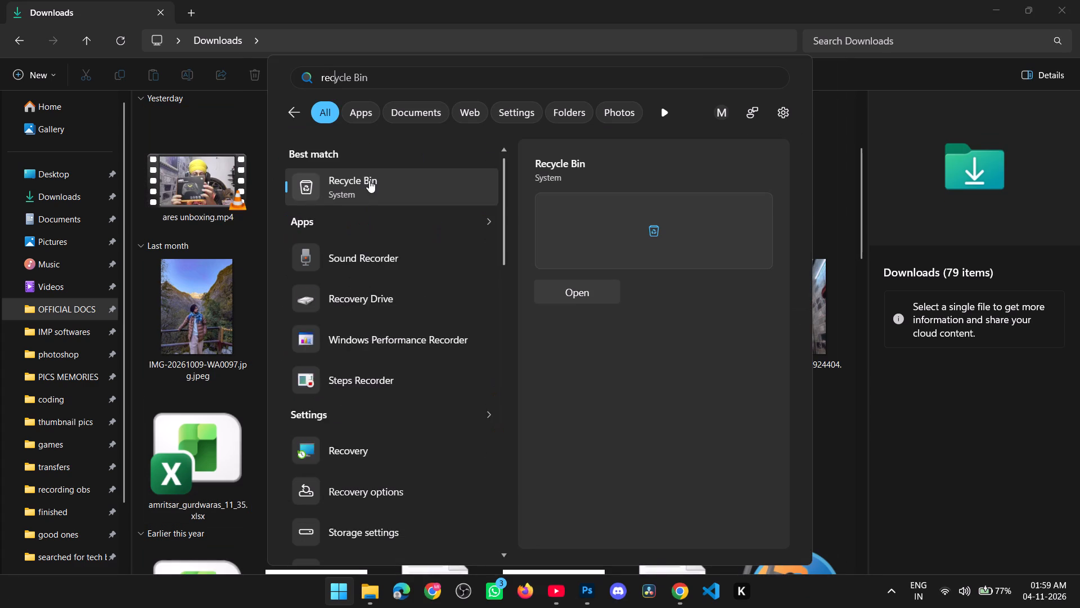
{"action": "left_click", "coordinate": [369, 180]}
{"action": "left_click", "coordinate": [466, 312]}
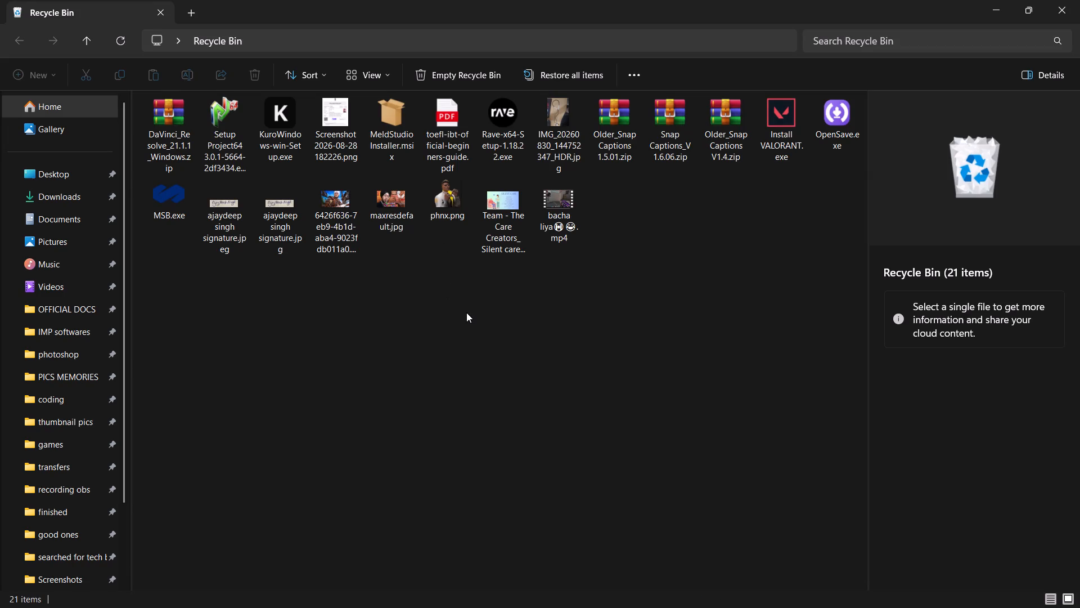
{"action": "key", "text": "ctrl+a"}
{"action": "key", "text": "Delete"}
{"action": "key", "text": "Return"}
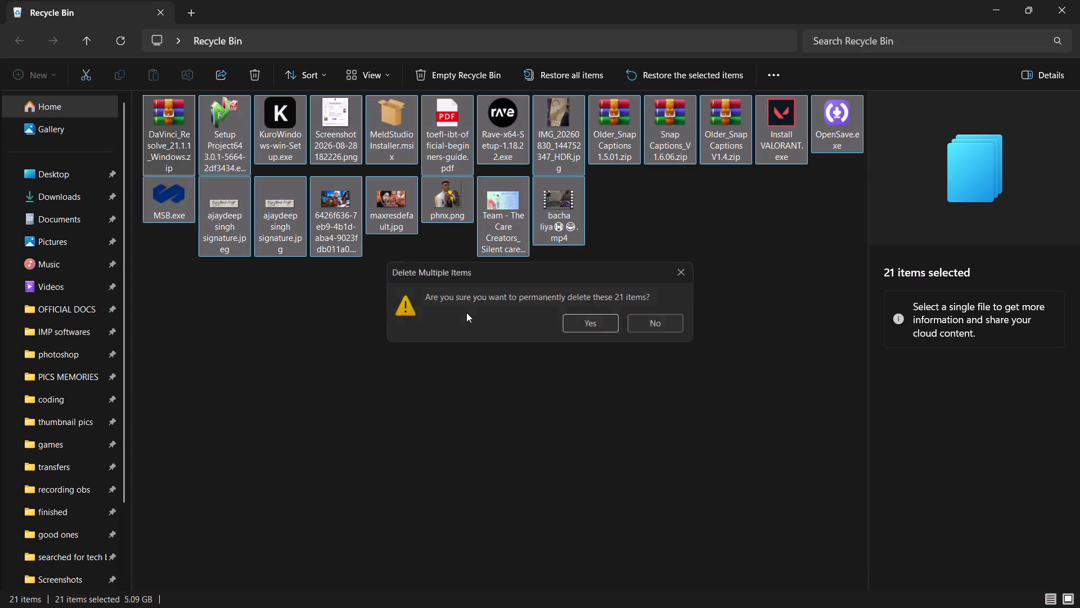
{"action": "left_click", "coordinate": [1079, 0]}
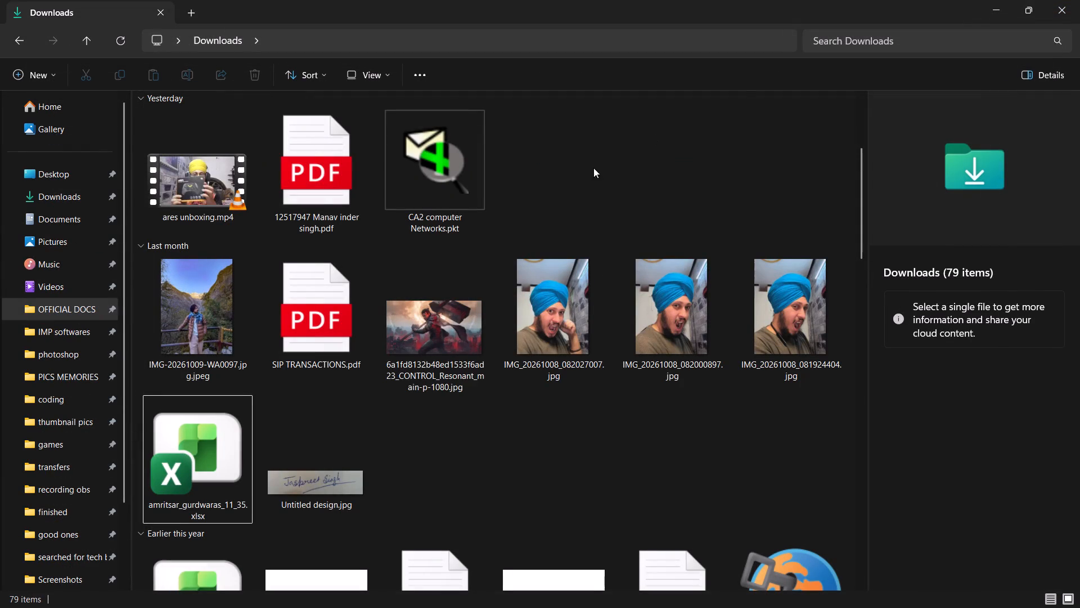
{"action": "left_click", "coordinate": [1074, 16]}
Save the thumbnail document as "ares controller unoxing" in PSD format in the photoshop folder, with Maximize Compatibility on.
{"action": "key", "text": "ctrl+s"}
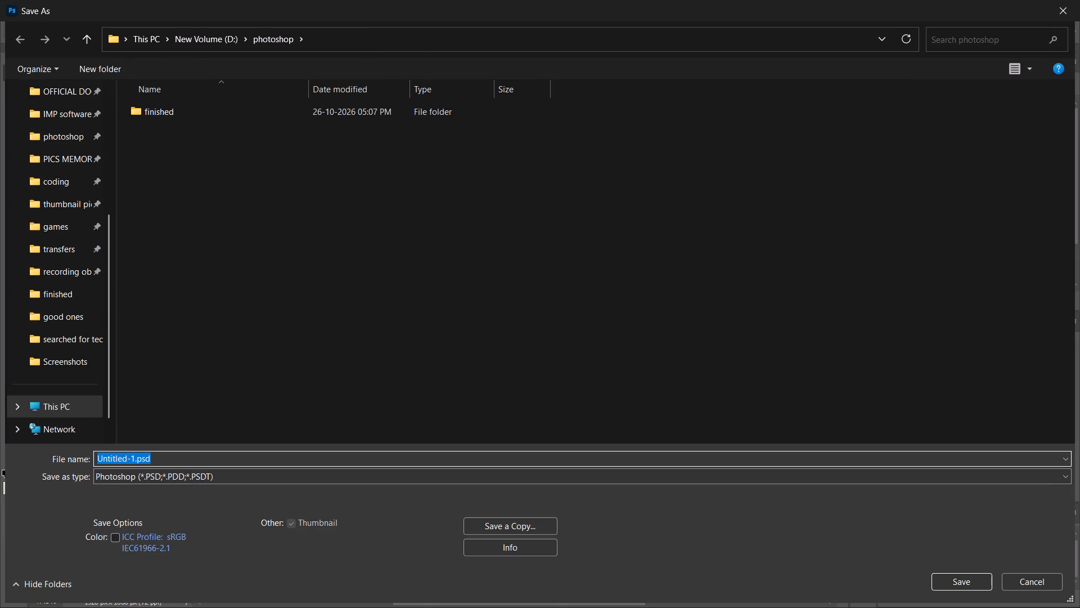
{"action": "left_click", "coordinate": [132, 459]}
{"action": "left_click", "coordinate": [134, 461]}
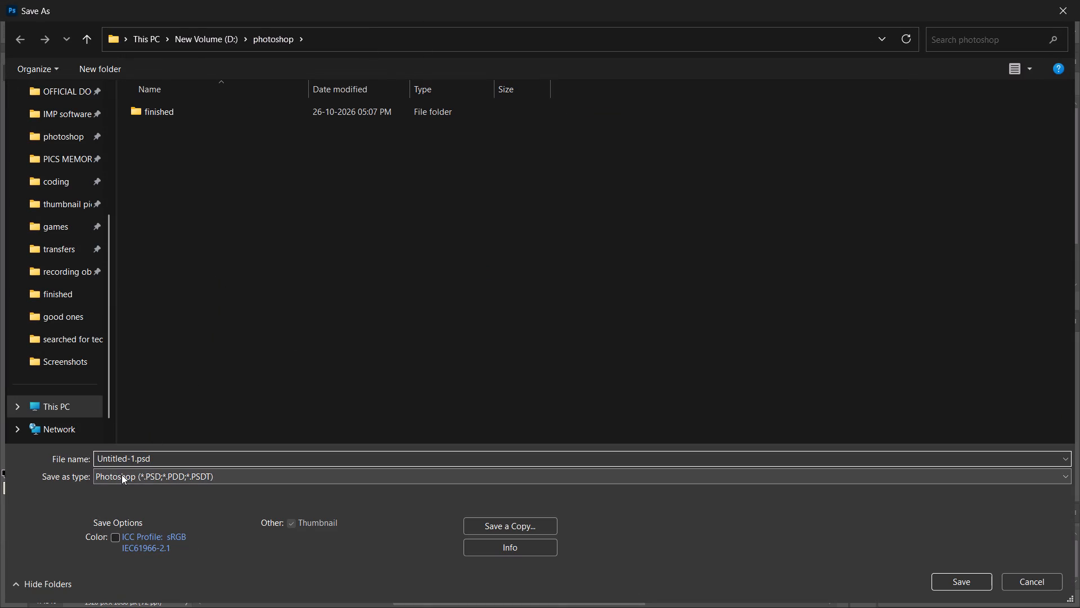
{"action": "key", "text": "ctrl+shift+Left"}
{"action": "key", "text": "ctrl+shift+Left"}
{"action": "key", "text": "ctrl+shift+Left"}
{"action": "key", "text": "ctrl+shift+Left"}
{"action": "type", "text": "ares cot"}
{"action": "key", "text": "BackSpace"}
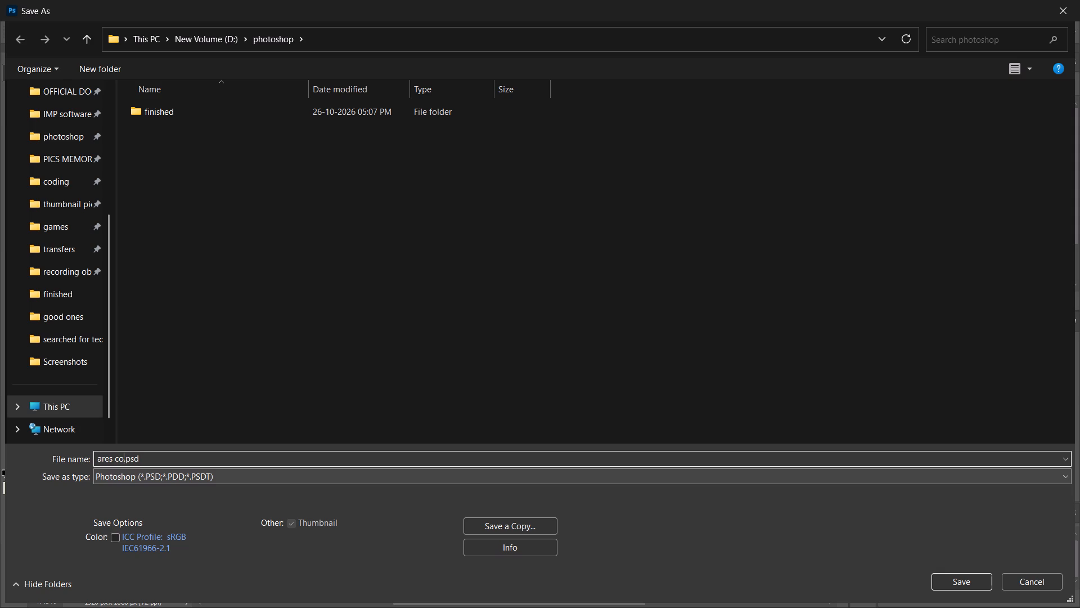
{"action": "type", "text": "ntroller unoxing"}
{"action": "key", "text": "Return"}
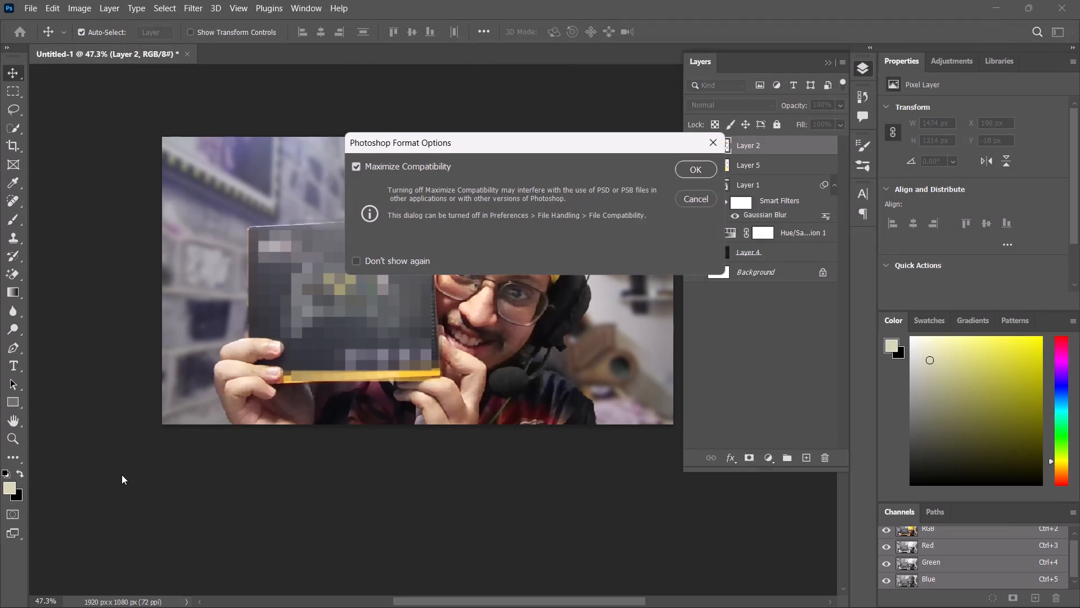
{"action": "key", "text": "Return"}
Compare the image with Layer 2 hidden and shown.
{"action": "key", "text": "backslash"}
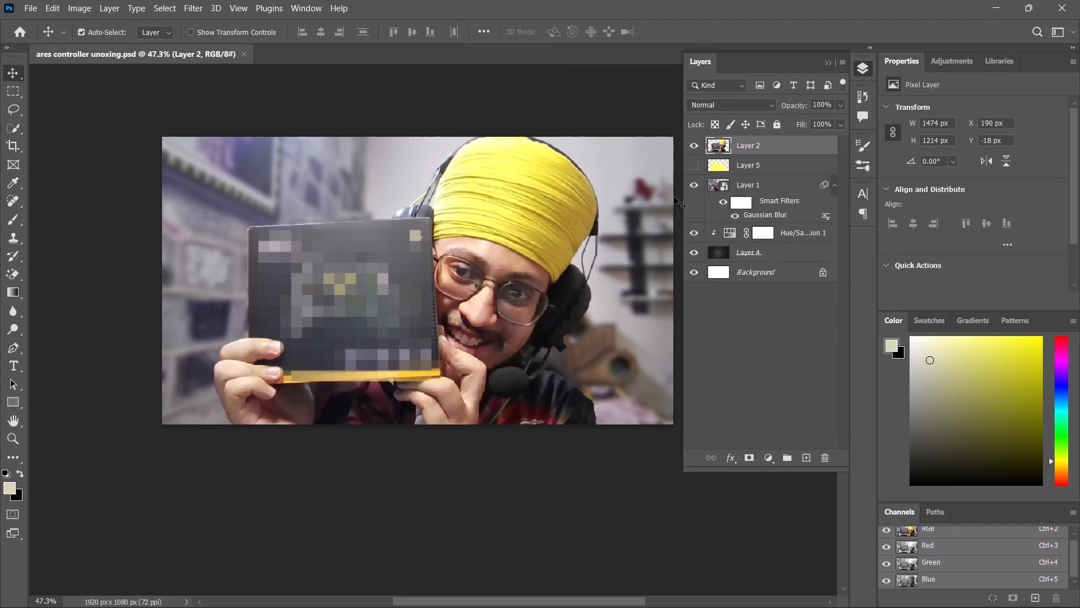
{"action": "double_click", "coordinate": [695, 153]}
{"action": "left_click", "coordinate": [695, 153]}
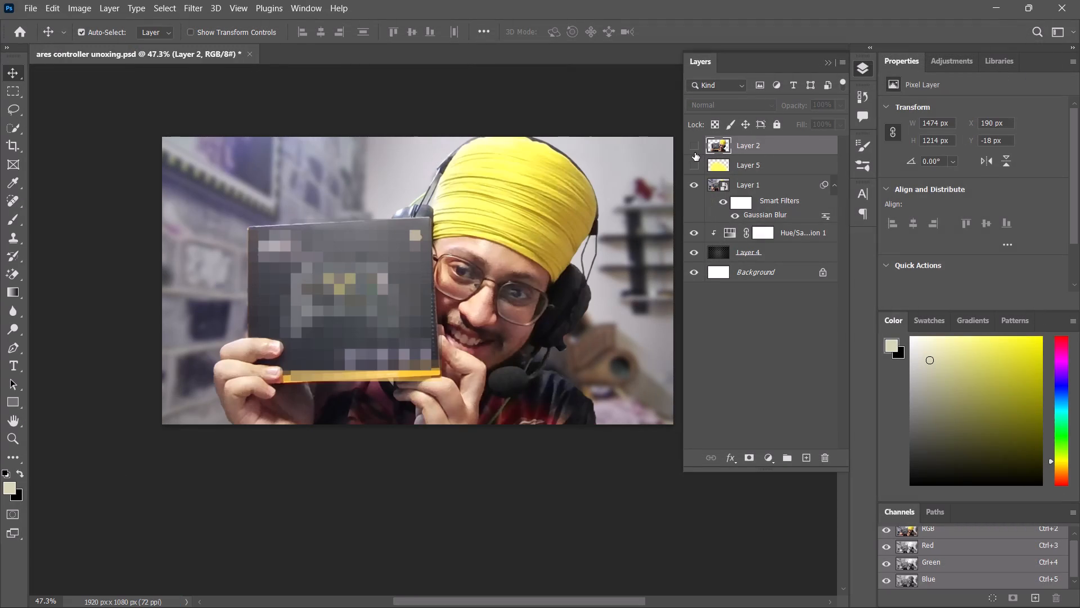
{"action": "left_click", "coordinate": [695, 153]}
Stamp all visible layers into a new layer above Layer 2 and convert it to a smart object.
{"action": "key", "text": "space"}
{"action": "key", "text": "space"}
{"action": "key", "text": "space"}
{"action": "key", "text": "space"}
{"action": "key", "text": "space"}
{"action": "key", "text": "space"}
{"action": "key", "text": "space"}
{"action": "key", "text": "space"}
{"action": "key", "text": "space"}
{"action": "left_click_drag", "start_coordinate": [562, 254], "coordinate": [556, 256]}
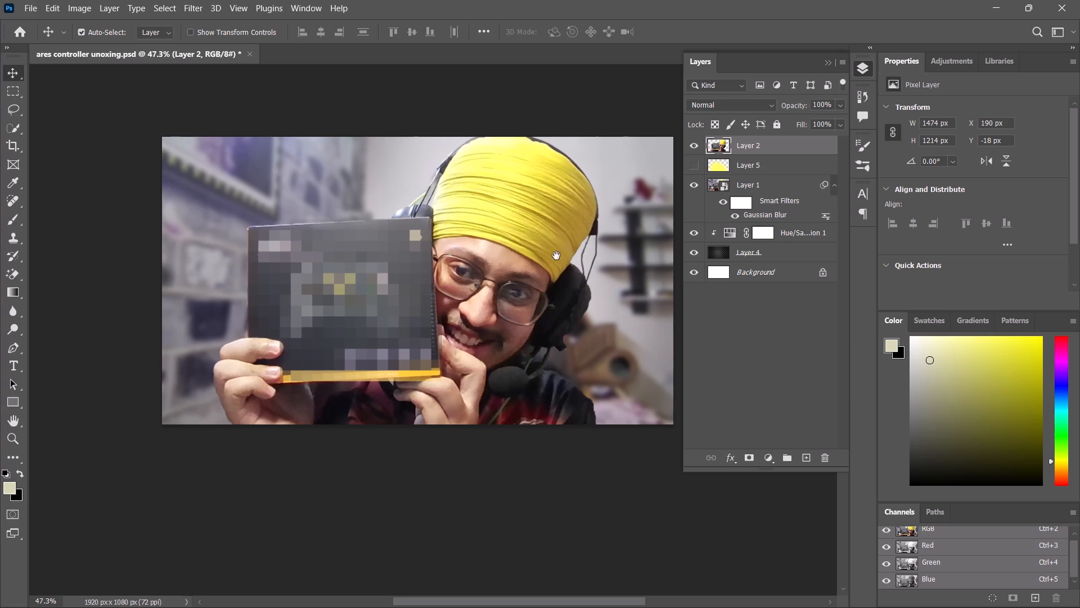
{"action": "left_click_drag", "start_coordinate": [556, 256], "coordinate": [532, 259]}
{"action": "key", "text": "z"}
{"action": "key", "text": "z"}
{"action": "key", "text": "z"}
{"action": "key", "text": "z"}
{"action": "key", "text": "z"}
{"action": "key", "text": "z"}
{"action": "key", "text": "z"}
{"action": "key", "text": "z"}
{"action": "key", "text": "z"}
{"action": "key", "text": "z"}
{"action": "key", "text": "z"}
{"action": "key", "text": "z"}
{"action": "key", "text": "z"}
{"action": "key", "text": "z"}
{"action": "key", "text": "z"}
{"action": "key", "text": "z"}
{"action": "key", "text": "z"}
{"action": "key", "text": "z"}
{"action": "key", "text": "z"}
{"action": "key", "text": "z"}
{"action": "left_click_drag", "start_coordinate": [511, 267], "coordinate": [503, 268]}
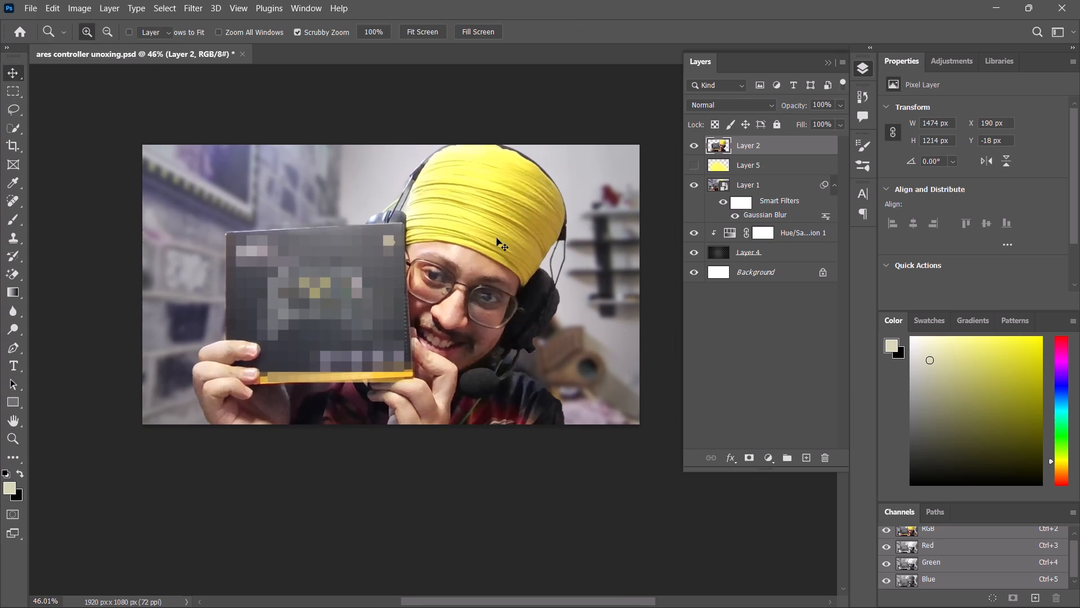
{"action": "key", "text": "ctrl+alt+shift+e"}
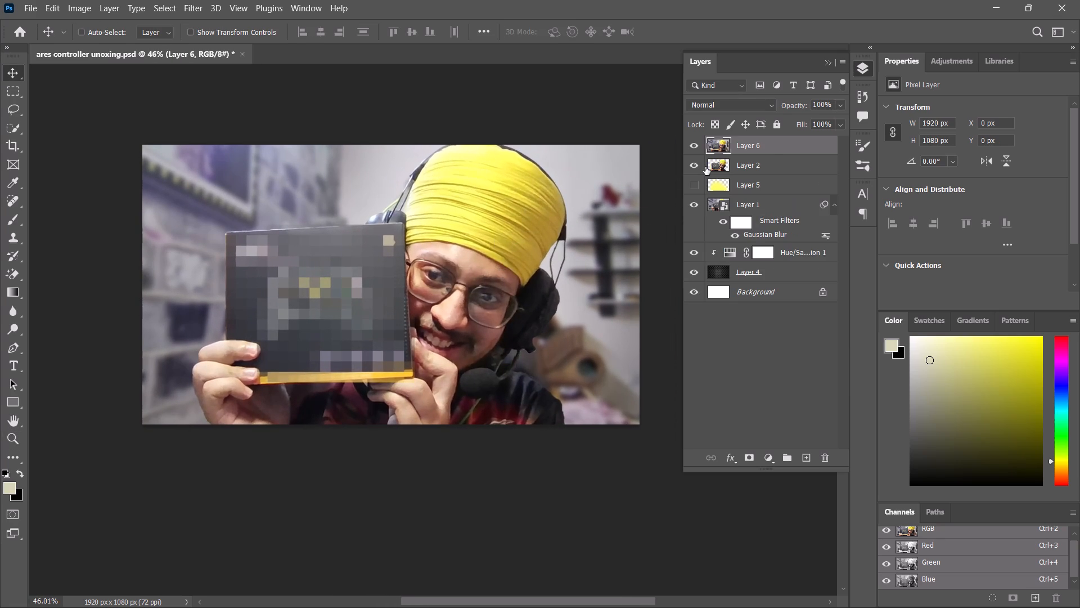
{"action": "right_click", "coordinate": [769, 149]}
{"action": "left_click", "coordinate": [792, 250]}
Open the Camera Raw filter on the stamped smart object and set Temperature to -12.
{"action": "left_click", "coordinate": [191, 10]}
{"action": "left_click", "coordinate": [226, 107]}
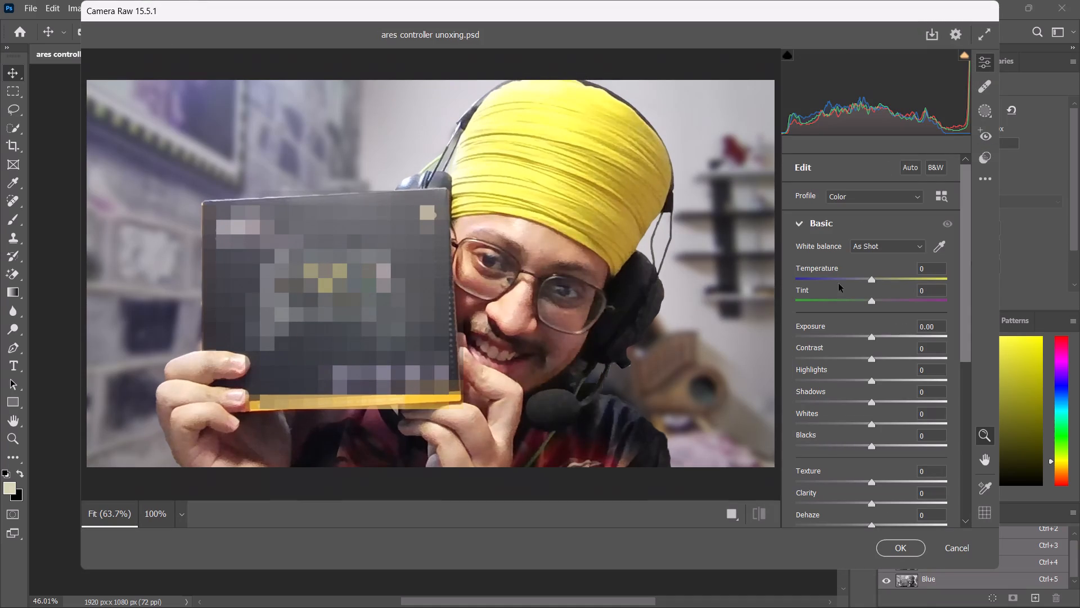
{"action": "left_click_drag", "start_coordinate": [870, 279], "coordinate": [861, 279]}
{"action": "left_click", "coordinate": [869, 337]}
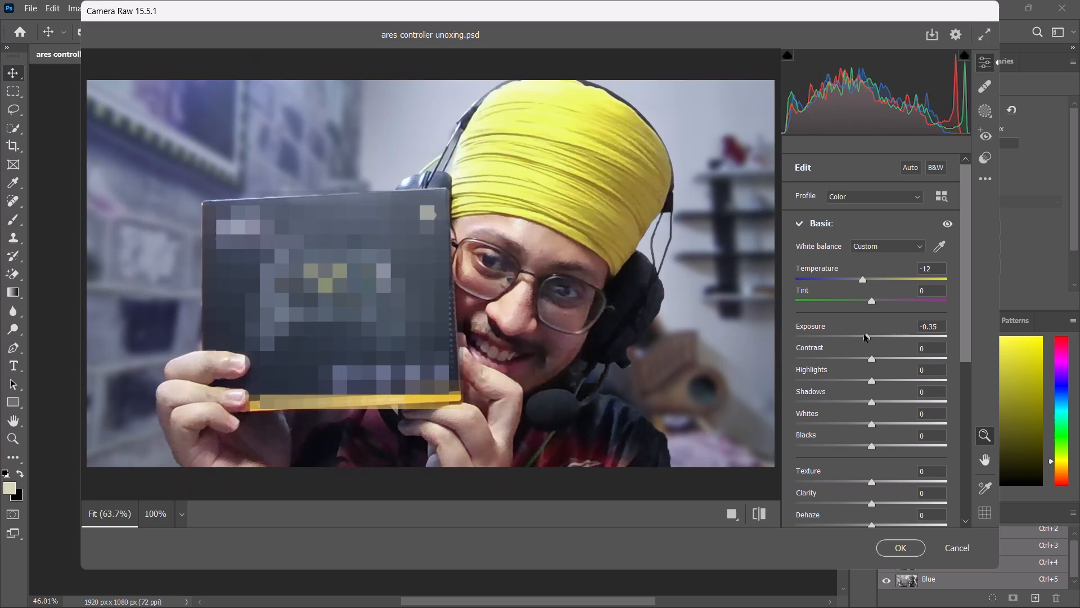
{"action": "key", "text": "ctrl+z"}
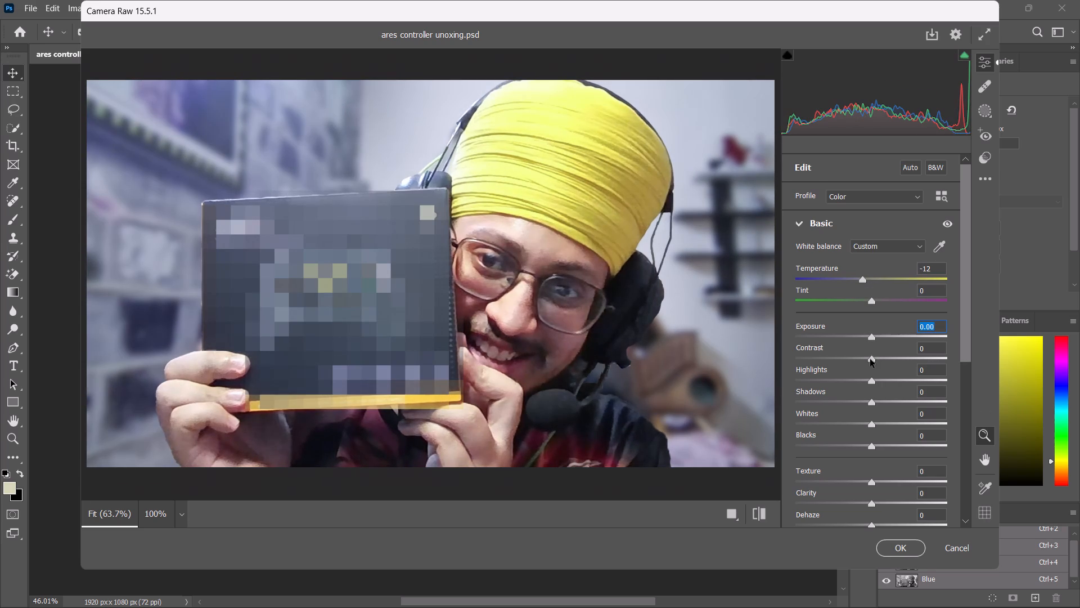
In Camera Raw, set Contrast to +17, Highlights to +44, Shadows to -6, Whites to -35 and Blacks to +57.
{"action": "left_click_drag", "start_coordinate": [870, 359], "coordinate": [883, 357]}
{"action": "left_click_drag", "start_coordinate": [872, 382], "coordinate": [888, 380]}
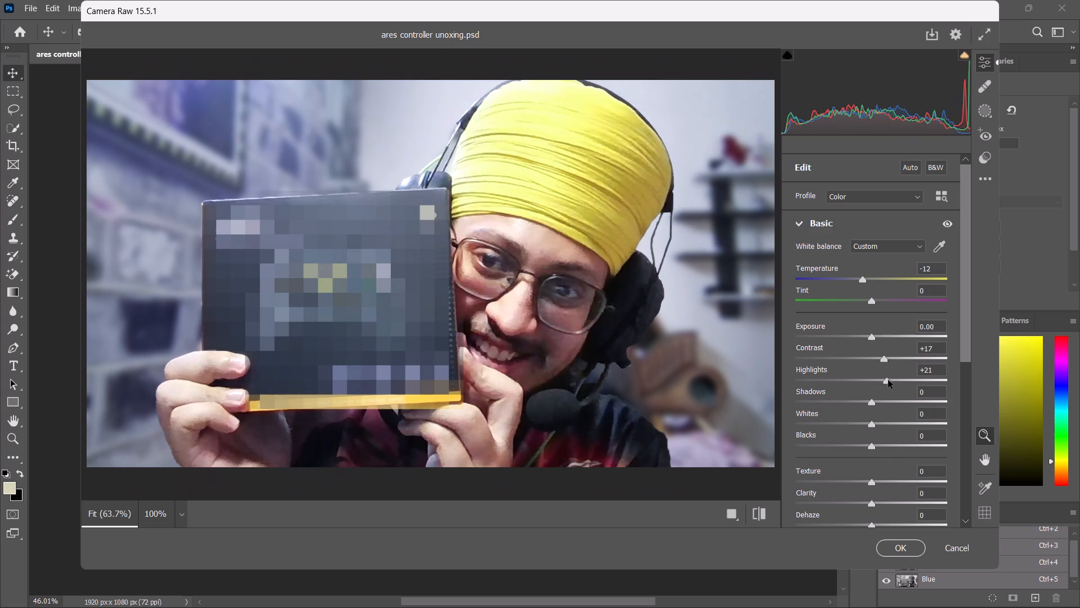
{"action": "left_click_drag", "start_coordinate": [888, 380], "coordinate": [905, 378]}
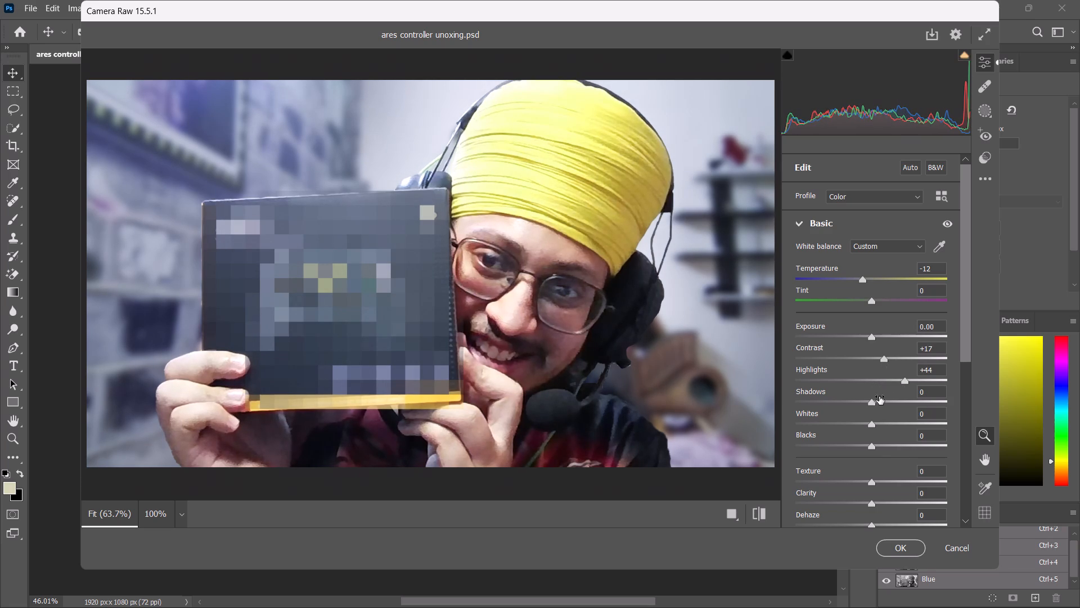
{"action": "left_click", "coordinate": [871, 403]}
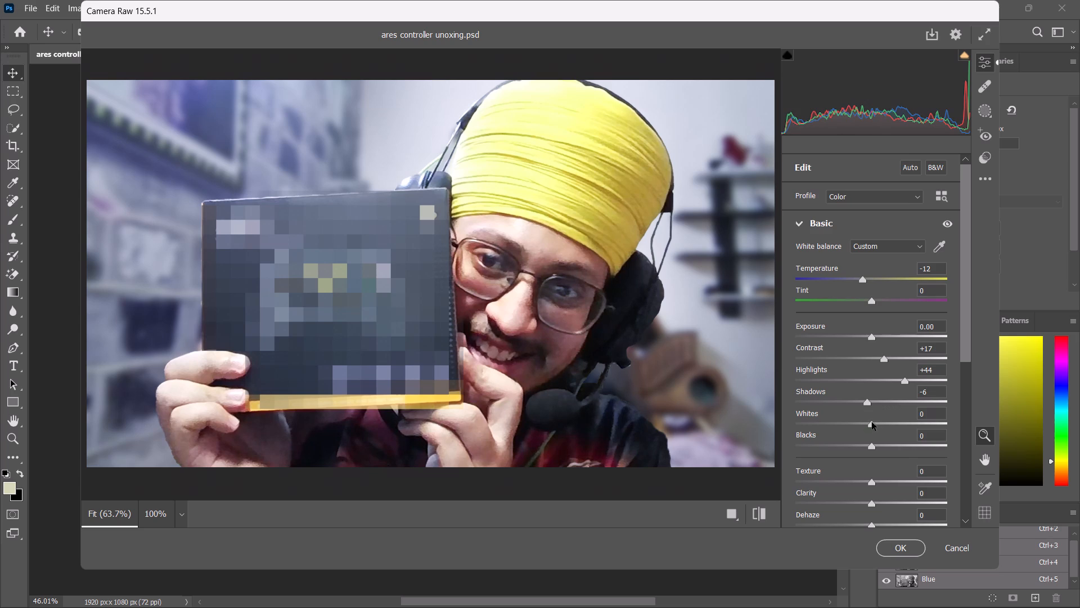
{"action": "left_click_drag", "start_coordinate": [872, 425], "coordinate": [846, 422]}
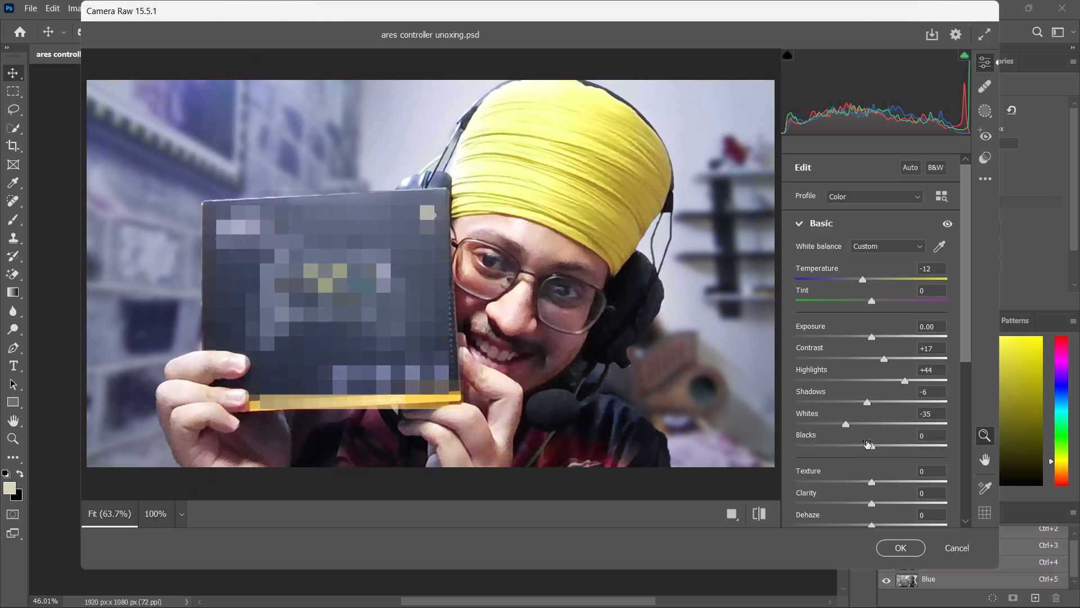
{"action": "left_click_drag", "start_coordinate": [870, 444], "coordinate": [913, 444]}
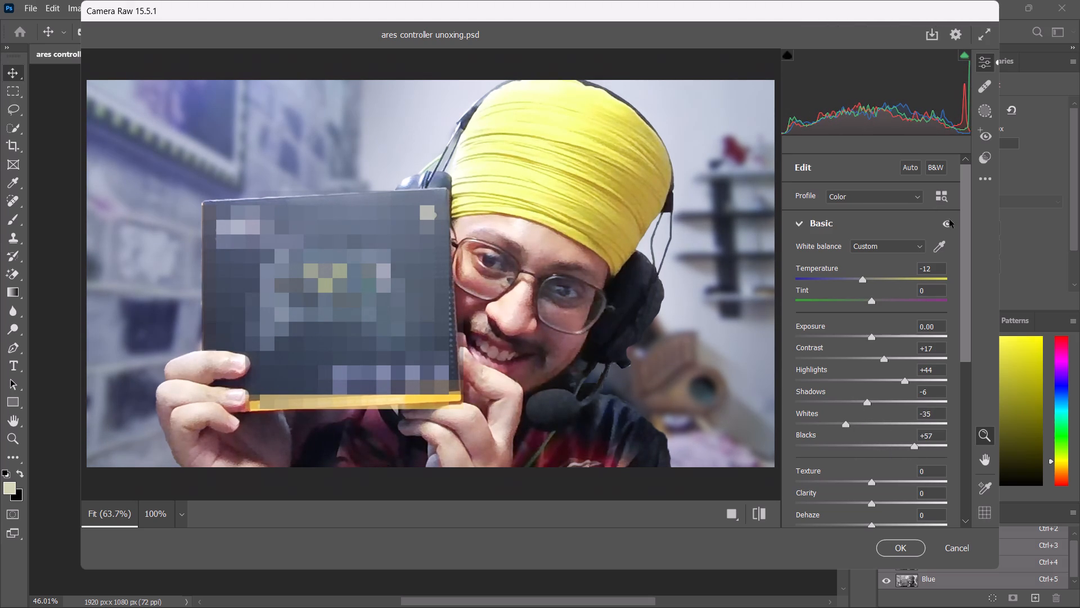
{"action": "left_click", "coordinate": [949, 222]}
In Camera Raw's Basic adjustments, set Texture to +48, Clarity to +14 and Dehaze to +61.
{"action": "scroll", "coordinate": [886, 316], "scroll_direction": "down", "scroll_amount": 1}
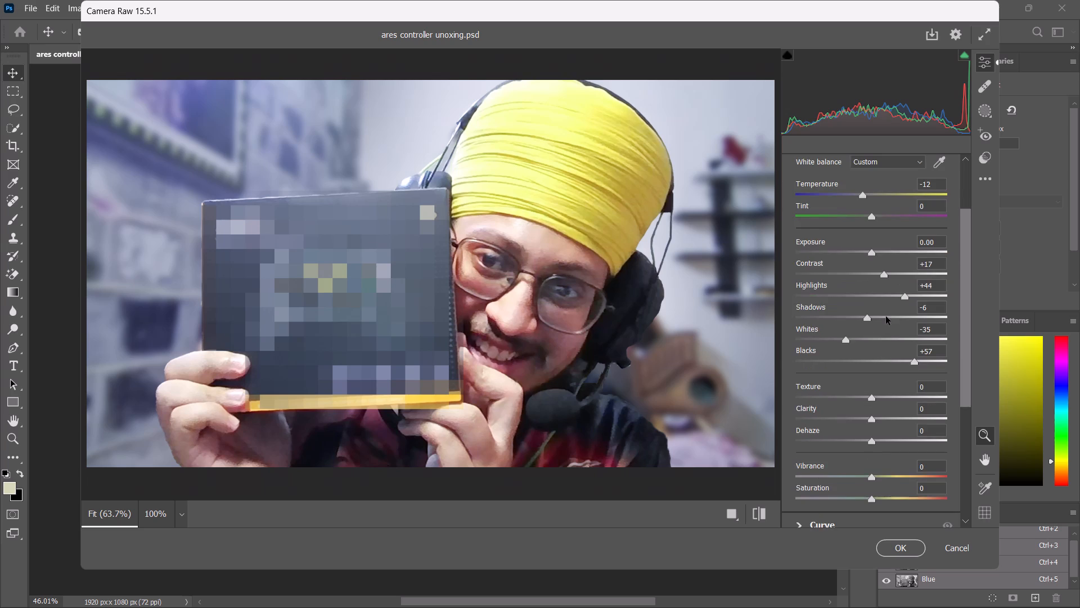
{"action": "scroll", "coordinate": [886, 316], "scroll_direction": "down", "scroll_amount": 1}
{"action": "left_click_drag", "start_coordinate": [874, 315], "coordinate": [898, 314]}
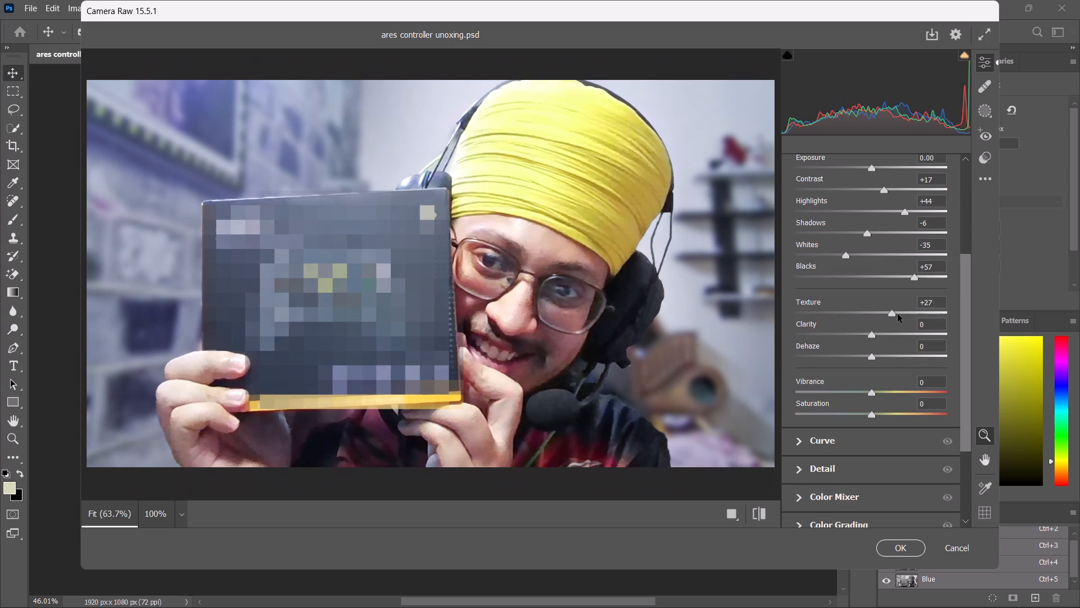
{"action": "left_click_drag", "start_coordinate": [898, 314], "coordinate": [910, 318]}
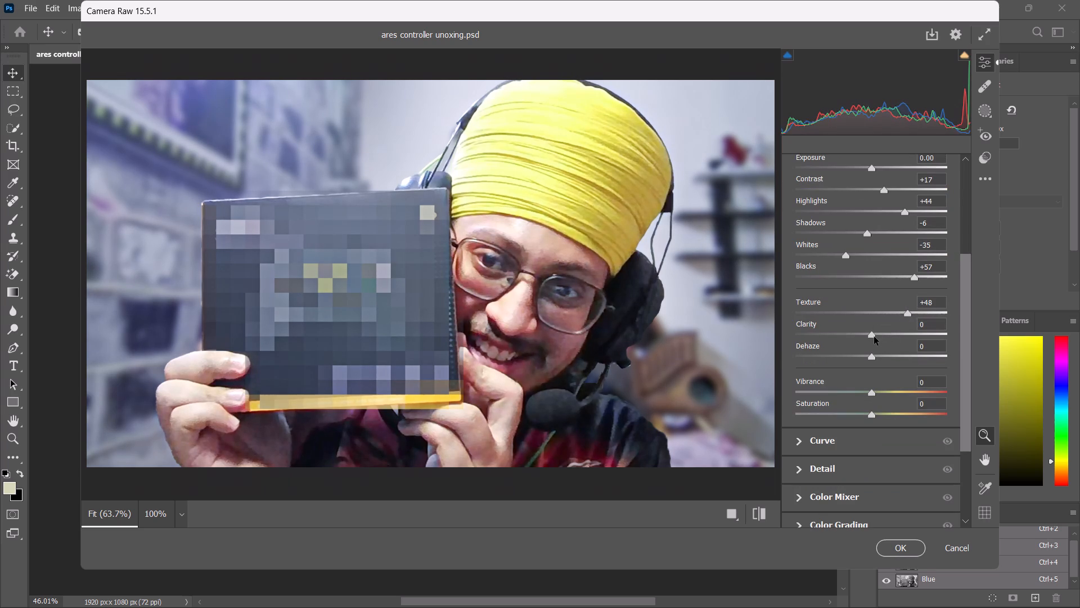
{"action": "left_click_drag", "start_coordinate": [874, 337], "coordinate": [885, 336]}
{"action": "left_click_drag", "start_coordinate": [872, 356], "coordinate": [910, 354]}
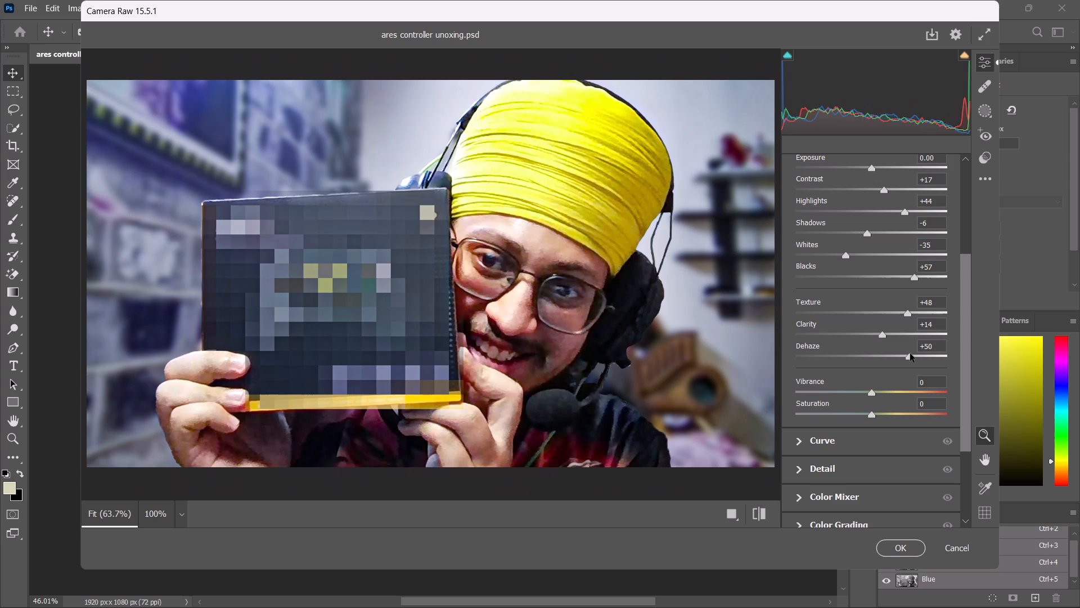
{"action": "left_click_drag", "start_coordinate": [910, 354], "coordinate": [918, 353]}
{"action": "scroll", "coordinate": [930, 238], "scroll_direction": "up", "scroll_amount": 3}
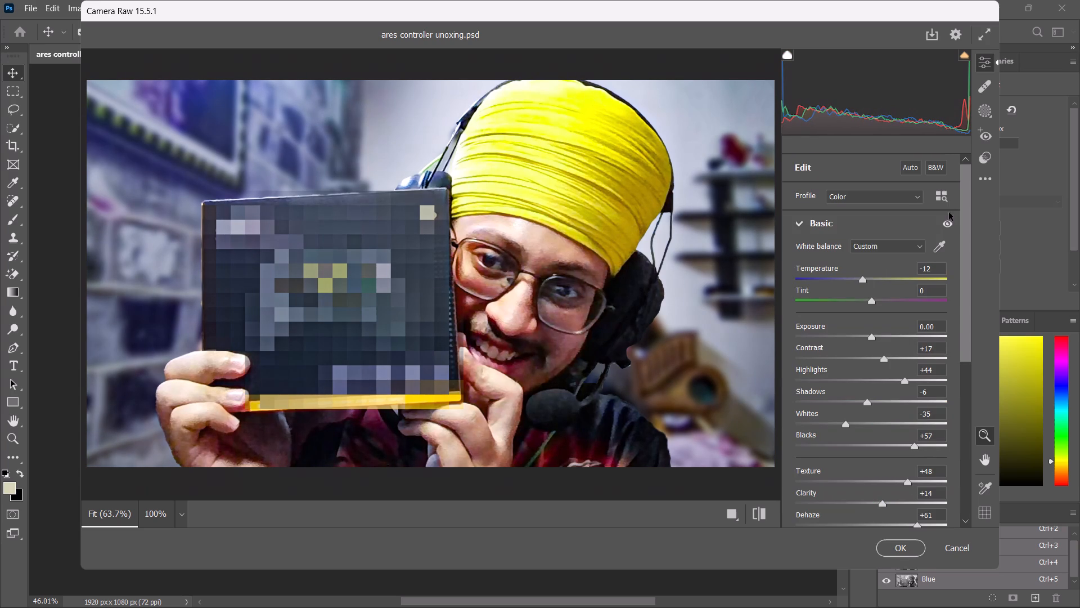
{"action": "left_click", "coordinate": [944, 225]}
Set Vibrance to +45 and Saturation slightly above zero, and compare the image with the Basic adjustments off and on.
{"action": "scroll", "coordinate": [910, 269], "scroll_direction": "down", "scroll_amount": 3}
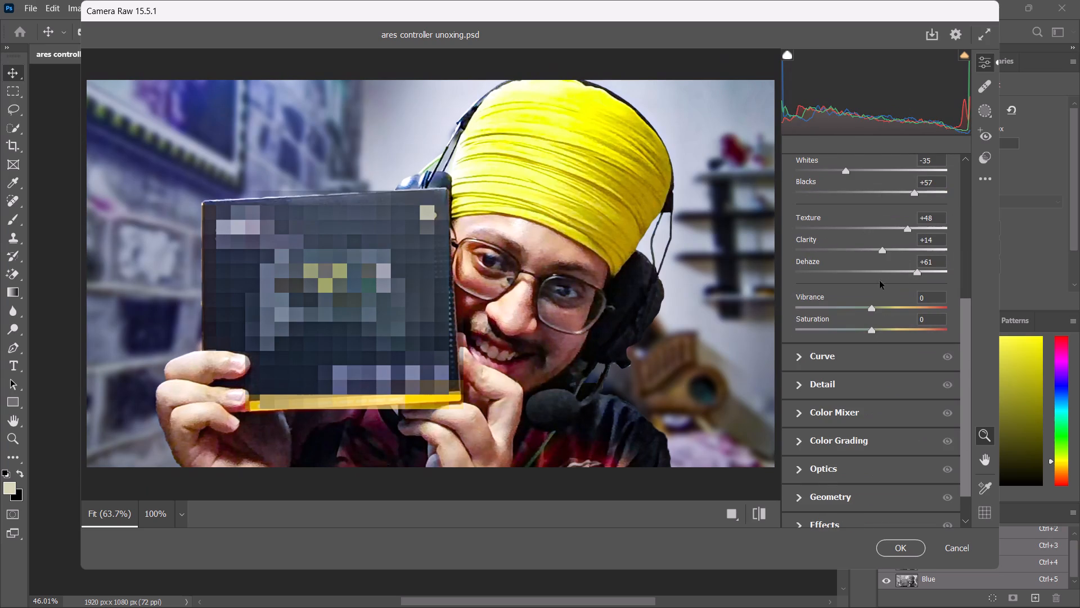
{"action": "left_click_drag", "start_coordinate": [872, 306], "coordinate": [872, 306]}
{"action": "left_click_drag", "start_coordinate": [872, 306], "coordinate": [892, 306]}
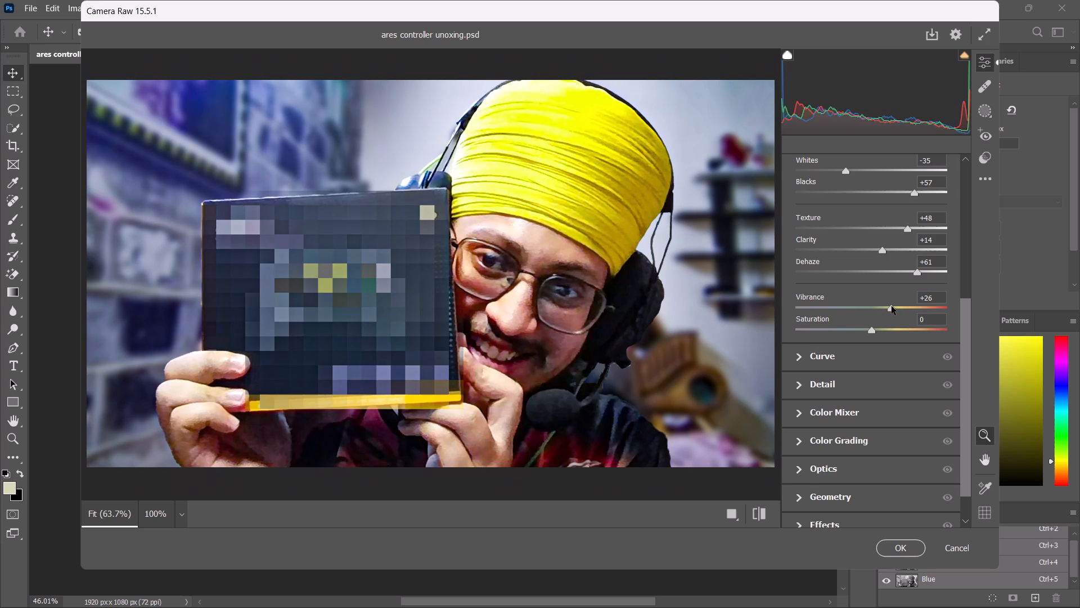
{"action": "left_click_drag", "start_coordinate": [892, 306], "coordinate": [906, 307]}
{"action": "left_click_drag", "start_coordinate": [871, 330], "coordinate": [856, 330]}
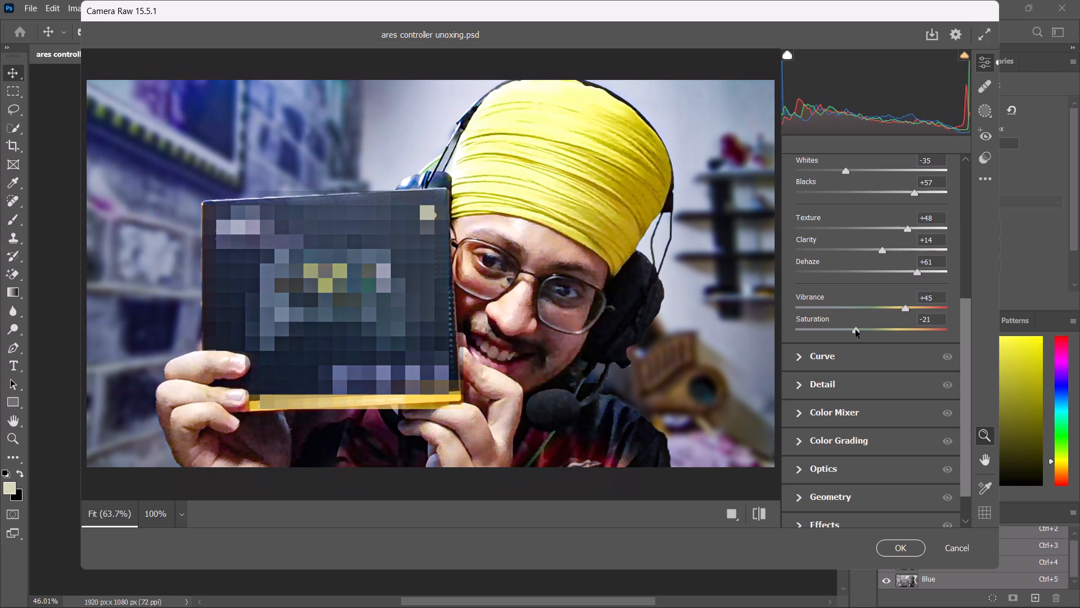
{"action": "left_click_drag", "start_coordinate": [856, 330], "coordinate": [876, 330]}
{"action": "scroll", "coordinate": [871, 328], "scroll_direction": "up", "scroll_amount": 5}
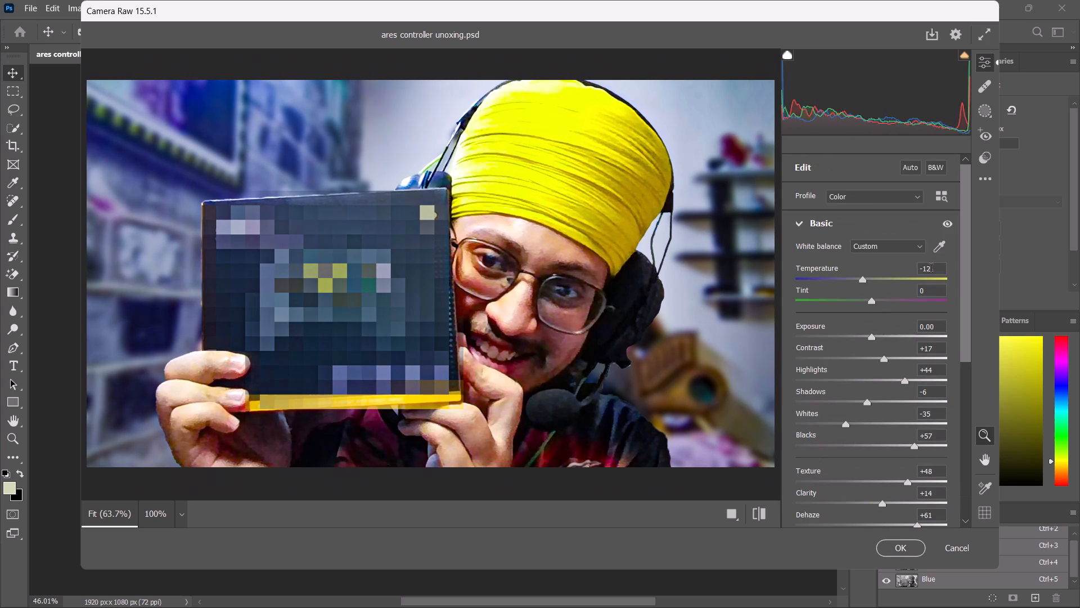
{"action": "left_click", "coordinate": [948, 231]}
{"action": "left_click", "coordinate": [947, 226]}
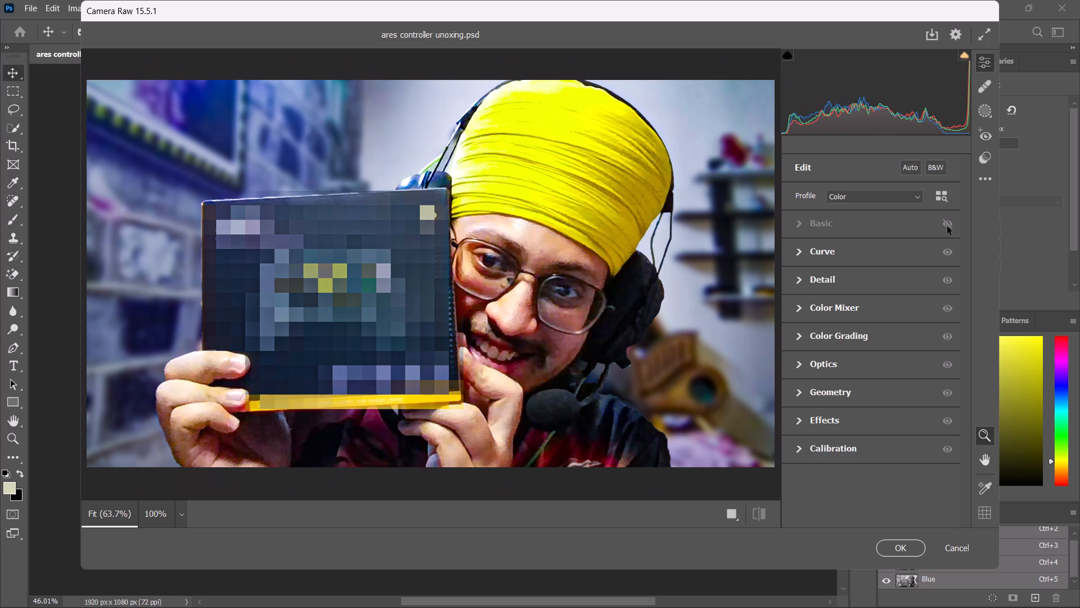
{"action": "scroll", "coordinate": [902, 269], "scroll_direction": "up", "scroll_amount": 1}
{"action": "scroll", "coordinate": [903, 271], "scroll_direction": "down", "scroll_amount": 3}
{"action": "scroll", "coordinate": [905, 274], "scroll_direction": "up", "scroll_amount": 2}
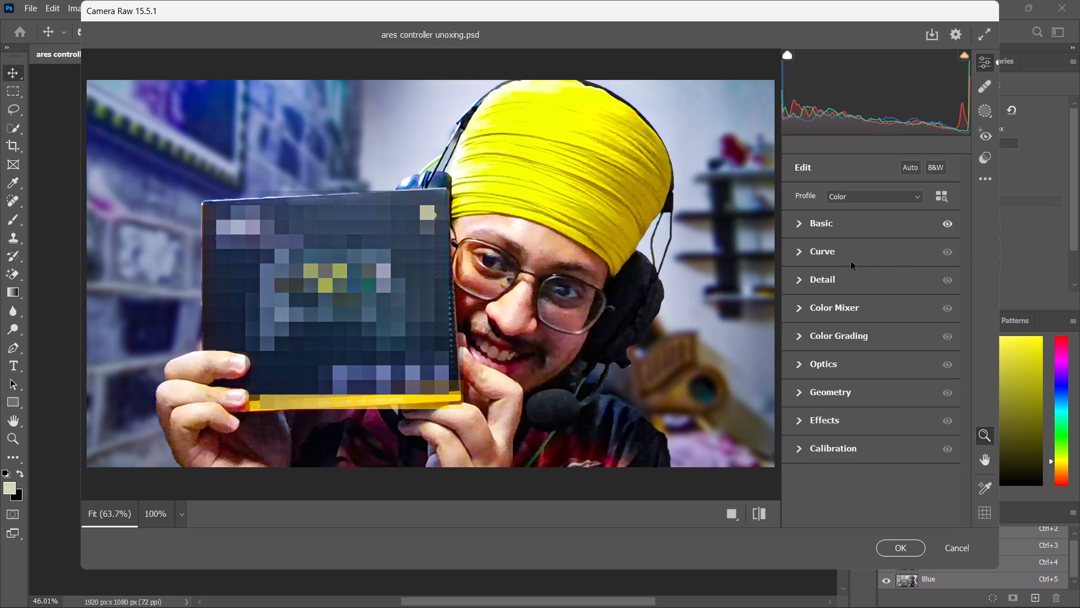
In the Detail adjustments, set Sharpening to 67 and Noise Reduction to 63, and compare the image with and without them.
{"action": "left_click", "coordinate": [801, 291]}
{"action": "left_click_drag", "start_coordinate": [798, 315], "coordinate": [819, 315]}
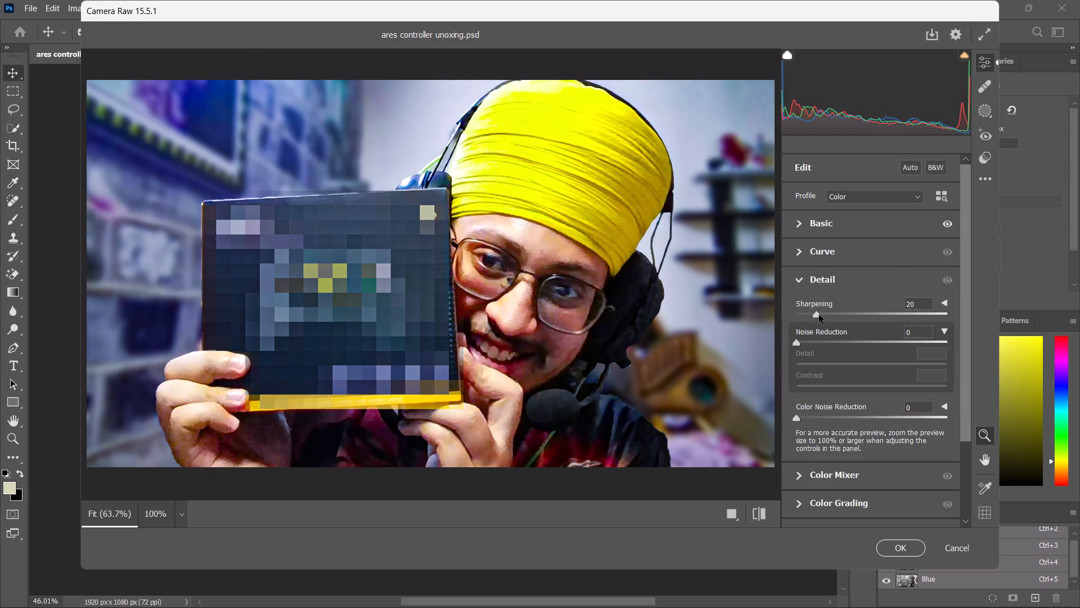
{"action": "left_click_drag", "start_coordinate": [819, 315], "coordinate": [813, 318]}
{"action": "left_click_drag", "start_coordinate": [799, 343], "coordinate": [954, 339]}
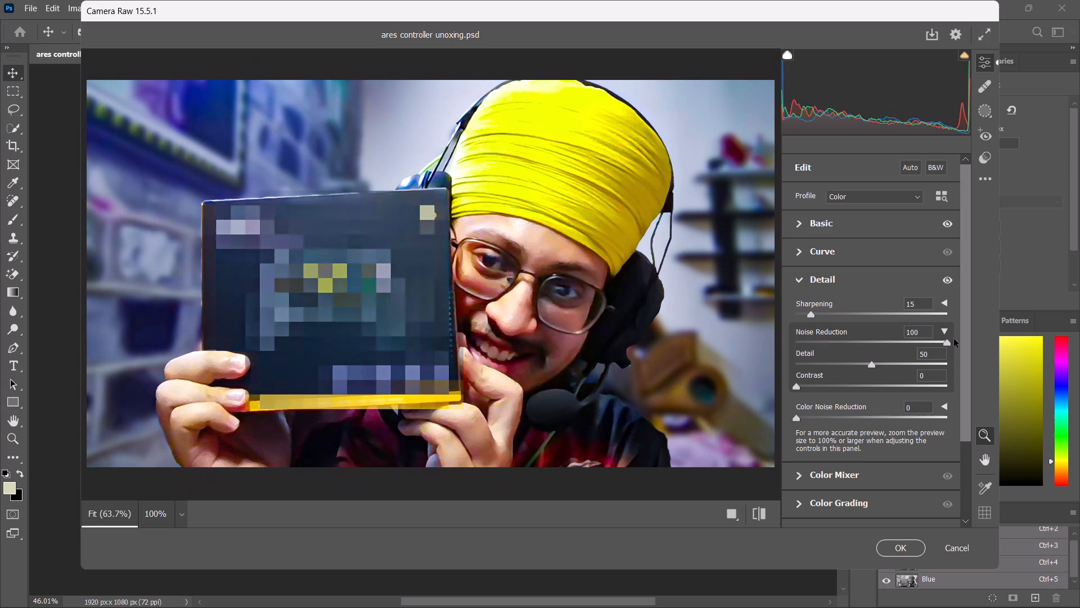
{"action": "left_click_drag", "start_coordinate": [954, 339], "coordinate": [894, 341]}
{"action": "left_click_drag", "start_coordinate": [813, 316], "coordinate": [866, 317]}
{"action": "left_click", "coordinate": [947, 280]}
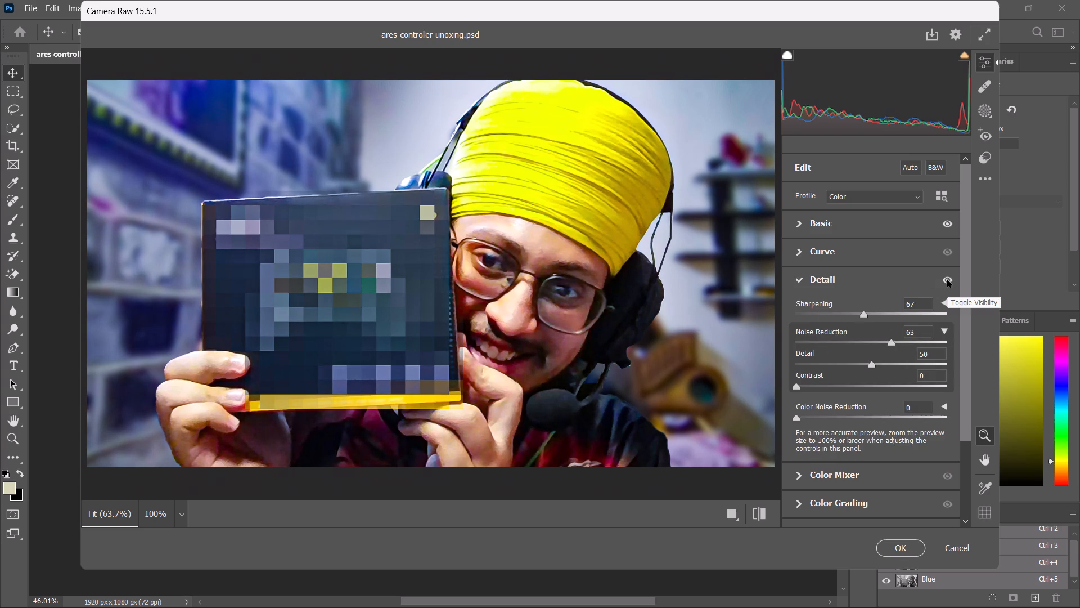
{"action": "left_click", "coordinate": [947, 280]}
{"action": "left_click", "coordinate": [947, 280]}
Examine the graded preview at reduced zoom levels to judge how the thumbnail looks at a smaller size.
{"action": "scroll", "coordinate": [872, 296], "scroll_direction": "down", "scroll_amount": 1}
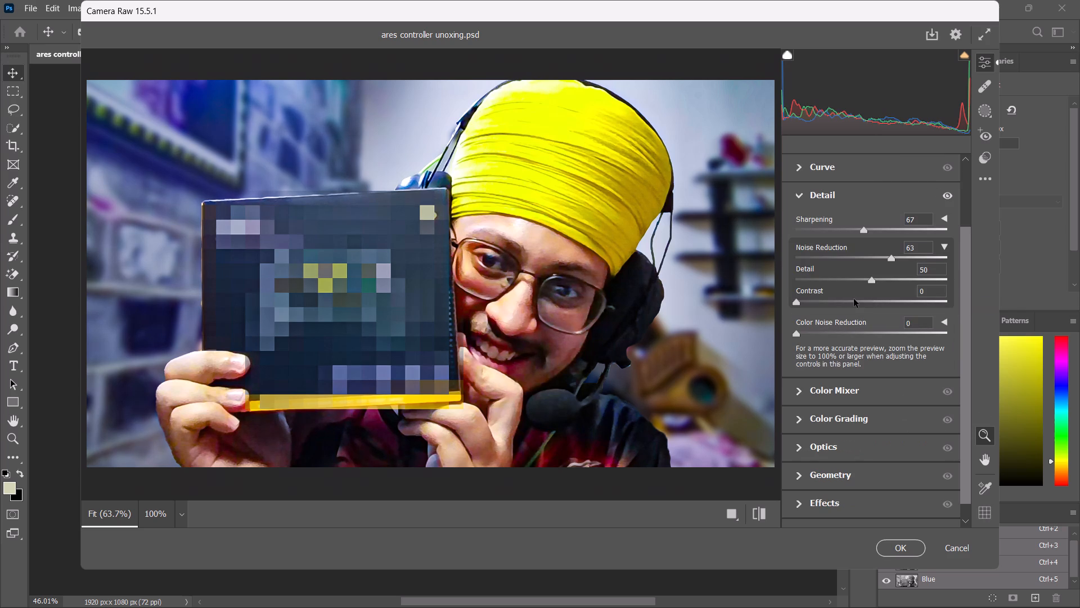
{"action": "scroll", "coordinate": [826, 309], "scroll_direction": "down", "scroll_amount": 1}
{"action": "key", "text": "z"}
{"action": "key", "text": "z"}
{"action": "key", "text": "z"}
{"action": "key", "text": "z"}
{"action": "key", "text": "z"}
{"action": "key", "text": "z"}
{"action": "key", "text": "z"}
{"action": "key", "text": "z"}
{"action": "key", "text": "z"}
{"action": "key", "text": "z"}
{"action": "key", "text": "z"}
{"action": "key", "text": "z"}
{"action": "key", "text": "z"}
{"action": "key", "text": "z"}
{"action": "key", "text": "z"}
{"action": "key", "text": "z"}
{"action": "key", "text": "z"}
{"action": "key", "text": "z"}
{"action": "key", "text": "z"}
{"action": "key", "text": "z"}
{"action": "left_click_drag", "start_coordinate": [533, 300], "coordinate": [485, 299]}
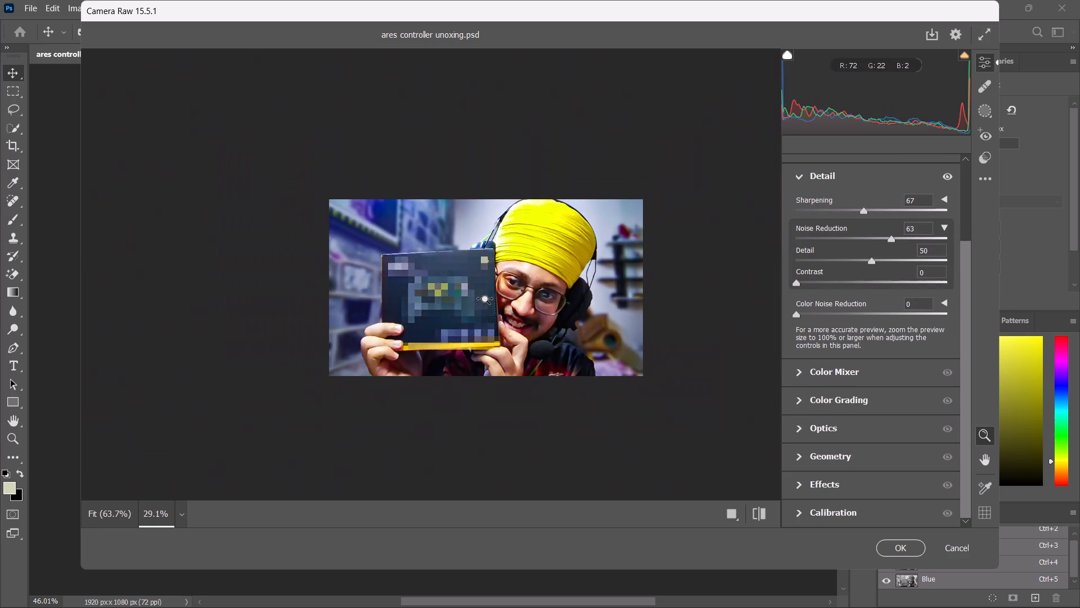
{"action": "left_click_drag", "start_coordinate": [485, 299], "coordinate": [522, 301]}
{"action": "key", "text": "space"}
{"action": "key", "text": "space"}
{"action": "key", "text": "space"}
{"action": "key", "text": "space"}
{"action": "key", "text": "space"}
{"action": "key", "text": "space"}
{"action": "key", "text": "space"}
{"action": "key", "text": "space"}
{"action": "key", "text": "space"}
{"action": "key", "text": "space"}
{"action": "key", "text": "space"}
{"action": "left_click_drag", "start_coordinate": [522, 302], "coordinate": [510, 310]}
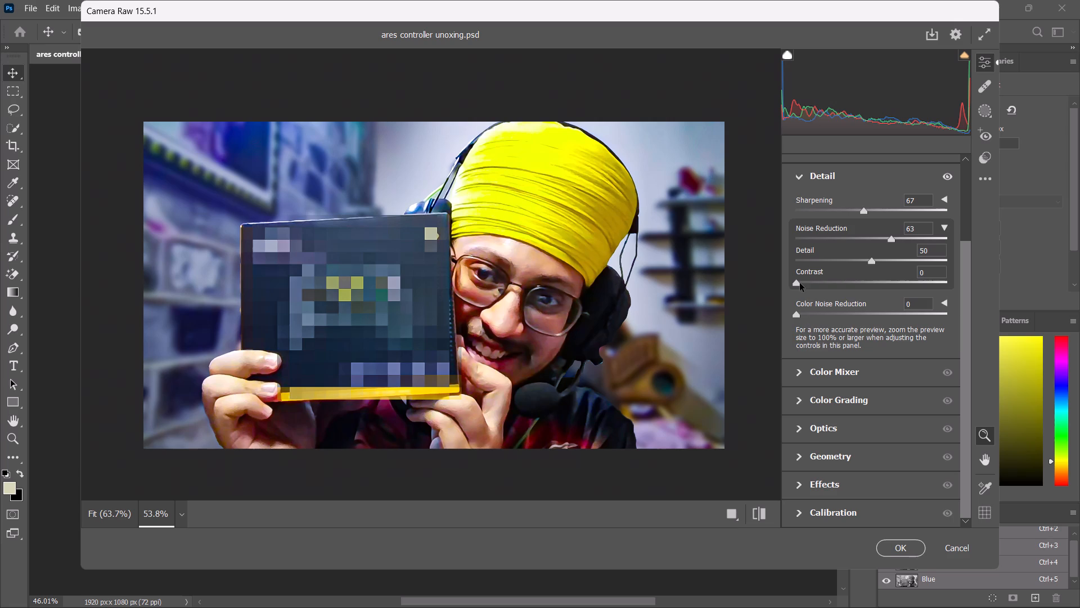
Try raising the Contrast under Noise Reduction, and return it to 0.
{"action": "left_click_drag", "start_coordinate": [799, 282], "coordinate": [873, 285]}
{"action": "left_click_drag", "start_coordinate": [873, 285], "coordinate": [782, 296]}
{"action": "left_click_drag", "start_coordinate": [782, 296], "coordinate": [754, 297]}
Set the Vignette in the Optics adjustments to -26.
{"action": "scroll", "coordinate": [844, 324], "scroll_direction": "down", "scroll_amount": 1}
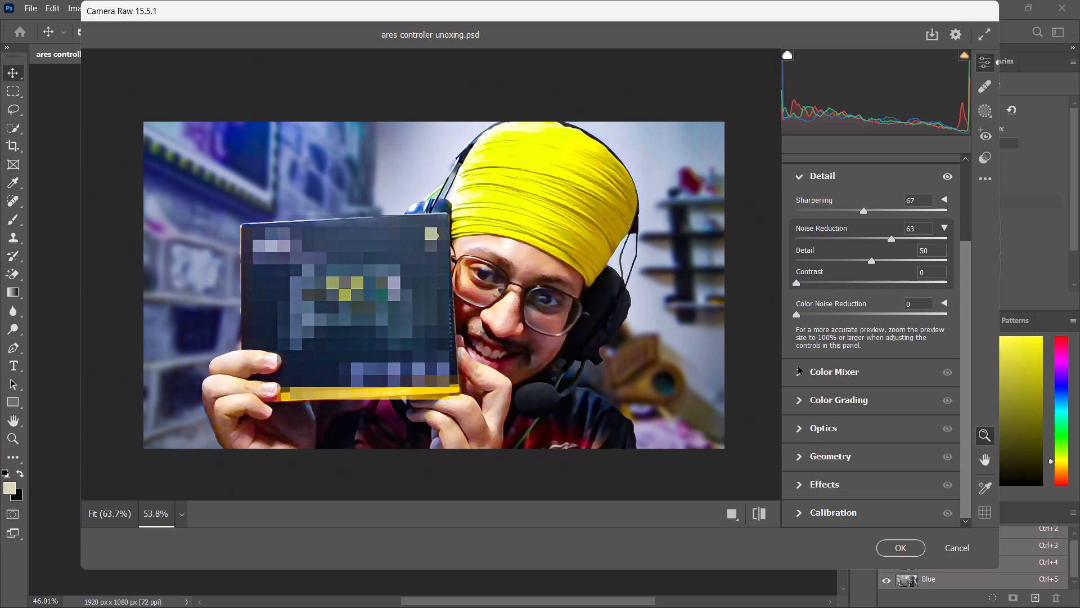
{"action": "left_click", "coordinate": [798, 366]}
{"action": "scroll", "coordinate": [815, 360], "scroll_direction": "down", "scroll_amount": 5}
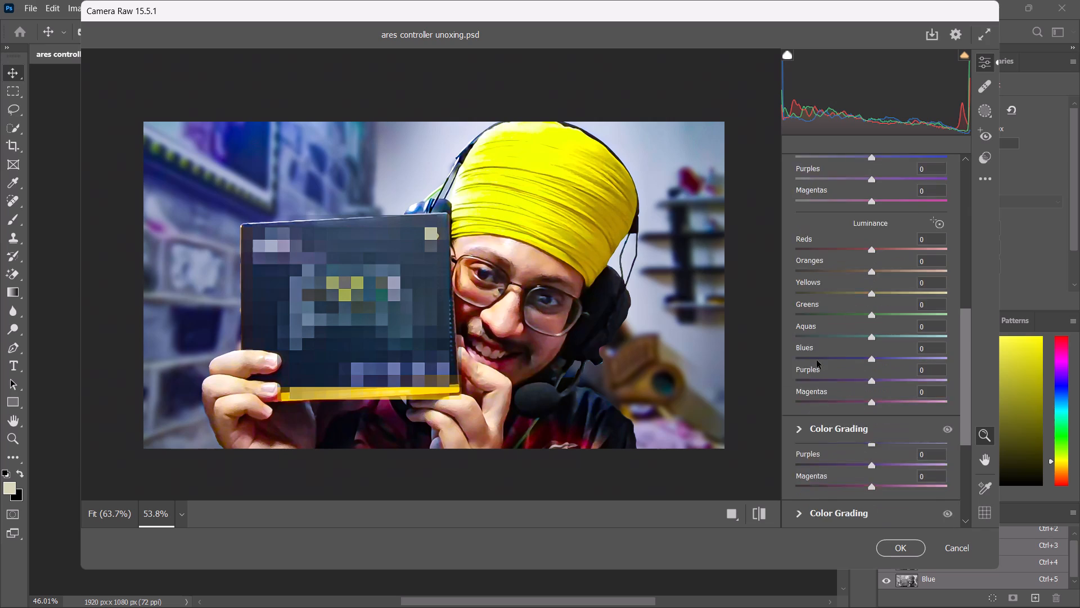
{"action": "scroll", "coordinate": [817, 360], "scroll_direction": "down", "scroll_amount": 5}
{"action": "left_click", "coordinate": [802, 432]}
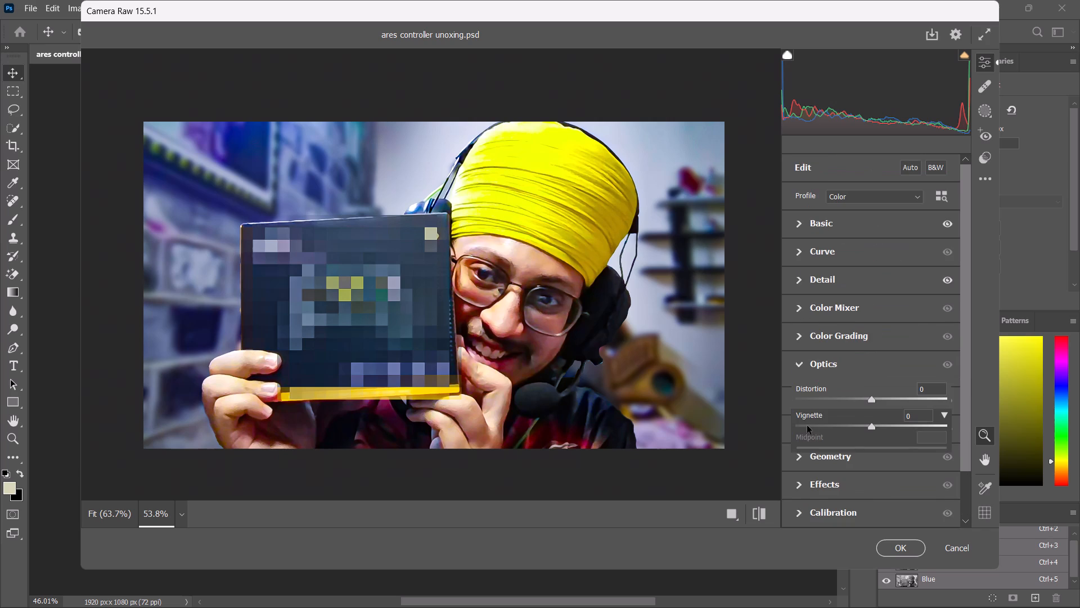
{"action": "left_click_drag", "start_coordinate": [870, 426], "coordinate": [859, 426]}
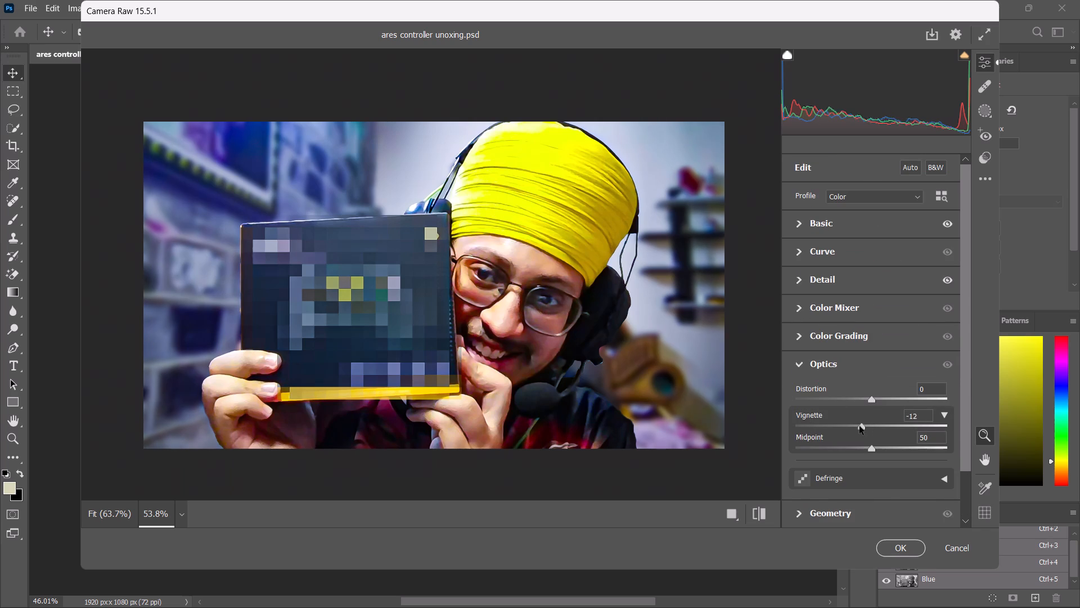
{"action": "left_click_drag", "start_coordinate": [859, 426], "coordinate": [850, 426]}
Set Vignetting in the Effects adjustments to -23.
{"action": "scroll", "coordinate": [849, 421], "scroll_direction": "down", "scroll_amount": 6}
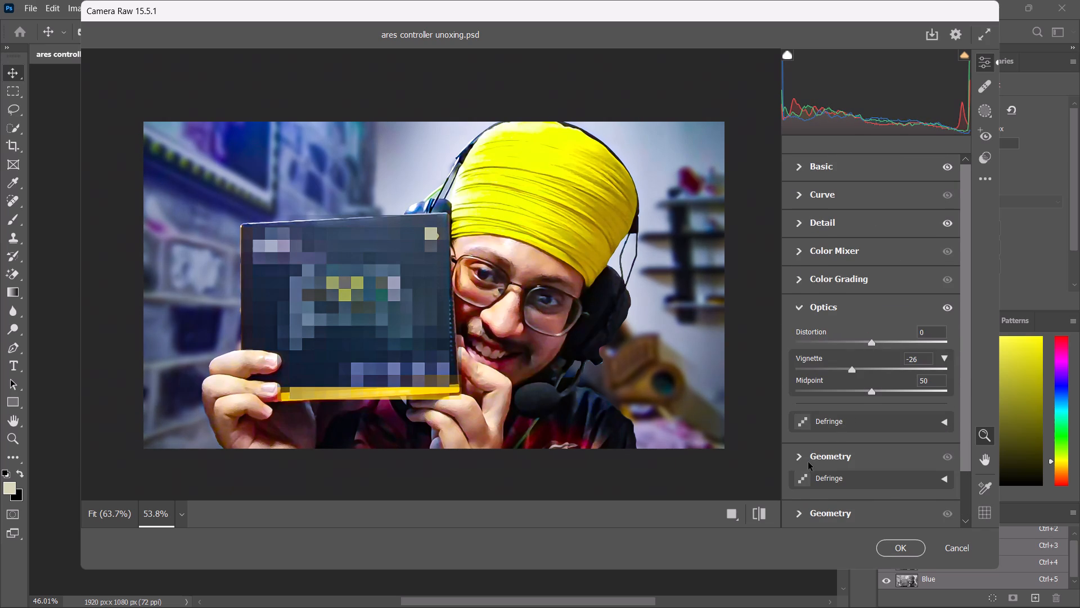
{"action": "left_click", "coordinate": [800, 484]}
{"action": "scroll", "coordinate": [840, 426], "scroll_direction": "down", "scroll_amount": 2}
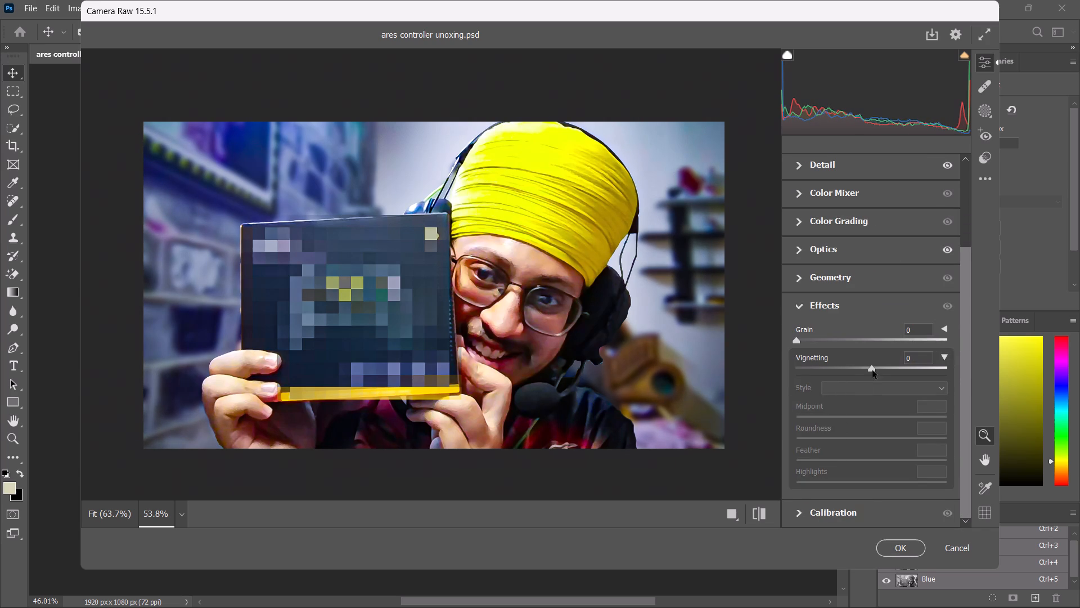
{"action": "left_click_drag", "start_coordinate": [873, 368], "coordinate": [857, 368]}
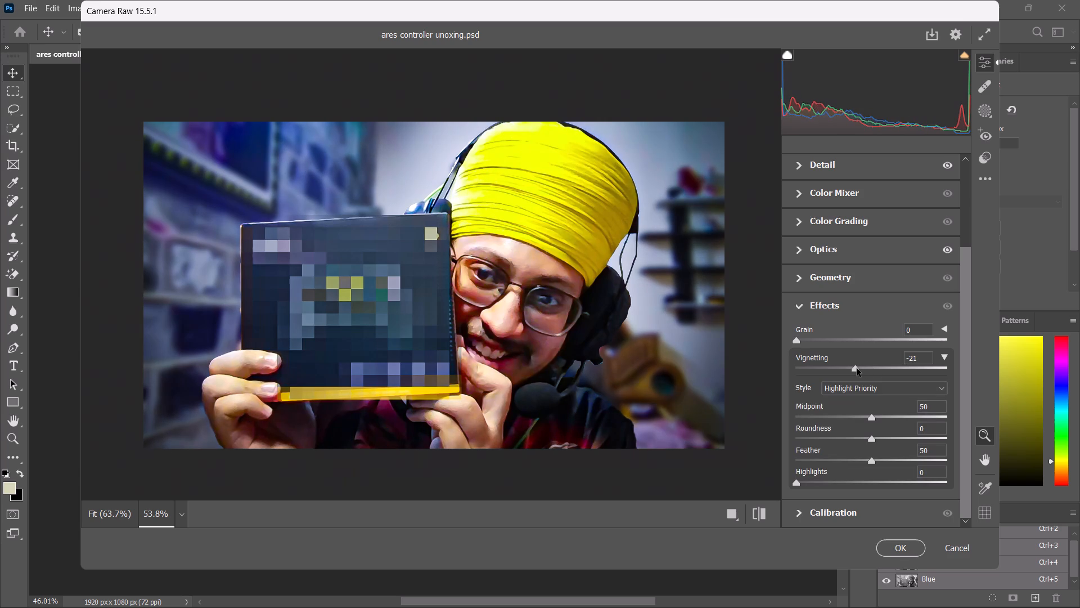
{"action": "left_click_drag", "start_coordinate": [857, 368], "coordinate": [855, 368]}
Set the Blue Primary Saturation in Calibration to +14 and apply the Camera Raw filter to the smart object.
{"action": "scroll", "coordinate": [857, 367], "scroll_direction": "down", "scroll_amount": 3}
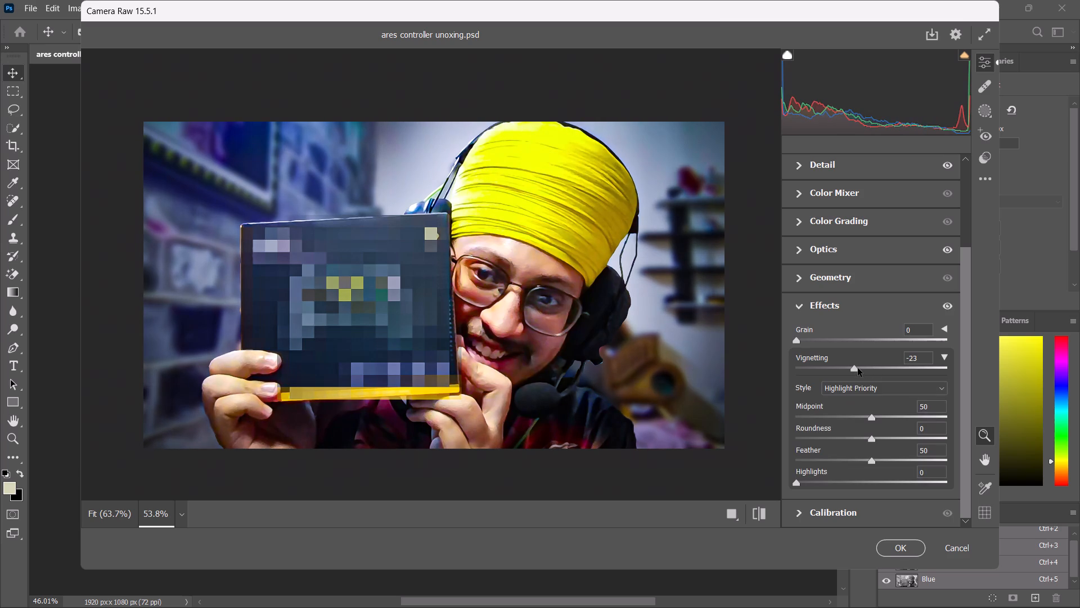
{"action": "scroll", "coordinate": [858, 368], "scroll_direction": "down", "scroll_amount": 3}
{"action": "left_click", "coordinate": [782, 512]}
{"action": "left_click", "coordinate": [801, 512]}
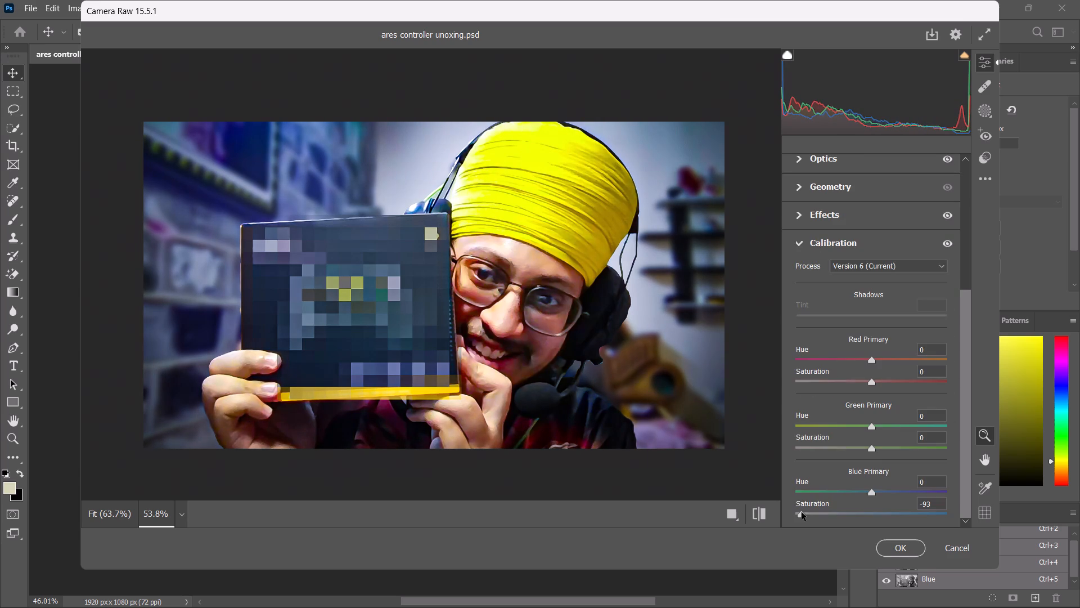
{"action": "key", "text": "ctrl+z"}
{"action": "left_click_drag", "start_coordinate": [868, 513], "coordinate": [879, 513]}
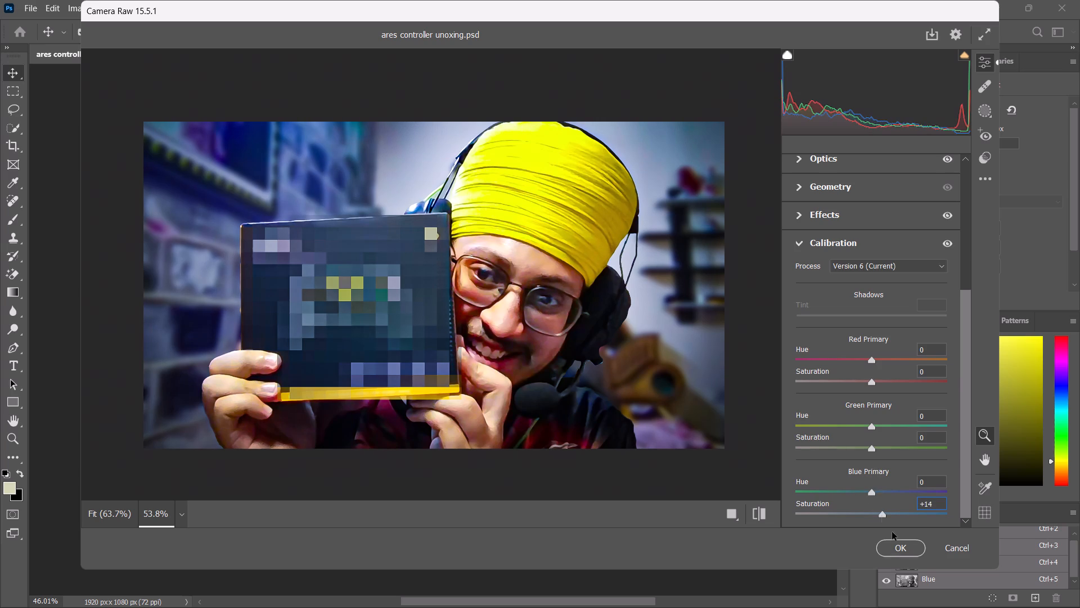
{"action": "left_click", "coordinate": [901, 547]}
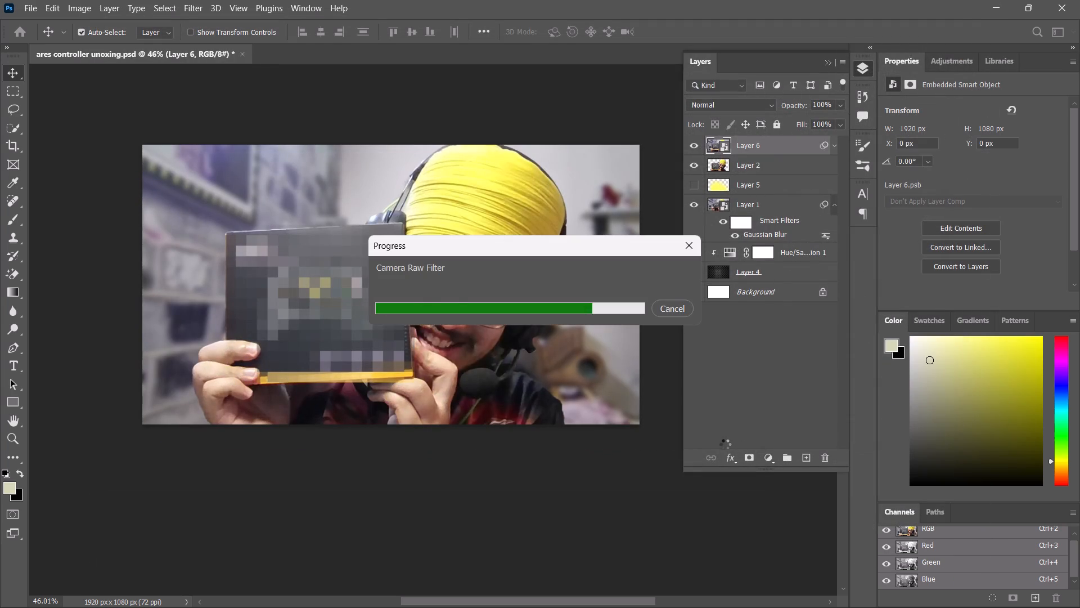
Save a JPEG copy of the thumbnail as "ares controller unoxing copy.jpg" in the finished folder, accepting the JPEG options.
{"action": "key", "text": "ctrl+alt+s"}
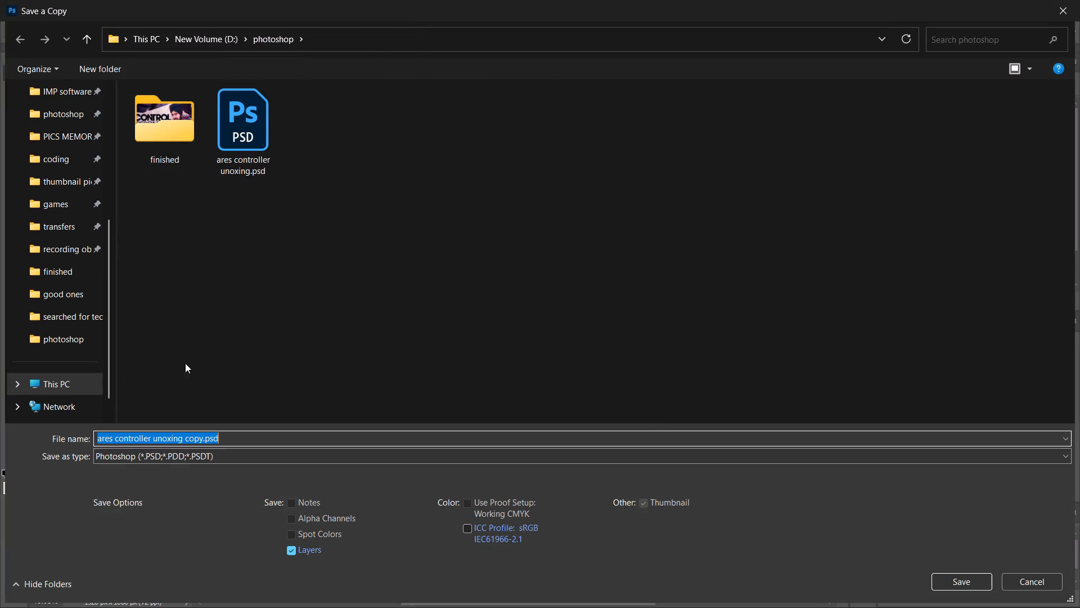
{"action": "left_click", "coordinate": [185, 458]}
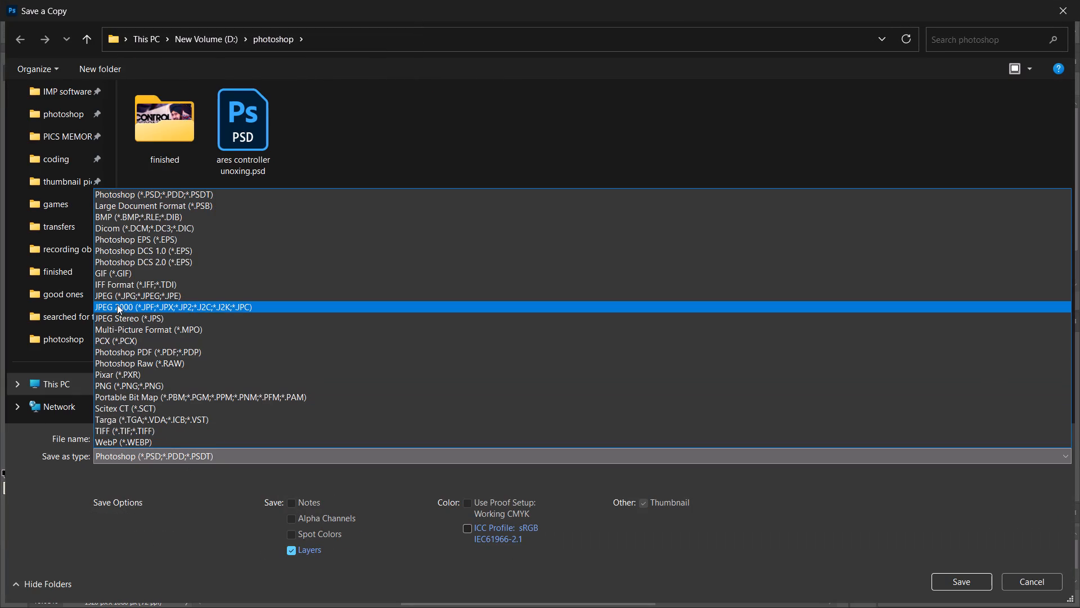
{"action": "left_click", "coordinate": [120, 297]}
{"action": "double_click", "coordinate": [178, 140]}
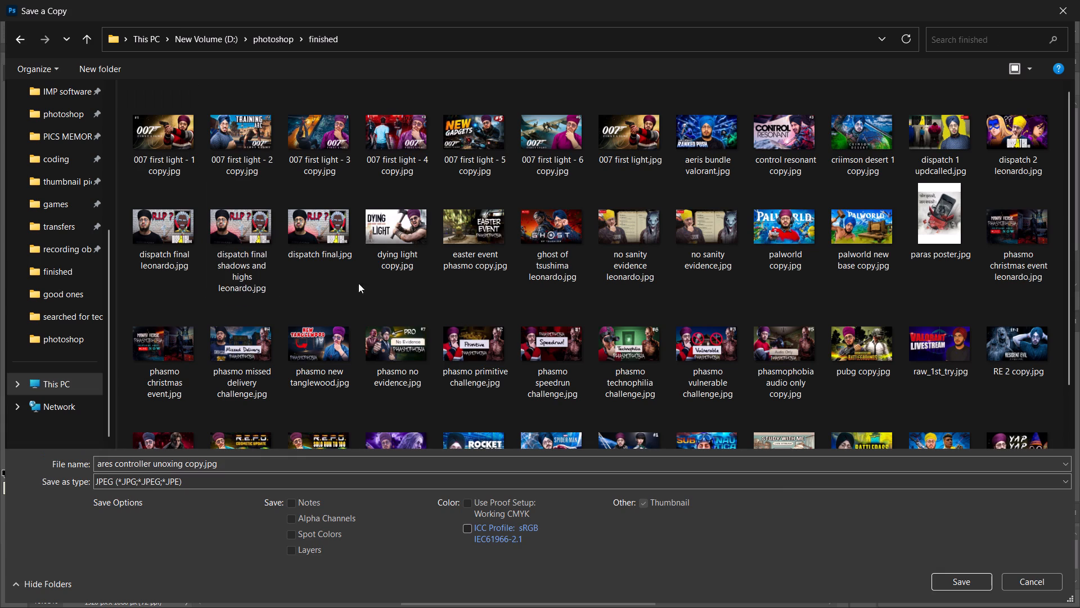
{"action": "left_click", "coordinate": [956, 579]}
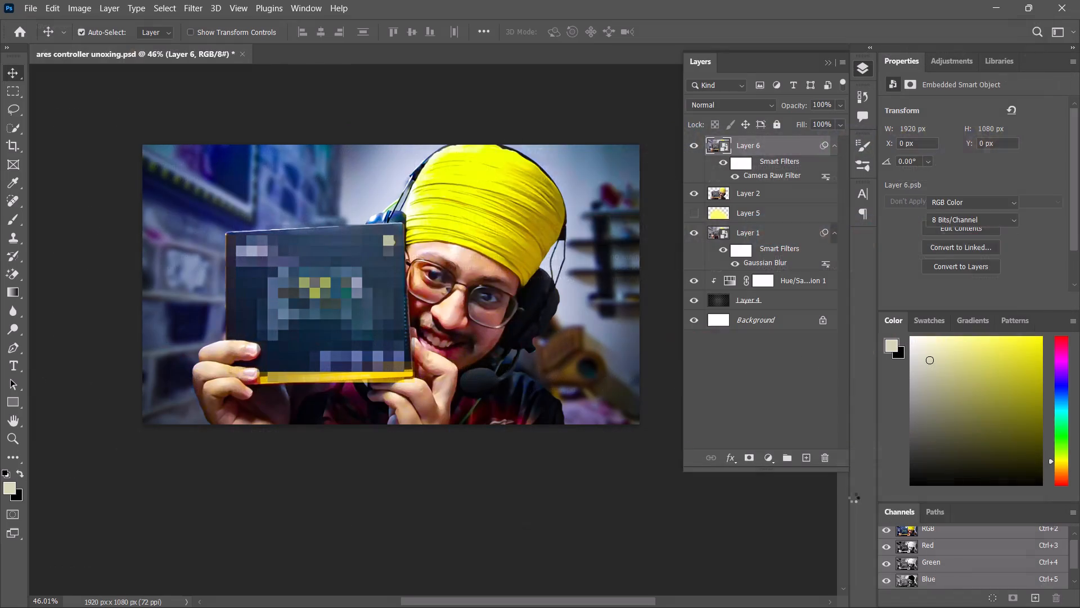
{"action": "left_click", "coordinate": [608, 148]}
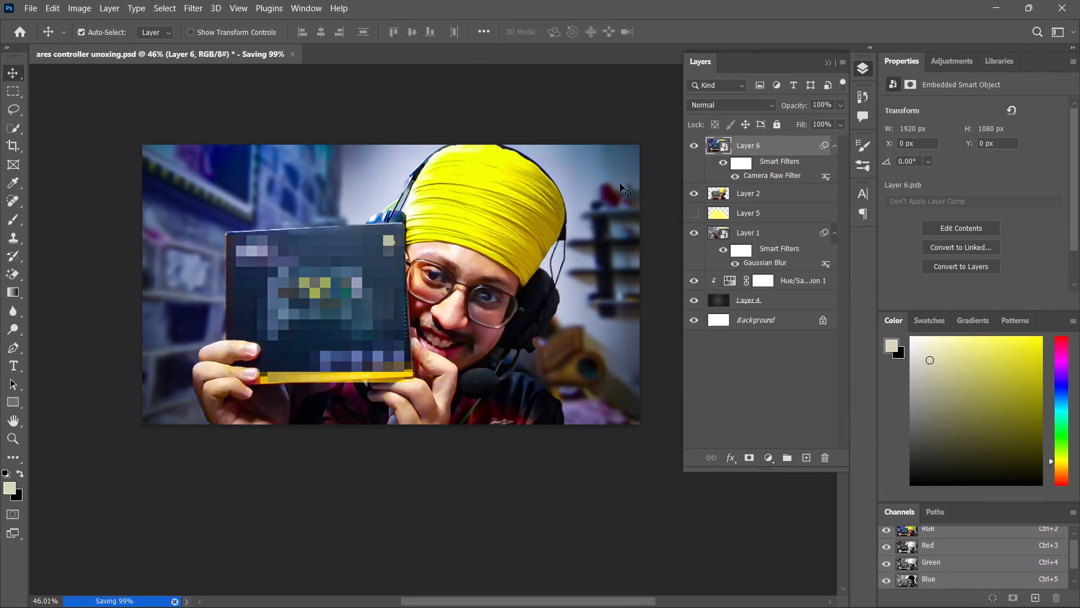
Quit Photoshop, saving the changes to ares controller unoxing.psd, and return to the video upload in YouTube Studio.
{"action": "left_click", "coordinate": [1079, 0]}
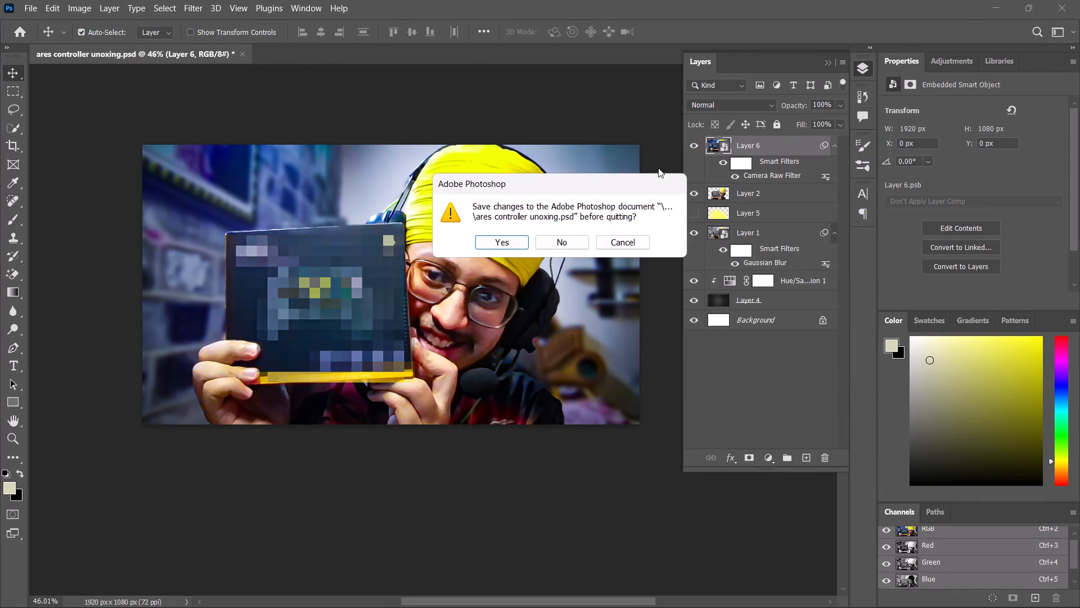
{"action": "left_click", "coordinate": [500, 248]}
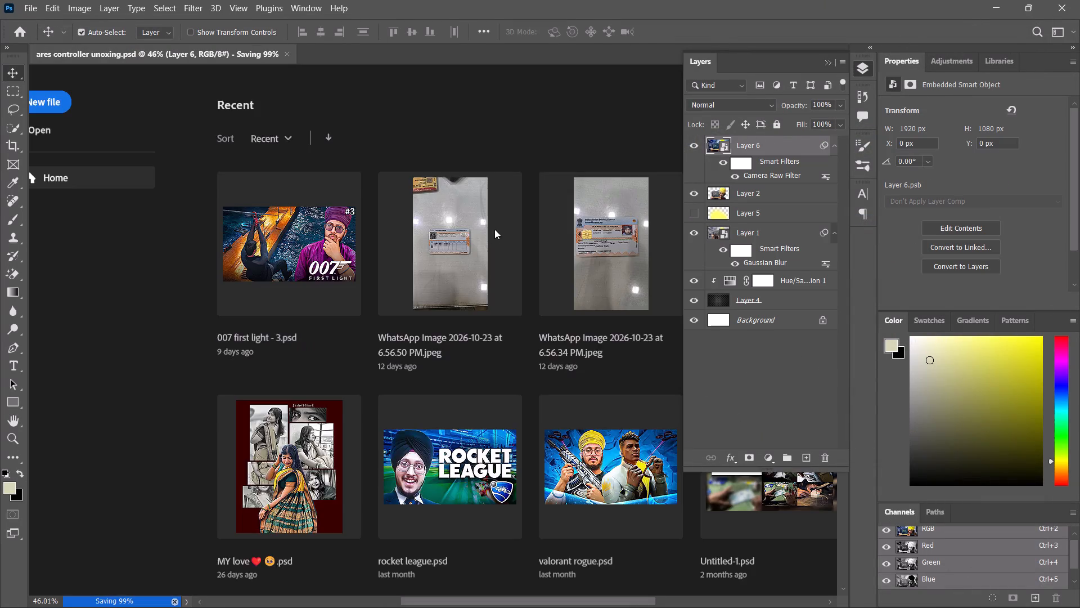
{"action": "left_click", "coordinate": [1079, 0]}
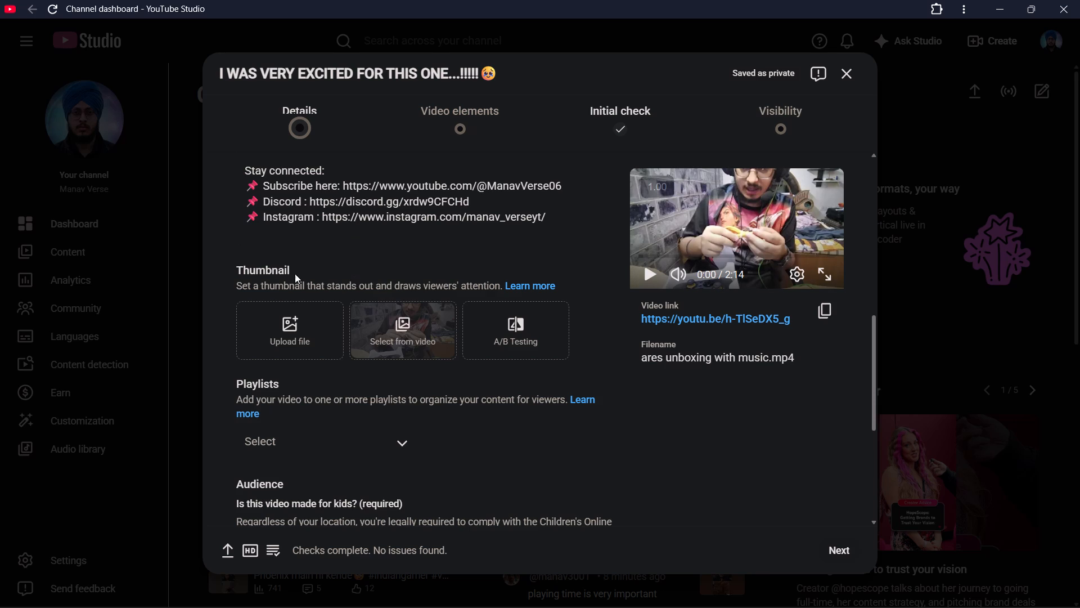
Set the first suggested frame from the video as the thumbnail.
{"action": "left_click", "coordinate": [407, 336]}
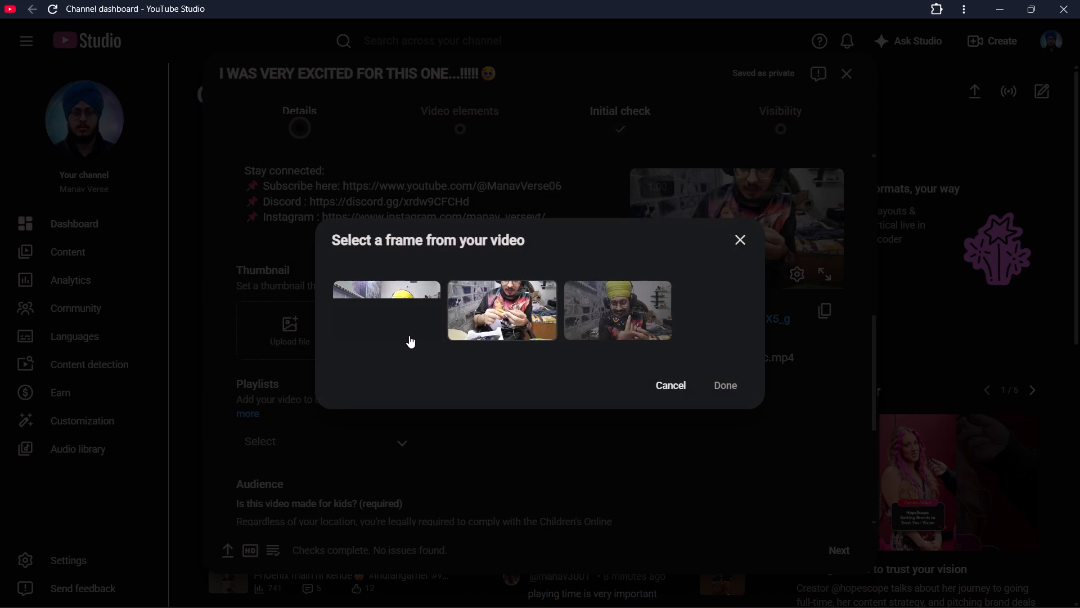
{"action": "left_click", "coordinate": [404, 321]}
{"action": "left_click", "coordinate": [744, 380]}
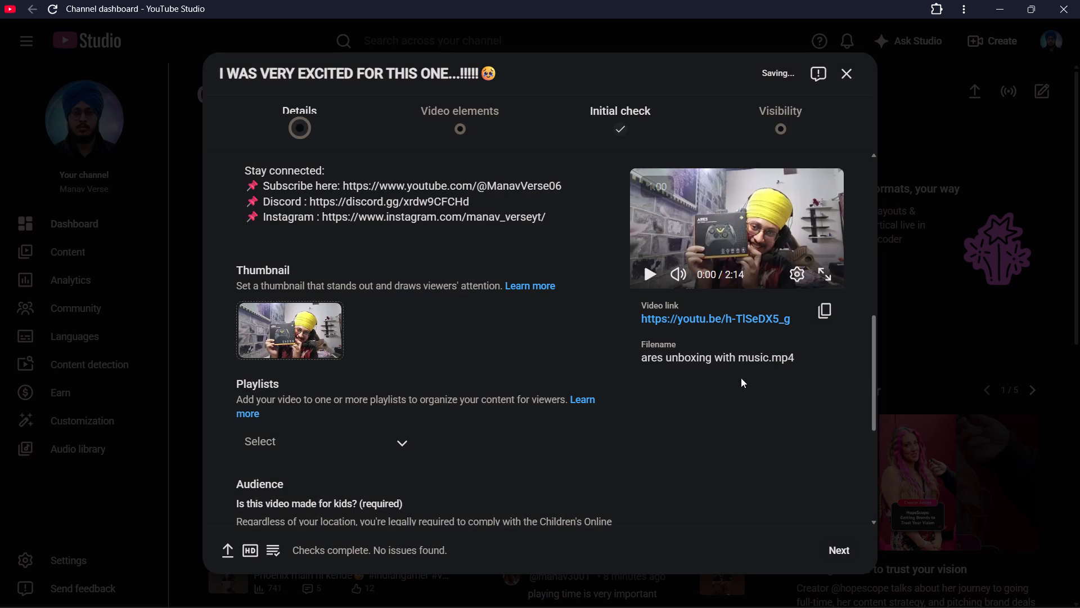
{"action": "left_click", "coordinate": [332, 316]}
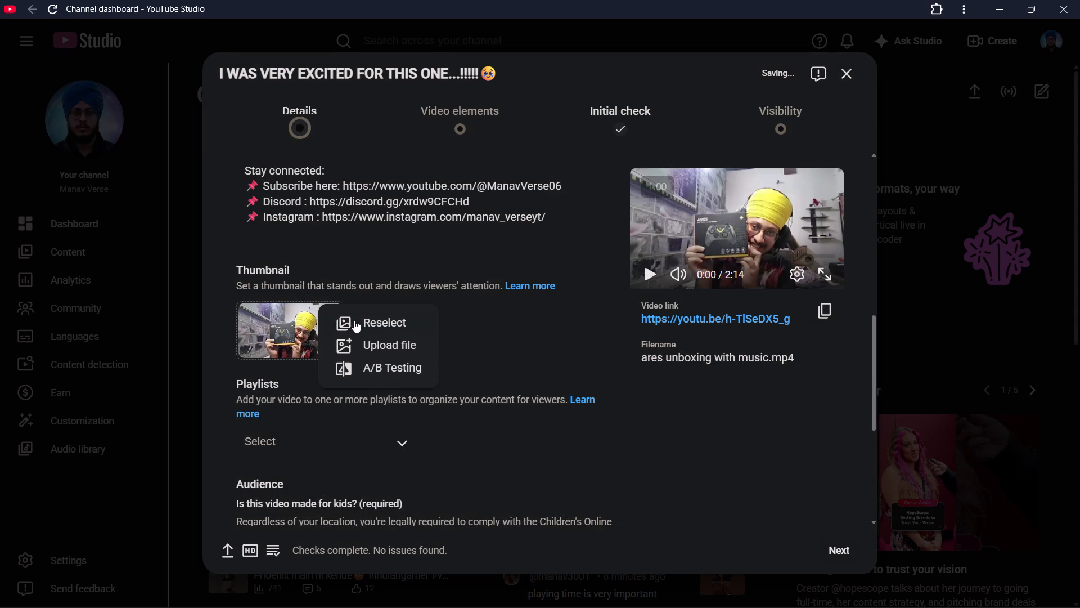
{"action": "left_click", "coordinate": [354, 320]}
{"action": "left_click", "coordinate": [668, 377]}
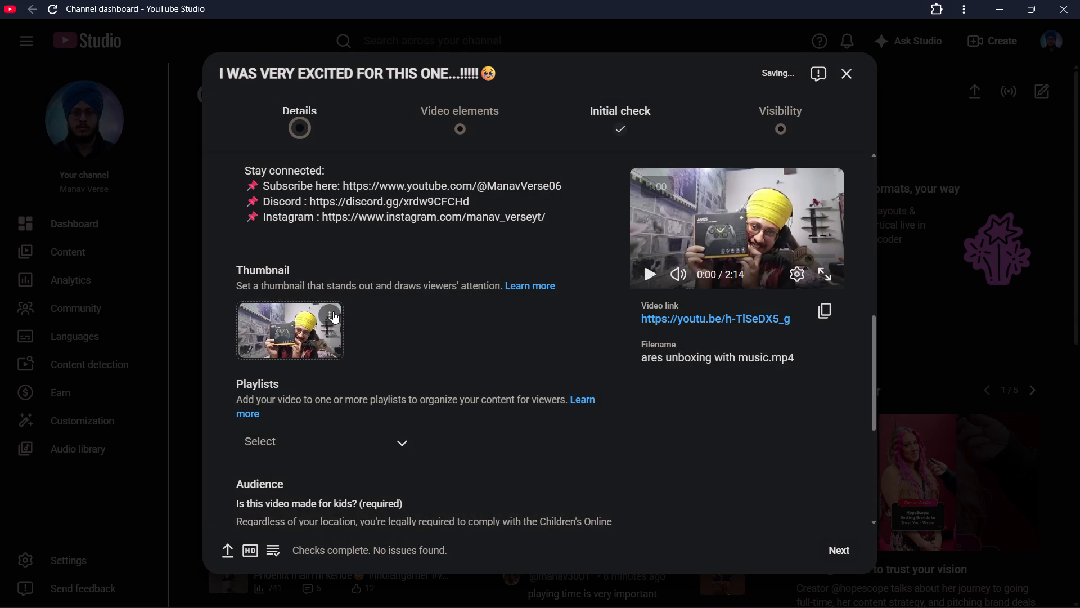
Replace the video's thumbnail by uploading the recent file "ares controller unoxing copy.jpg".
{"action": "left_click", "coordinate": [333, 311]}
{"action": "left_click", "coordinate": [365, 338]}
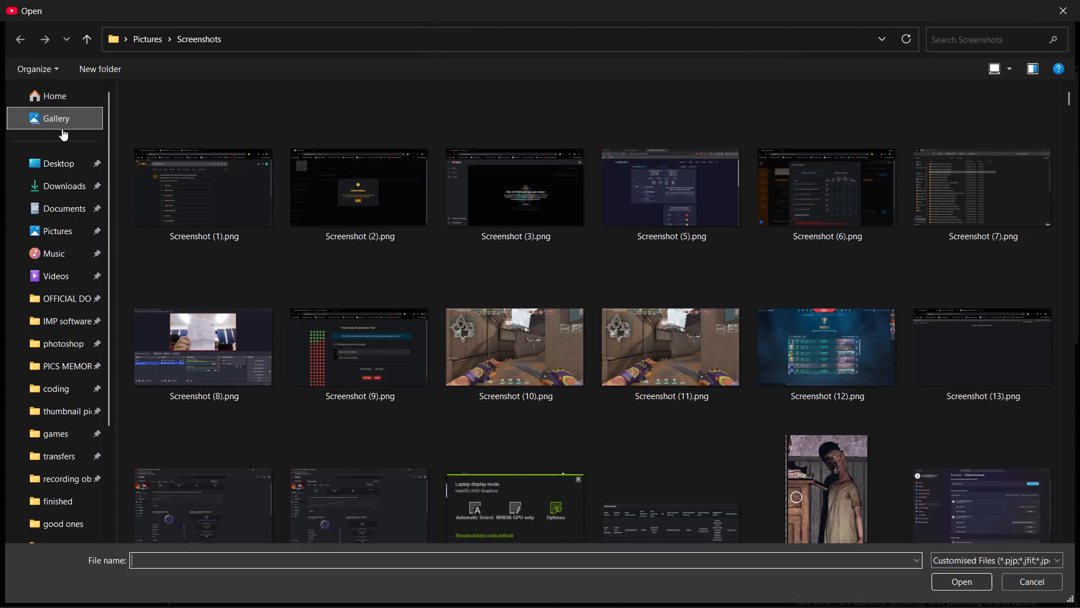
{"action": "scroll", "coordinate": [62, 130], "scroll_direction": "up", "scroll_amount": 2}
{"action": "left_click", "coordinate": [60, 92]}
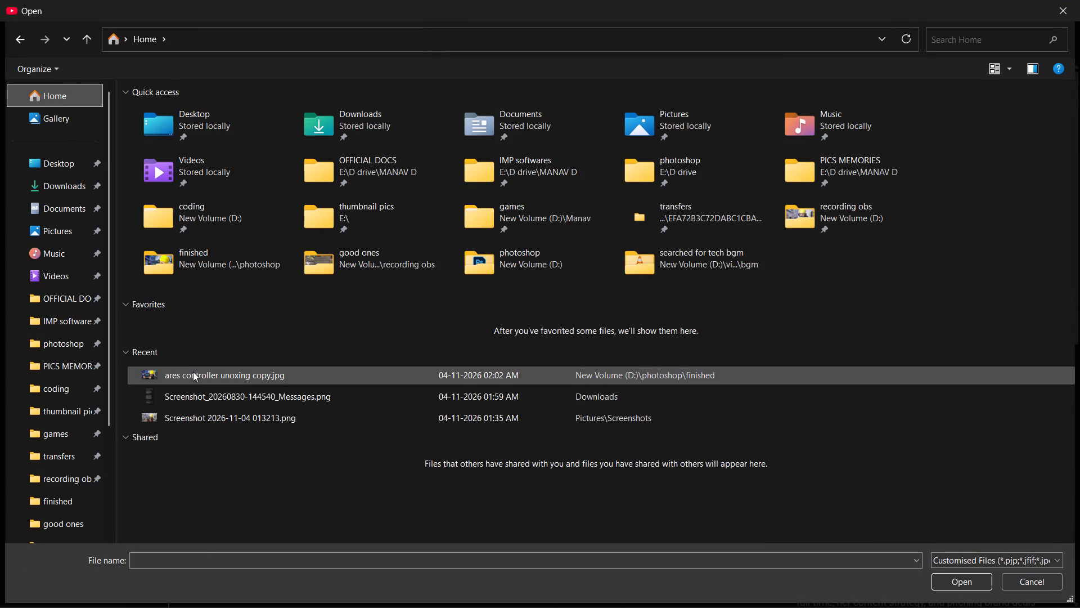
{"action": "double_click", "coordinate": [193, 372]}
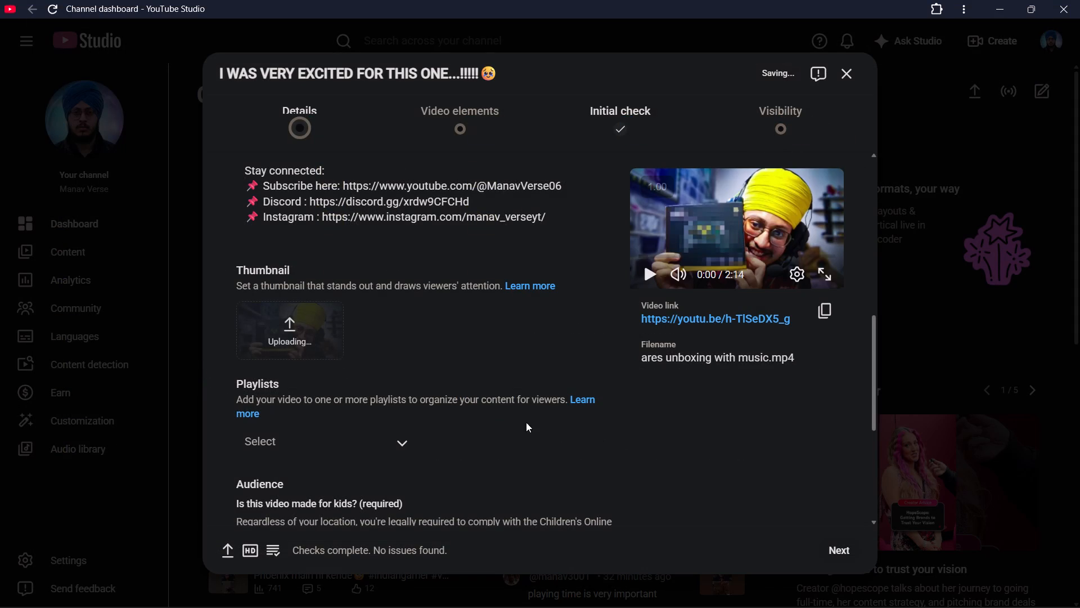
Set the video's audience to "No, it's not made for kids".
{"action": "scroll", "coordinate": [480, 396], "scroll_direction": "up", "scroll_amount": 8}
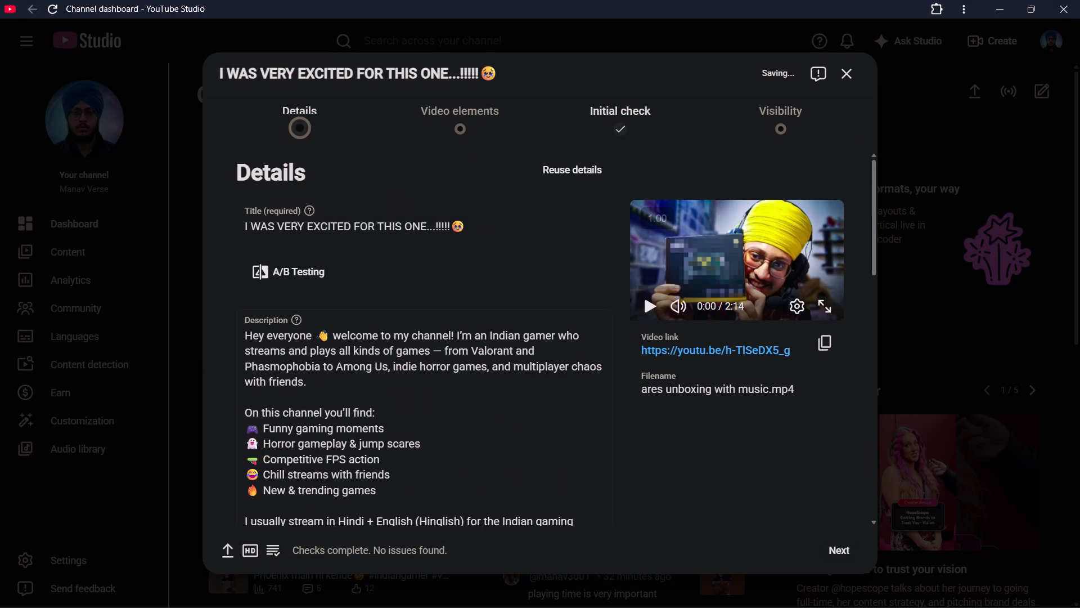
{"action": "scroll", "coordinate": [381, 329], "scroll_direction": "down", "scroll_amount": 10}
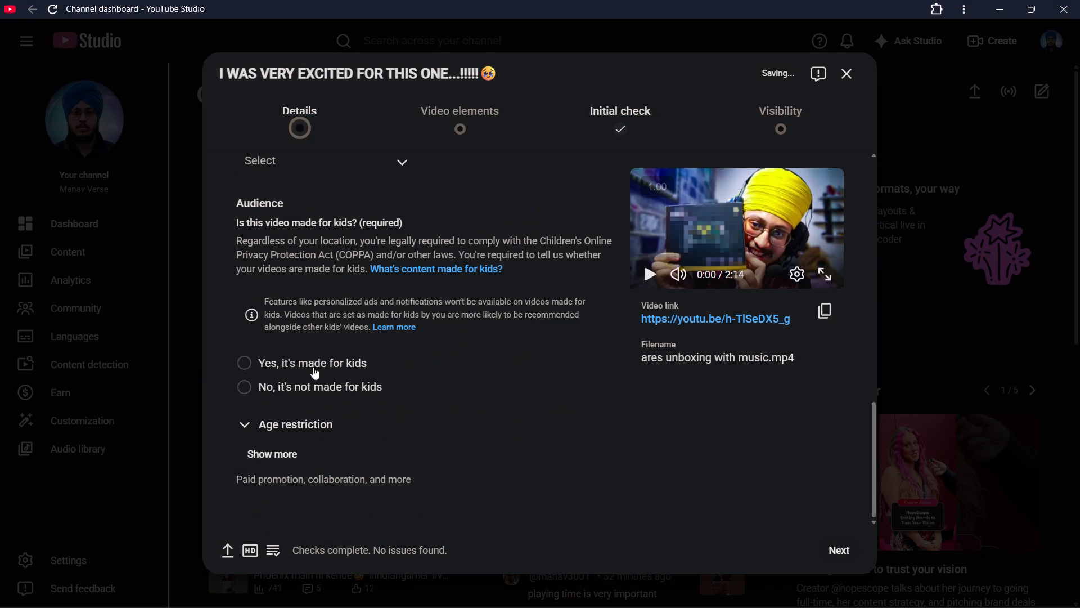
{"action": "left_click", "coordinate": [294, 383]}
Expand the additional video details, look through them down to the comments and ratings settings, and continue to Video elements.
{"action": "scroll", "coordinate": [315, 380], "scroll_direction": "down", "scroll_amount": 3}
{"action": "left_click", "coordinate": [267, 451]}
{"action": "scroll", "coordinate": [361, 409], "scroll_direction": "down", "scroll_amount": 4}
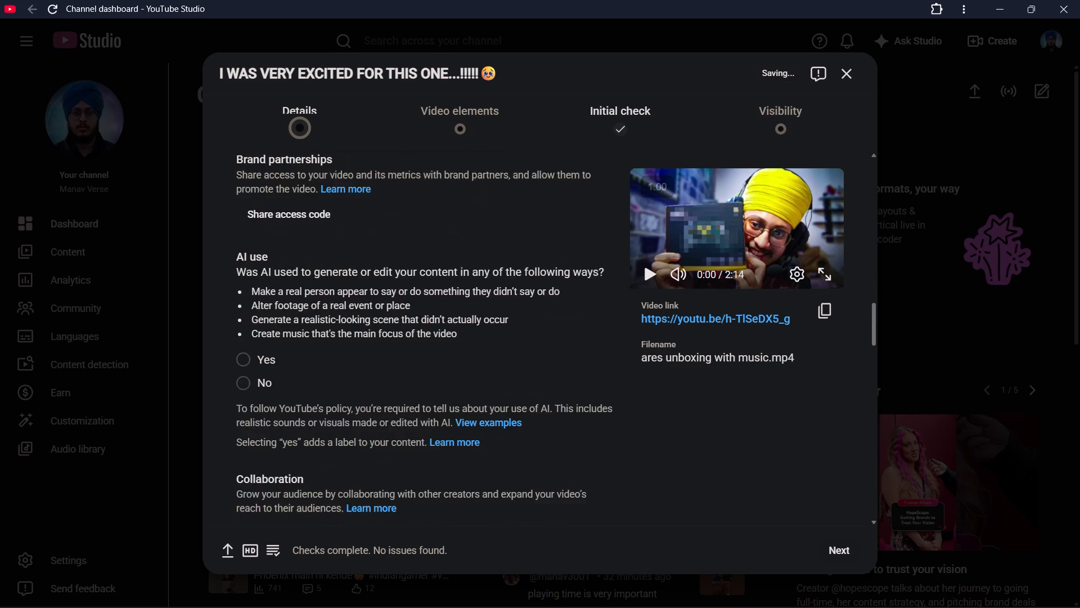
{"action": "scroll", "coordinate": [362, 409], "scroll_direction": "down", "scroll_amount": 16}
{"action": "scroll", "coordinate": [362, 409], "scroll_direction": "down", "scroll_amount": 5}
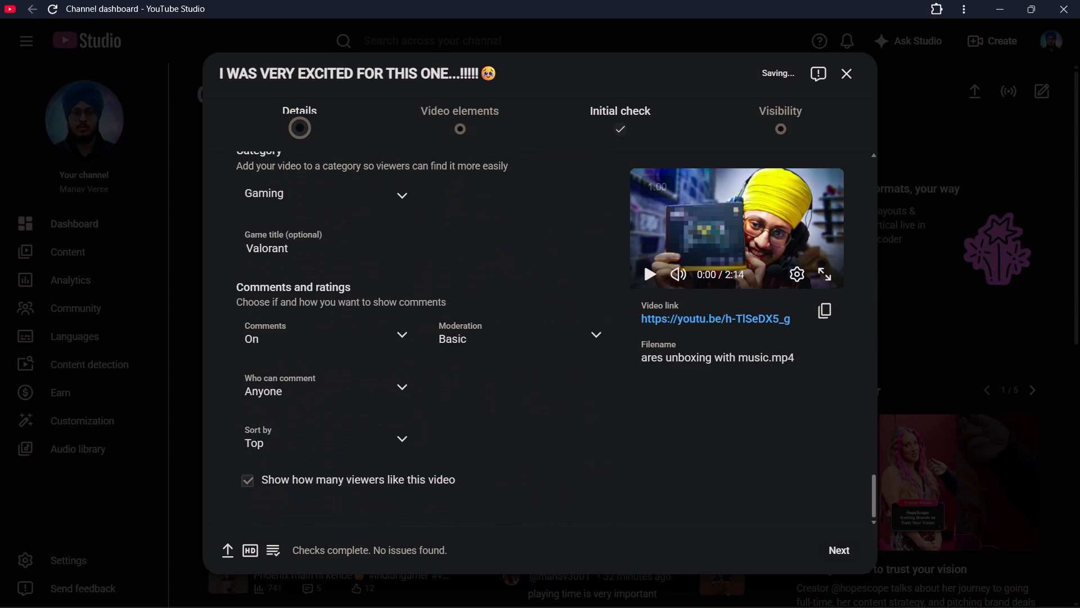
{"action": "scroll", "coordinate": [362, 409], "scroll_direction": "down", "scroll_amount": 4}
{"action": "left_click", "coordinate": [845, 553]}
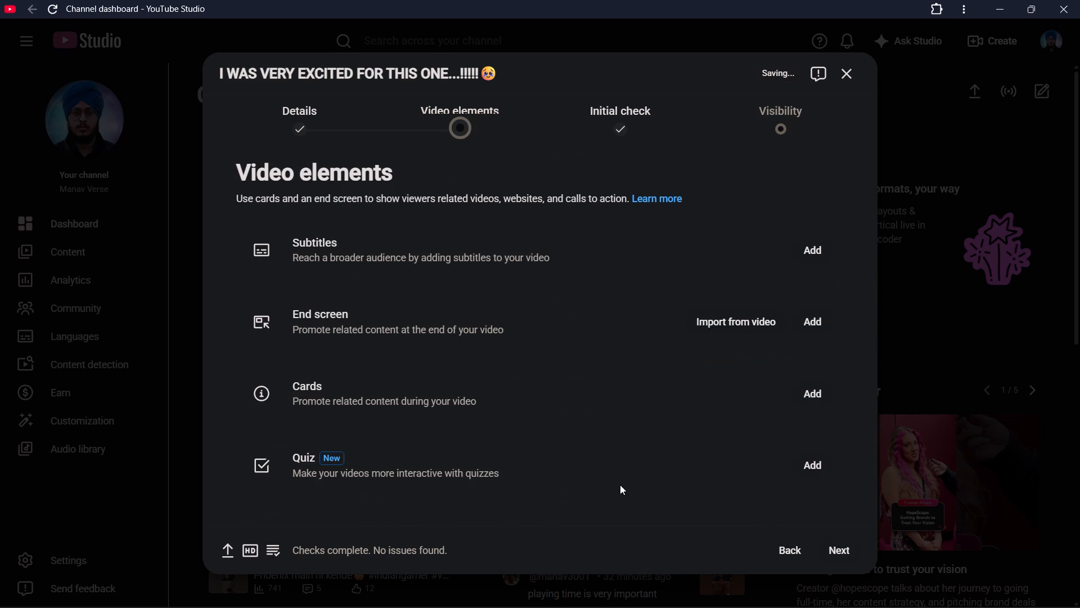
Check the video's closing seconds and add the end screen template with one video and one subscribe element along the frame's lower edge.
{"action": "scroll", "coordinate": [612, 477], "scroll_direction": "down", "scroll_amount": 7}
{"action": "left_click", "coordinate": [813, 319]}
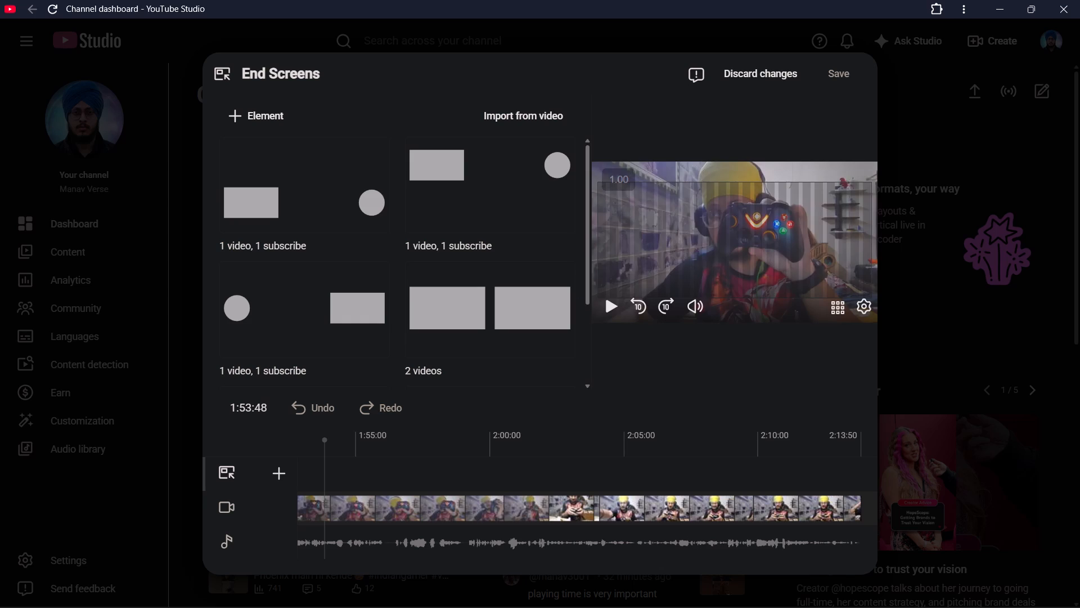
{"action": "left_click_drag", "start_coordinate": [330, 439], "coordinate": [661, 438]}
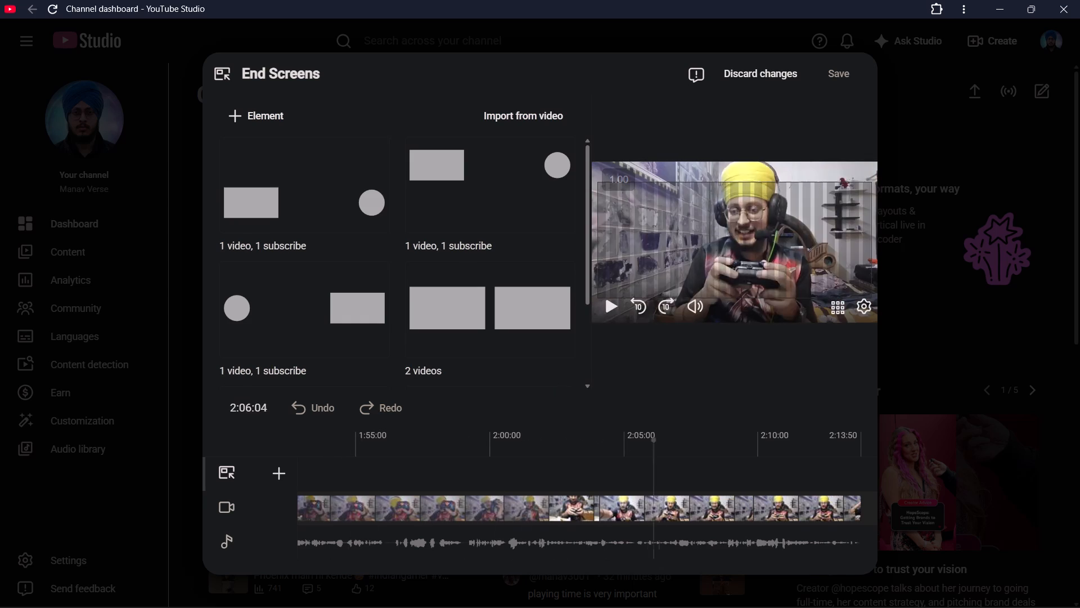
{"action": "left_click_drag", "start_coordinate": [661, 438], "coordinate": [834, 439]}
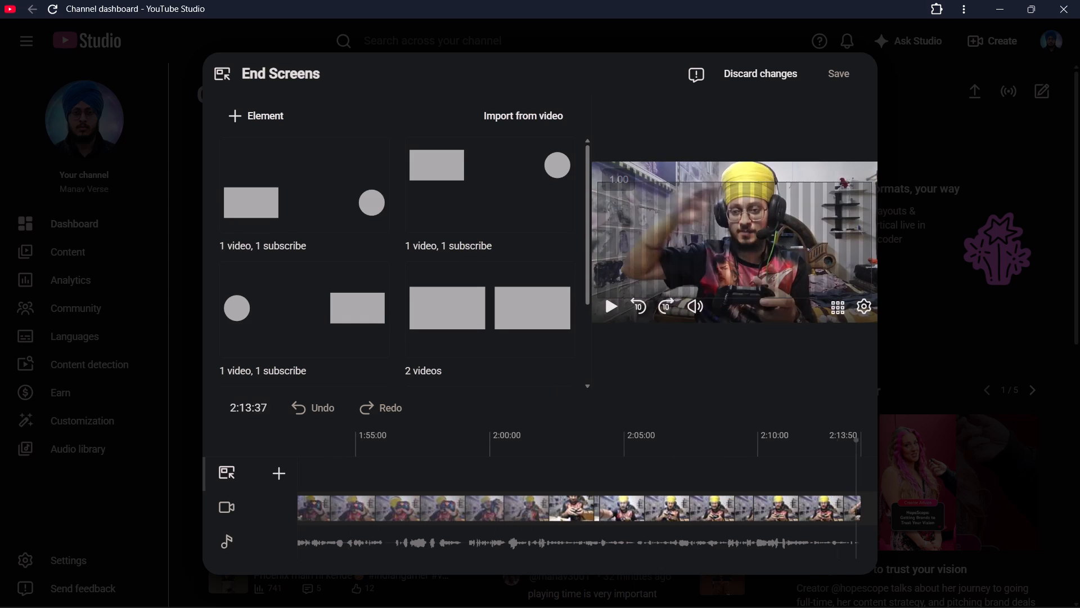
{"action": "left_click_drag", "start_coordinate": [834, 439], "coordinate": [766, 441]}
{"action": "left_click", "coordinate": [612, 312]}
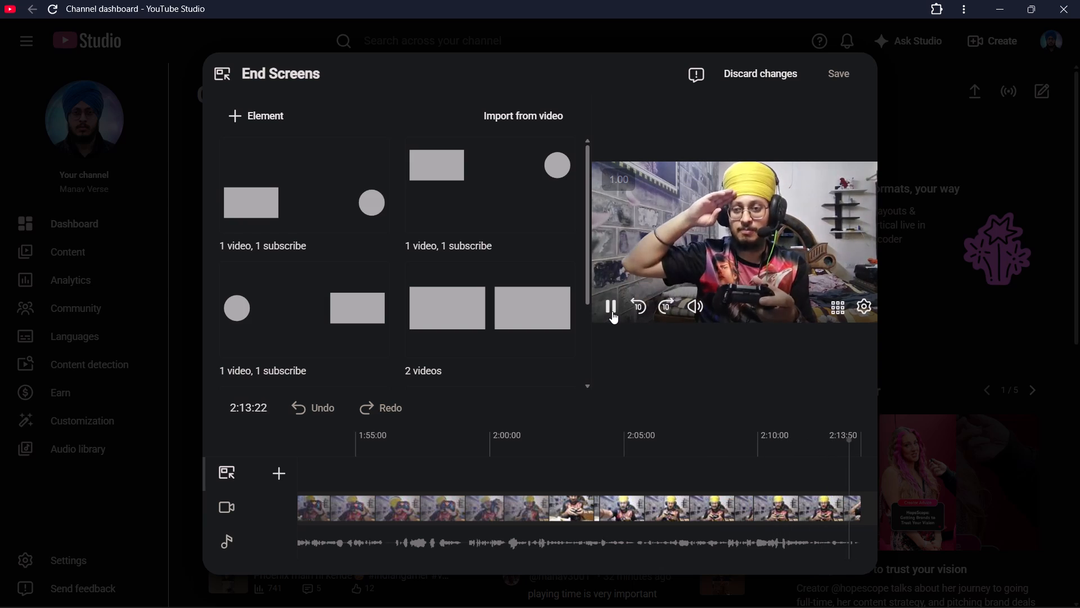
{"action": "left_click", "coordinate": [612, 311]}
{"action": "left_click", "coordinate": [614, 317]}
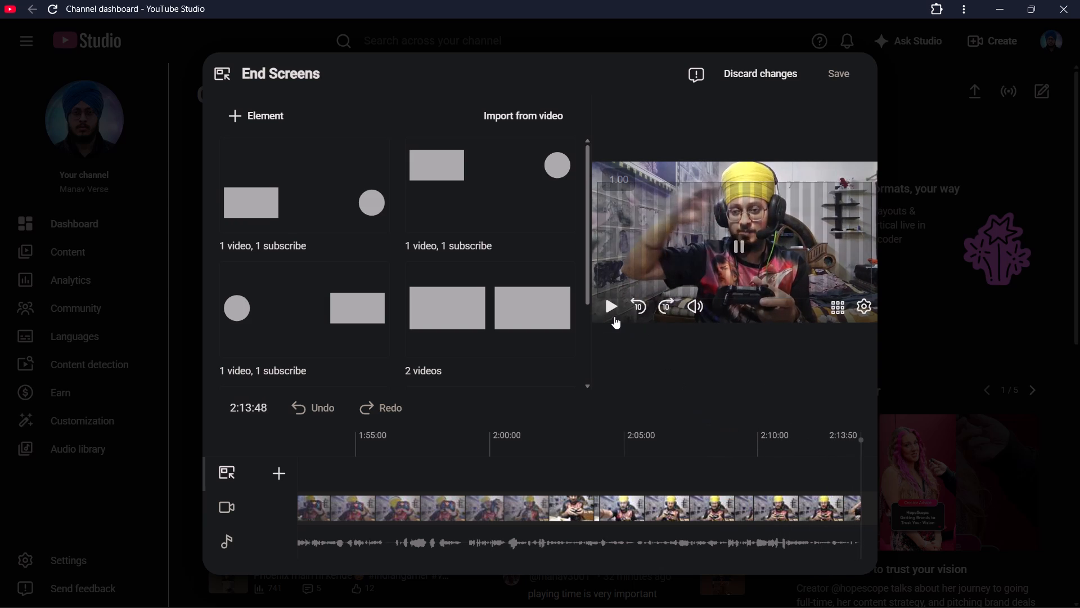
{"action": "left_click", "coordinate": [614, 316]}
{"action": "left_click", "coordinate": [308, 219]}
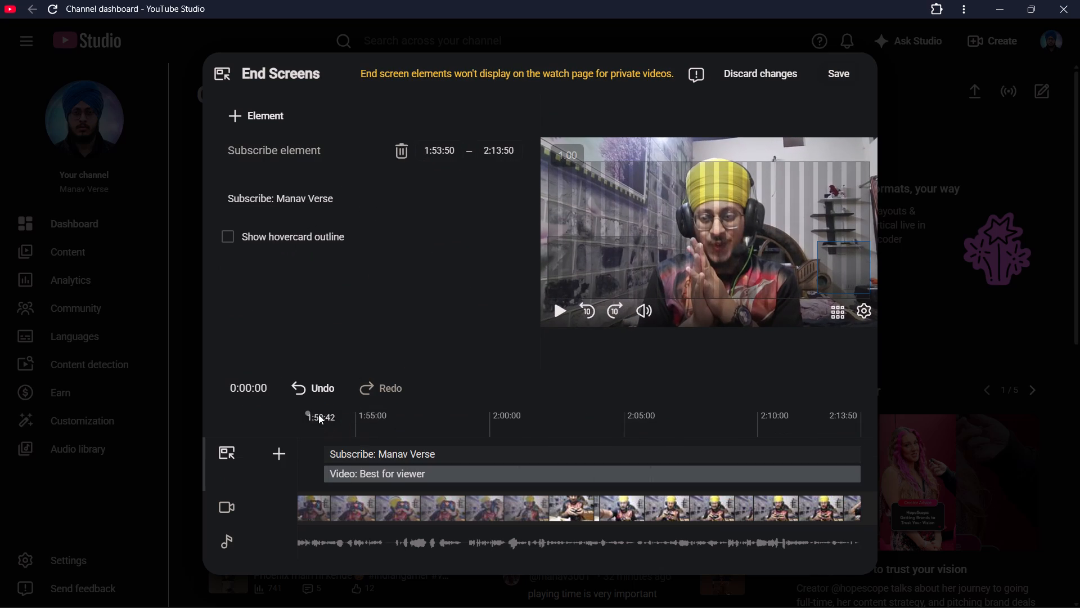
Shorten the subscribe and video end screen elements so both start at about 2:01:04.
{"action": "left_click_drag", "start_coordinate": [325, 455], "coordinate": [366, 455]}
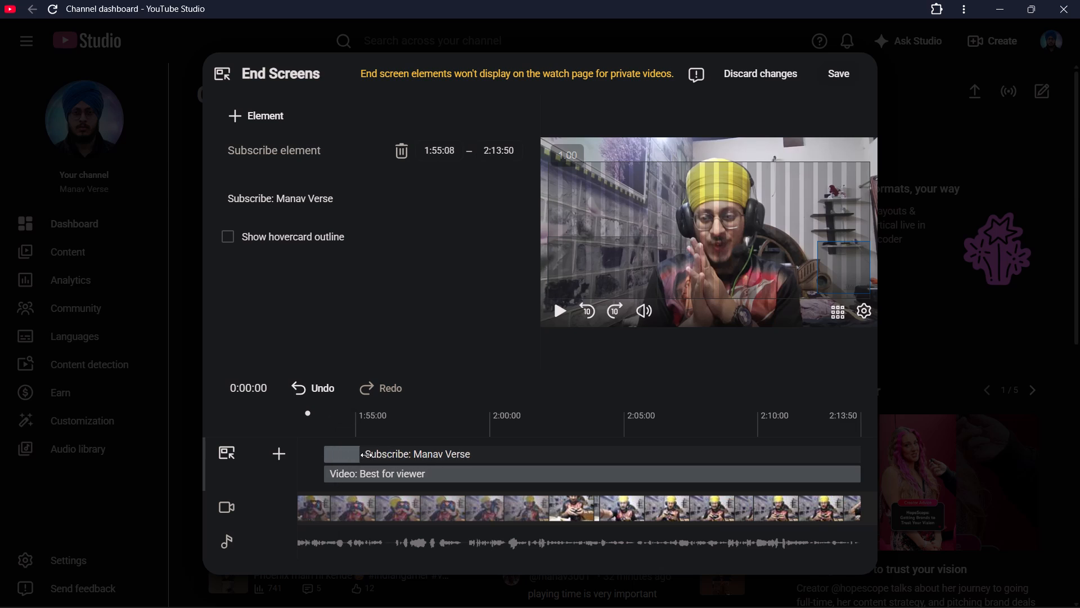
{"action": "left_click_drag", "start_coordinate": [366, 455], "coordinate": [519, 456]}
{"action": "left_click_drag", "start_coordinate": [325, 473], "coordinate": [334, 473]}
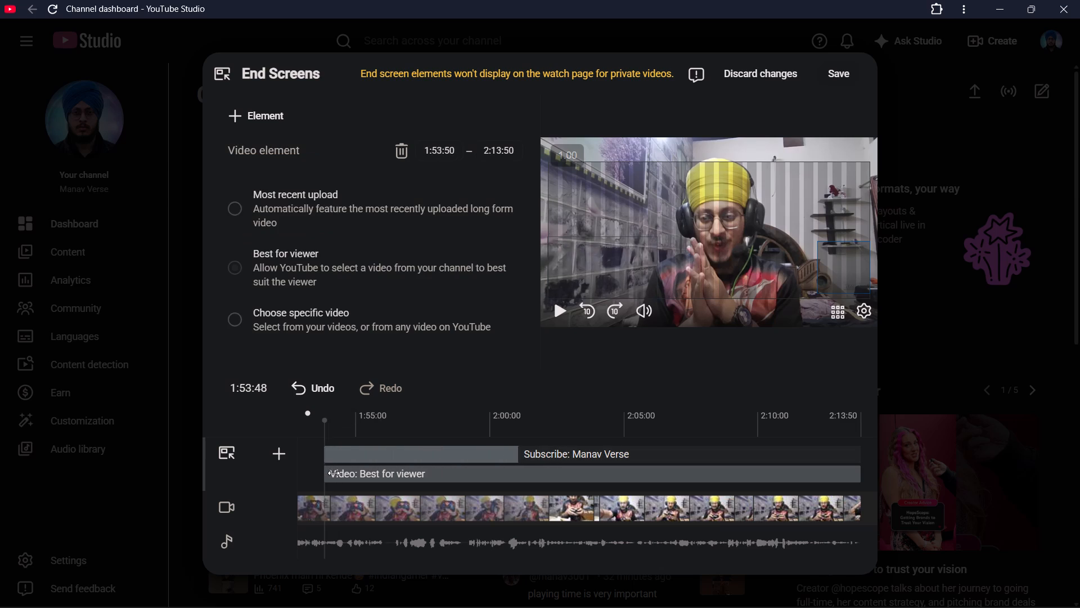
{"action": "left_click_drag", "start_coordinate": [334, 473], "coordinate": [521, 473]}
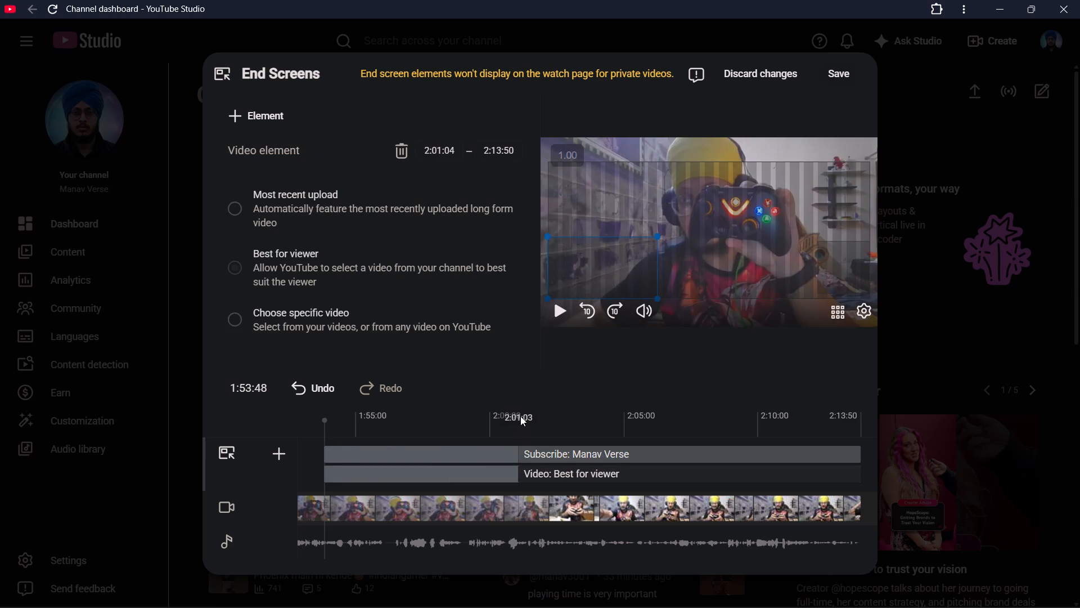
Play back the video from about 2:01:03 to check how the end screen elements sit over the footage.
{"action": "left_click", "coordinate": [520, 416]}
{"action": "left_click", "coordinate": [564, 319]}
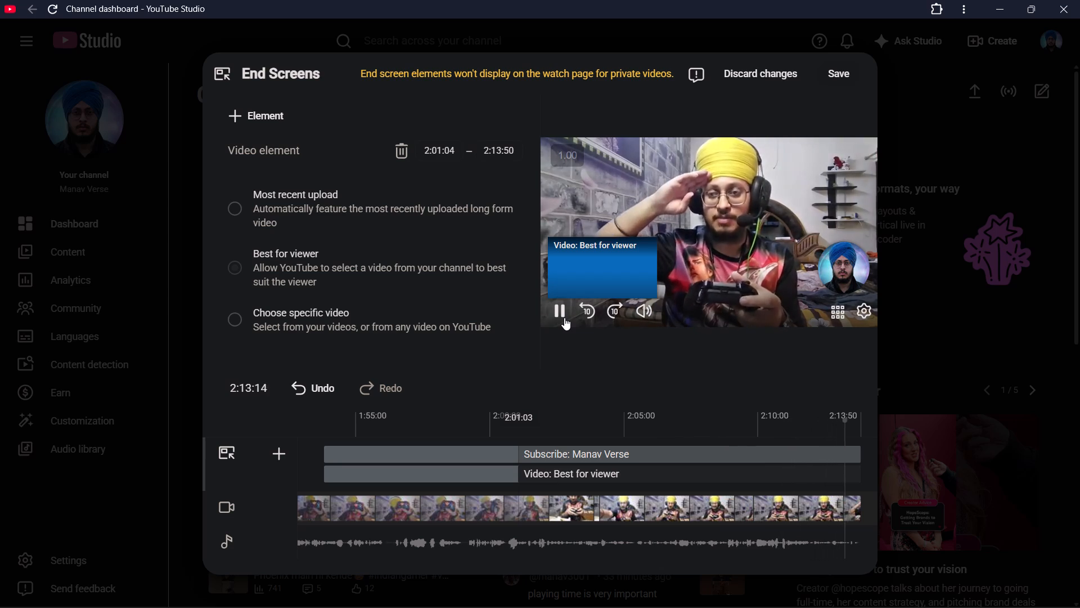
{"action": "left_click", "coordinate": [521, 407]}
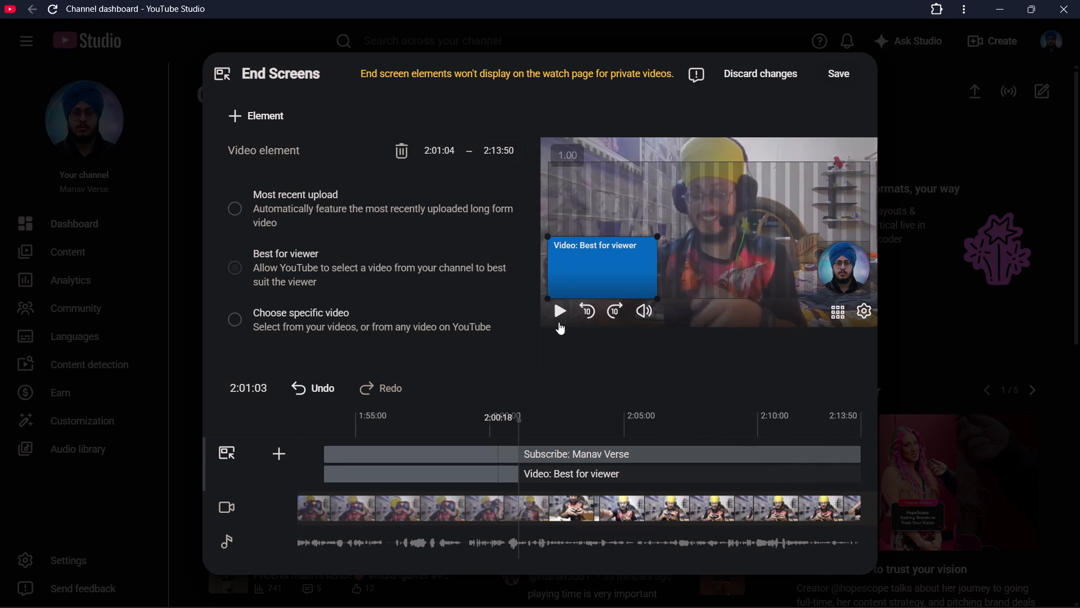
{"action": "left_click", "coordinate": [559, 322]}
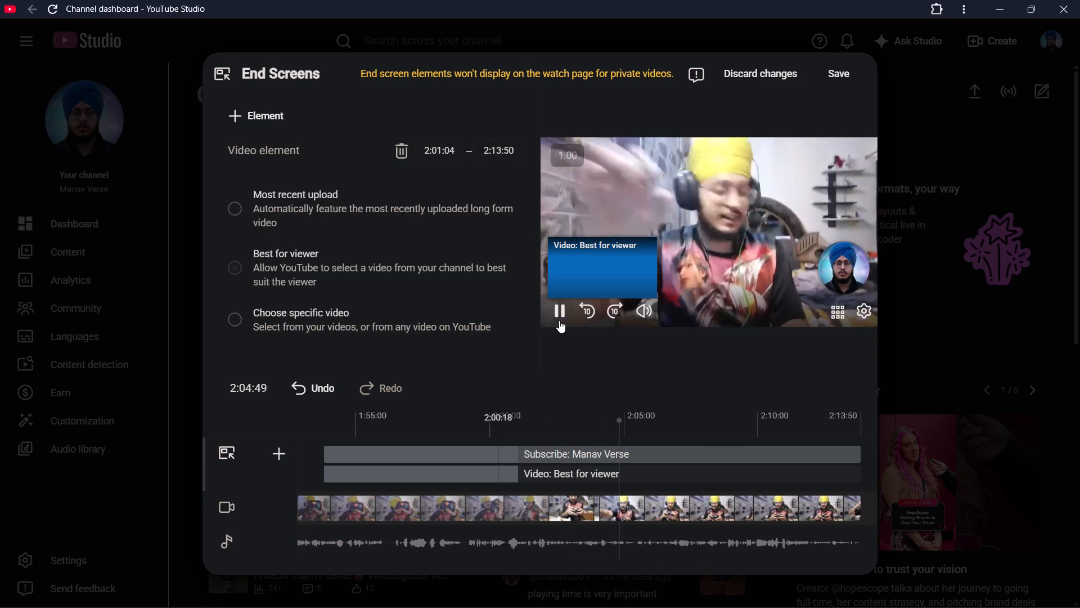
{"action": "scroll", "coordinate": [512, 399], "scroll_direction": "down", "scroll_amount": 7}
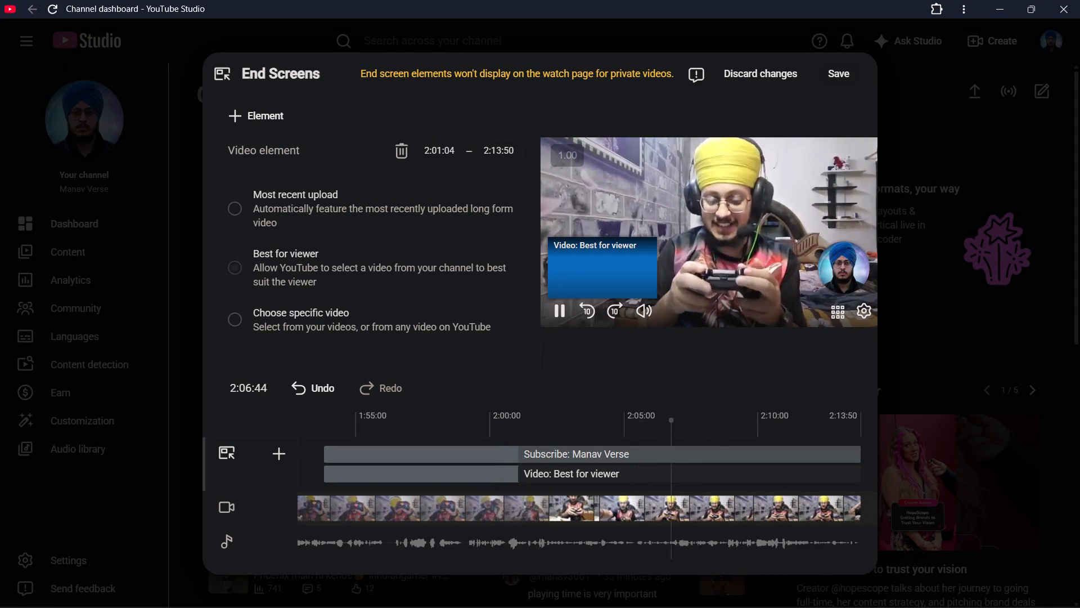
Save the end screen and continue through Video elements and the Initial check to the Visibility stage.
{"action": "scroll", "coordinate": [524, 392], "scroll_direction": "down", "scroll_amount": 11}
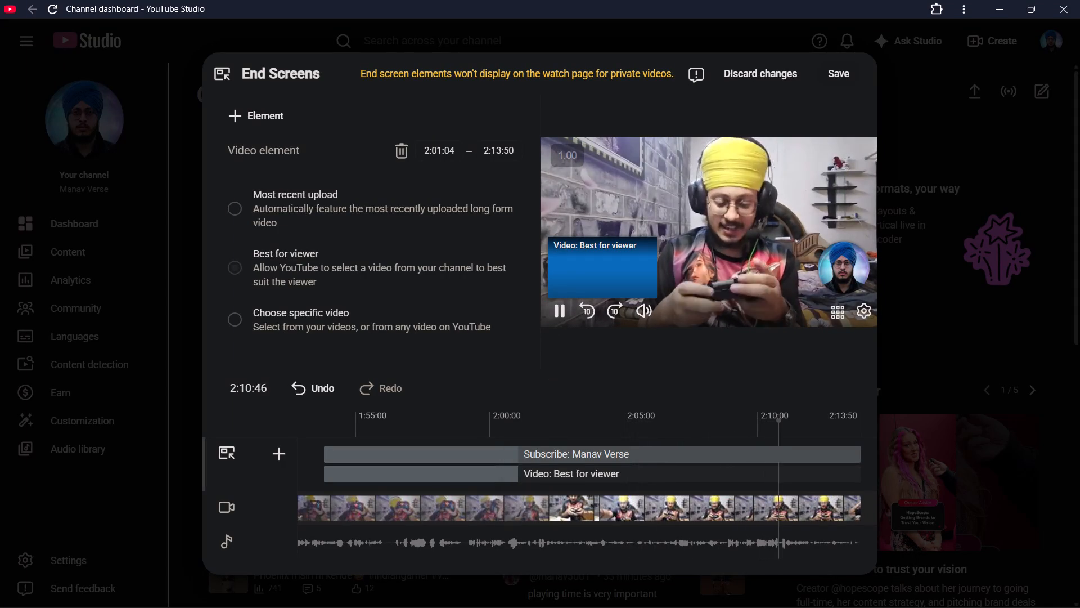
{"action": "left_click", "coordinate": [839, 78]}
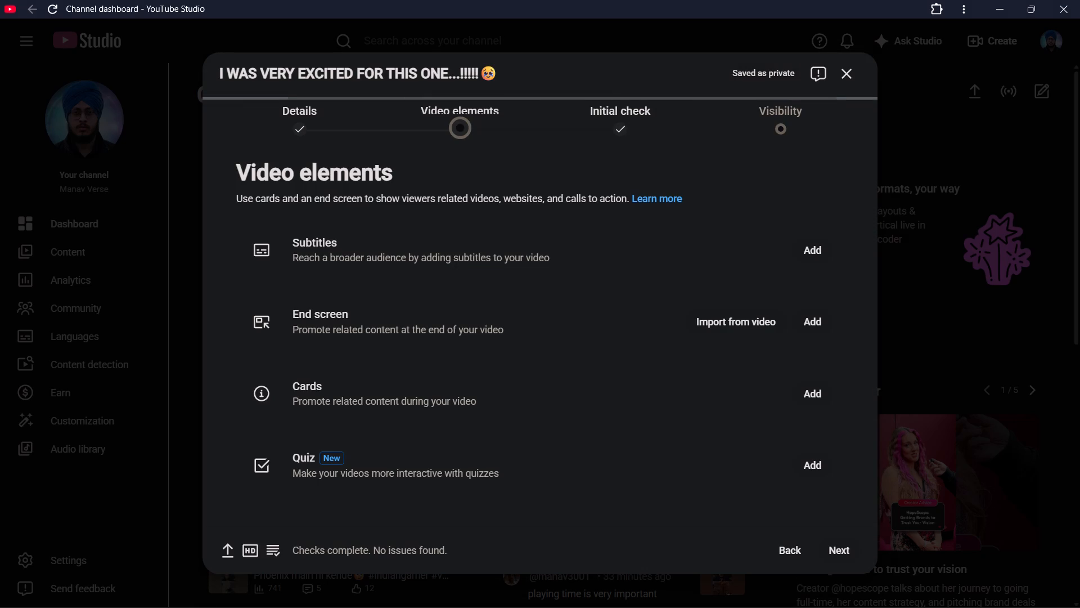
{"action": "scroll", "coordinate": [555, 323], "scroll_direction": "down", "scroll_amount": 4}
{"action": "left_click", "coordinate": [836, 555]}
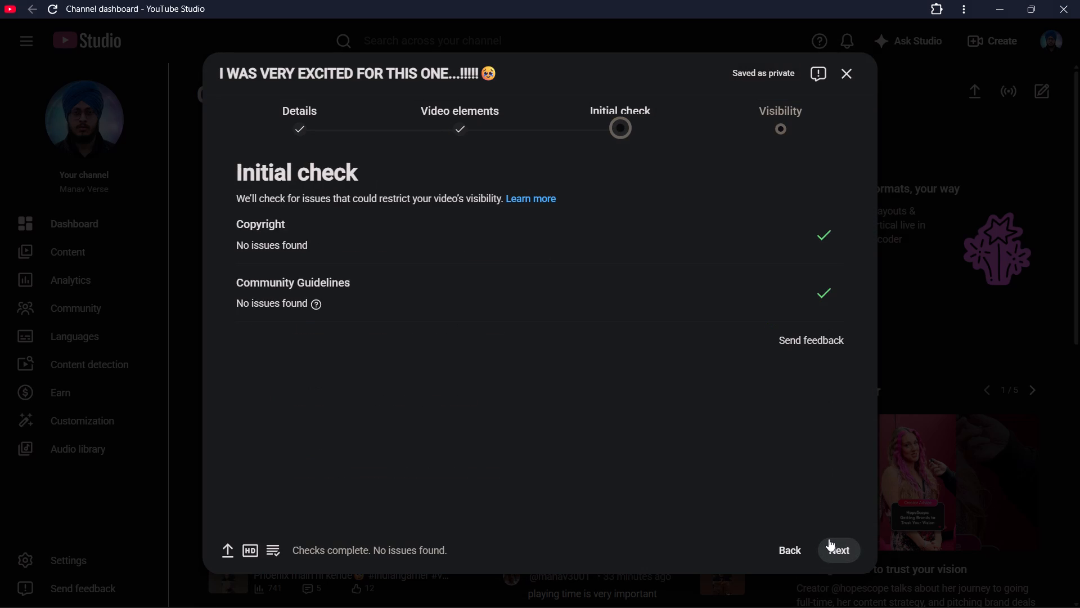
{"action": "left_click", "coordinate": [845, 542]}
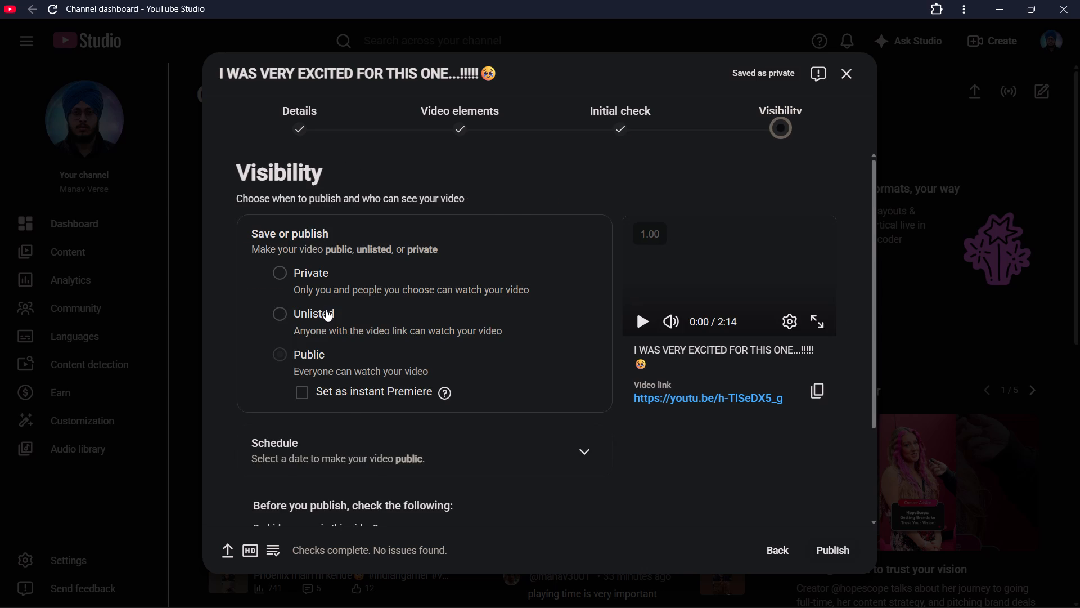
Choose to schedule the video as public and set its publishing date to Nov 4, 2026.
{"action": "scroll", "coordinate": [354, 372], "scroll_direction": "down", "scroll_amount": 3}
{"action": "left_click", "coordinate": [355, 329]}
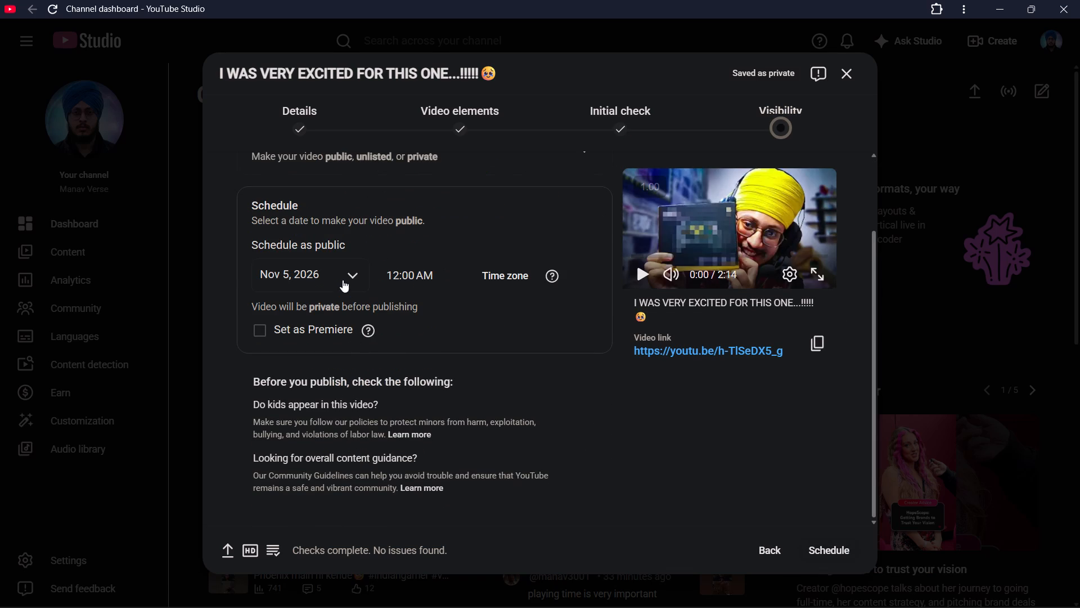
{"action": "left_click", "coordinate": [396, 275]}
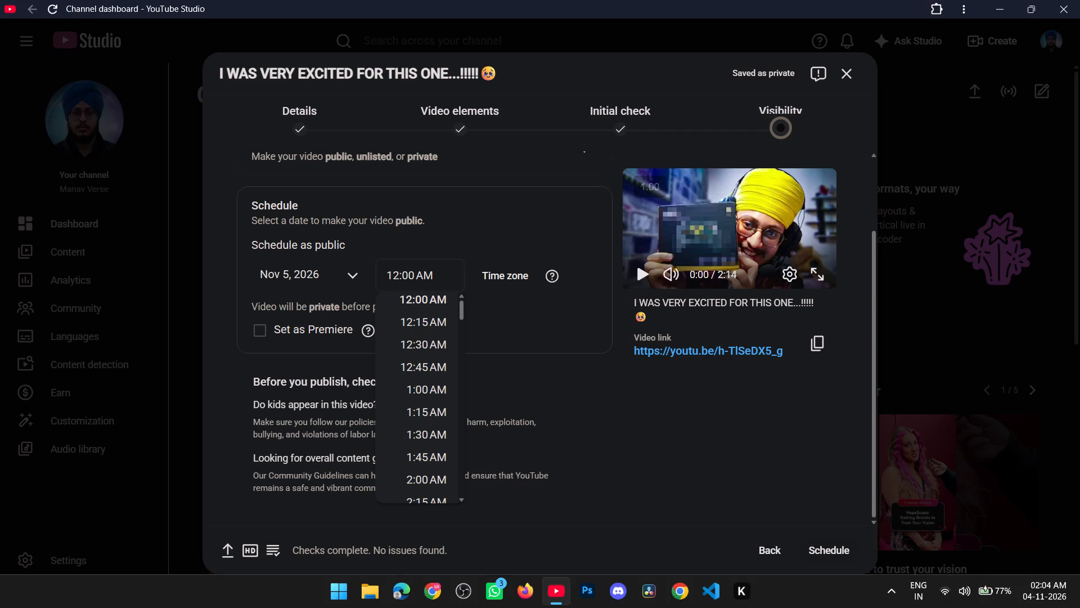
{"action": "left_click", "coordinate": [323, 279]}
{"action": "left_click", "coordinate": [323, 279]}
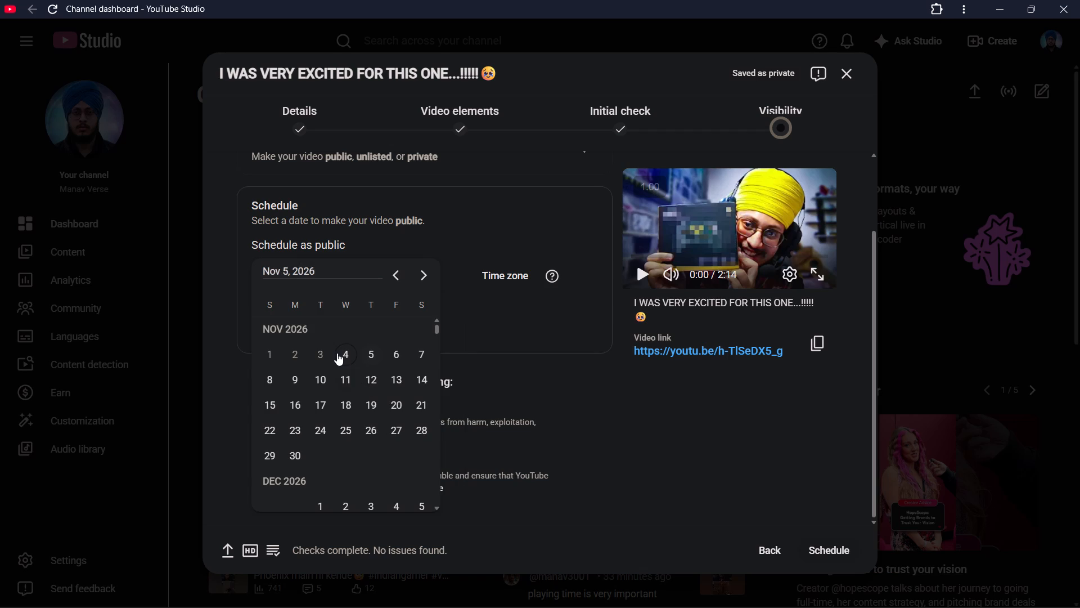
{"action": "left_click", "coordinate": [344, 351]}
Set the scheduled publishing time to 12:00 PM.
{"action": "left_click", "coordinate": [425, 269]}
{"action": "left_click", "coordinate": [442, 274]}
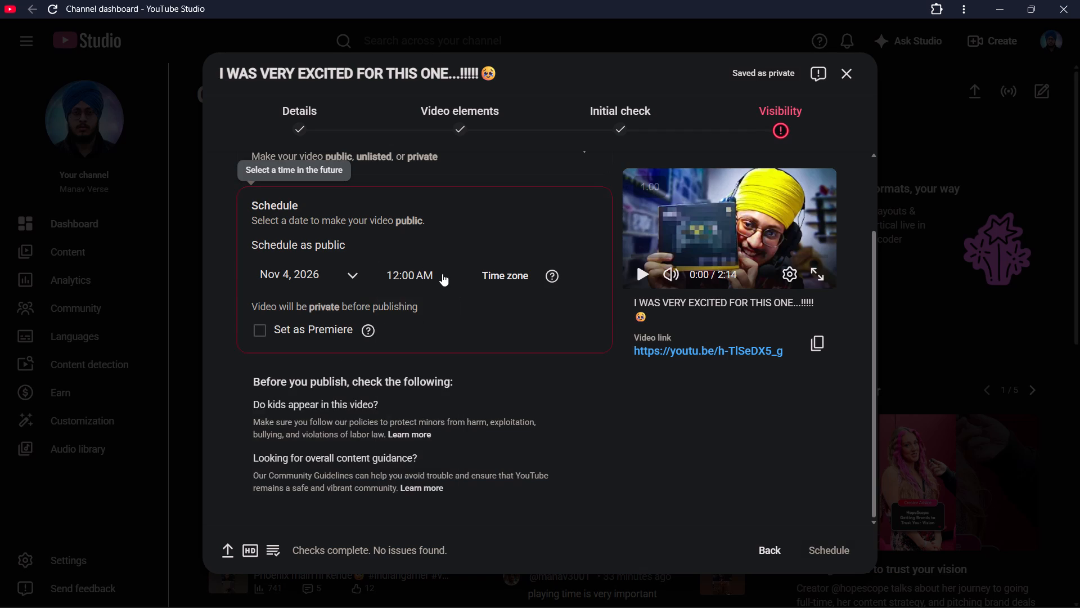
{"action": "left_click", "coordinate": [442, 274]}
{"action": "scroll", "coordinate": [427, 361], "scroll_direction": "down", "scroll_amount": 2}
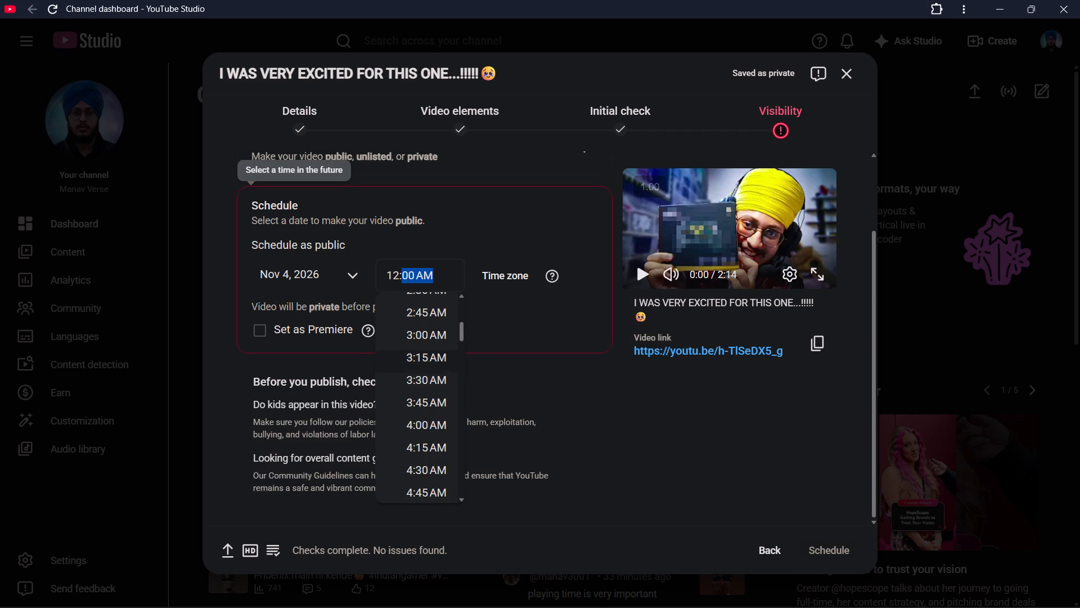
{"action": "scroll", "coordinate": [429, 360], "scroll_direction": "down", "scroll_amount": 8}
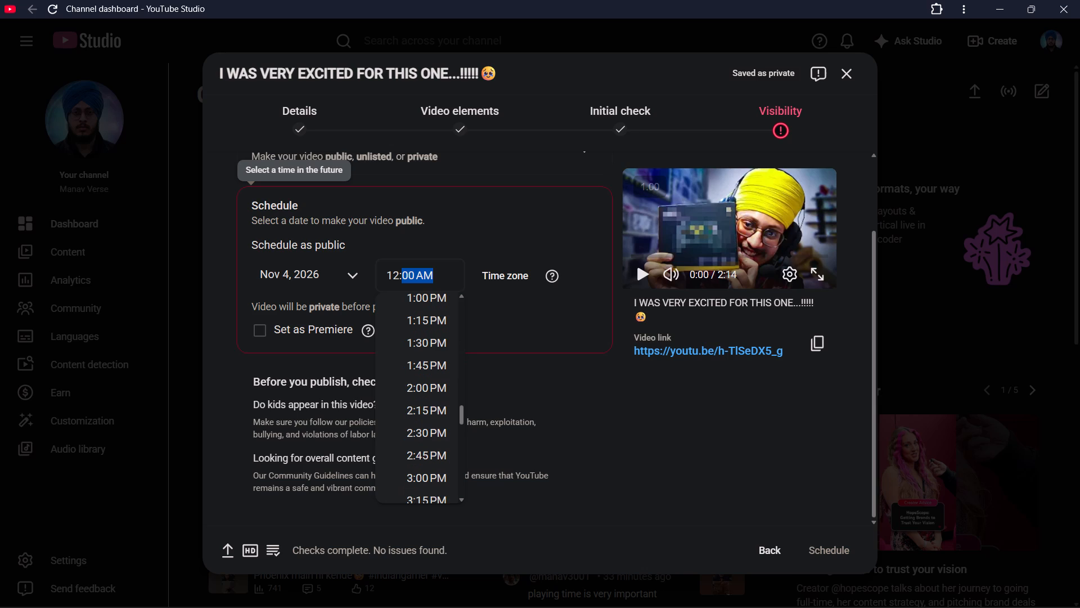
{"action": "scroll", "coordinate": [431, 360], "scroll_direction": "up", "scroll_amount": 2}
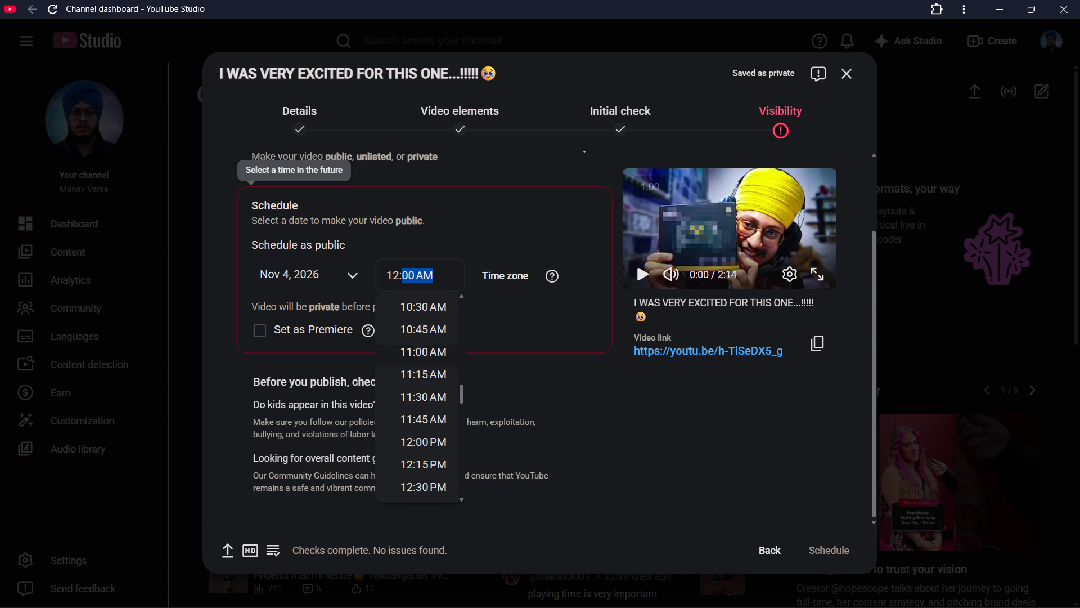
{"action": "scroll", "coordinate": [444, 369], "scroll_direction": "down", "scroll_amount": 1}
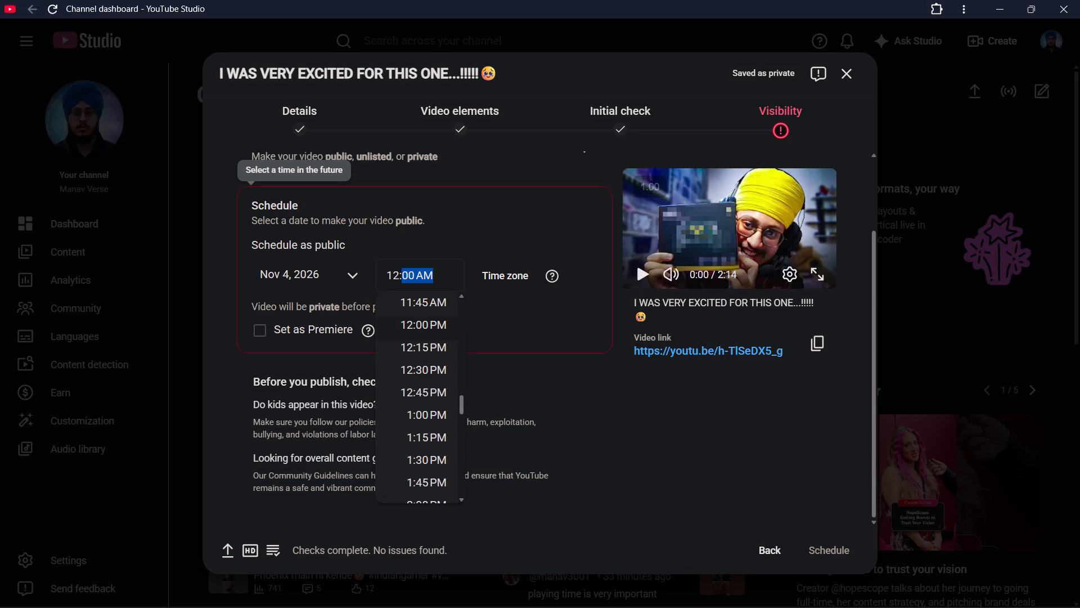
{"action": "left_click", "coordinate": [436, 337]}
{"action": "scroll", "coordinate": [416, 346], "scroll_direction": "down", "scroll_amount": 6}
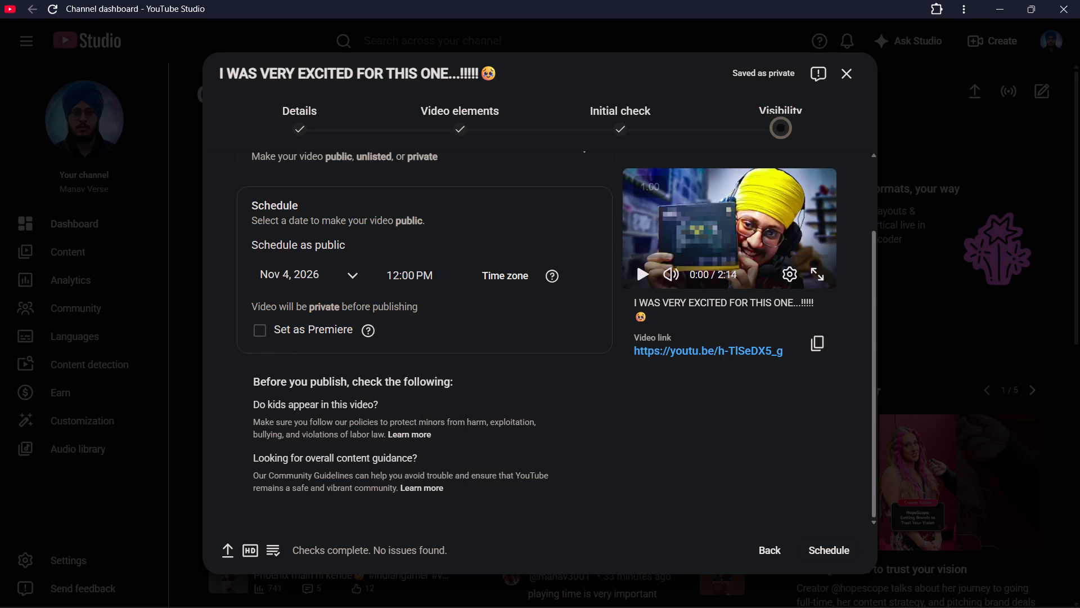
Set the scheduled video as a Premiere and, in its setup, choose a countdown length of 1 minute.
{"action": "left_click", "coordinate": [264, 333]}
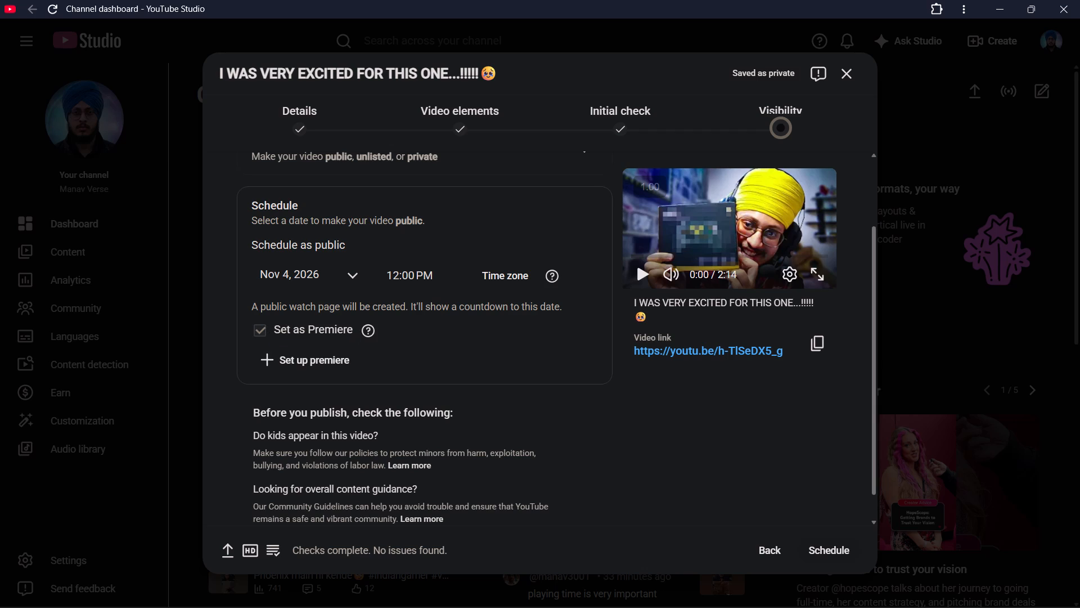
{"action": "left_click", "coordinate": [318, 365]}
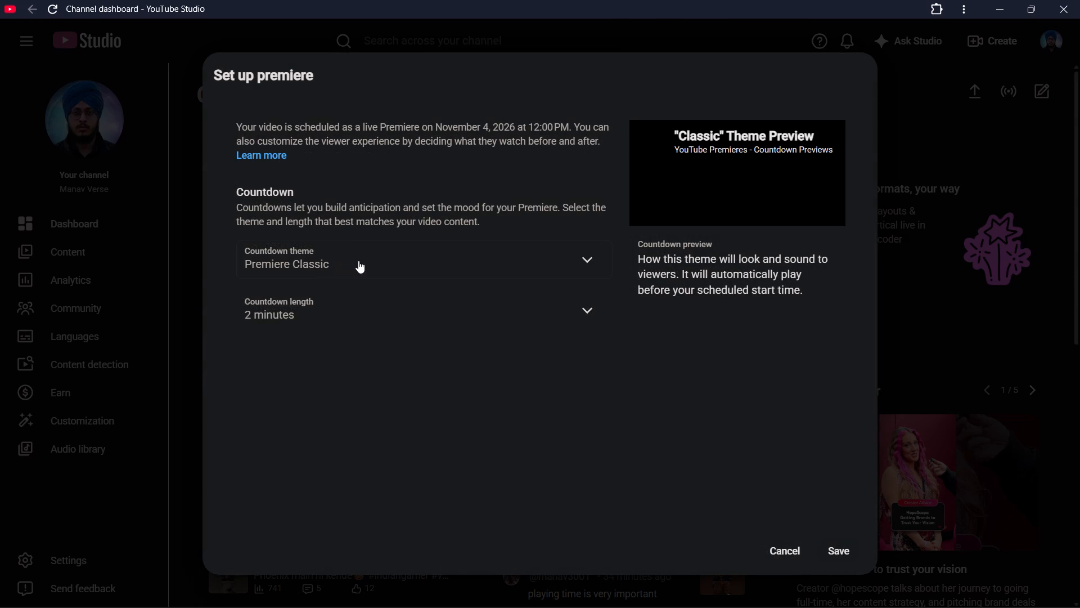
{"action": "left_click", "coordinate": [316, 314]}
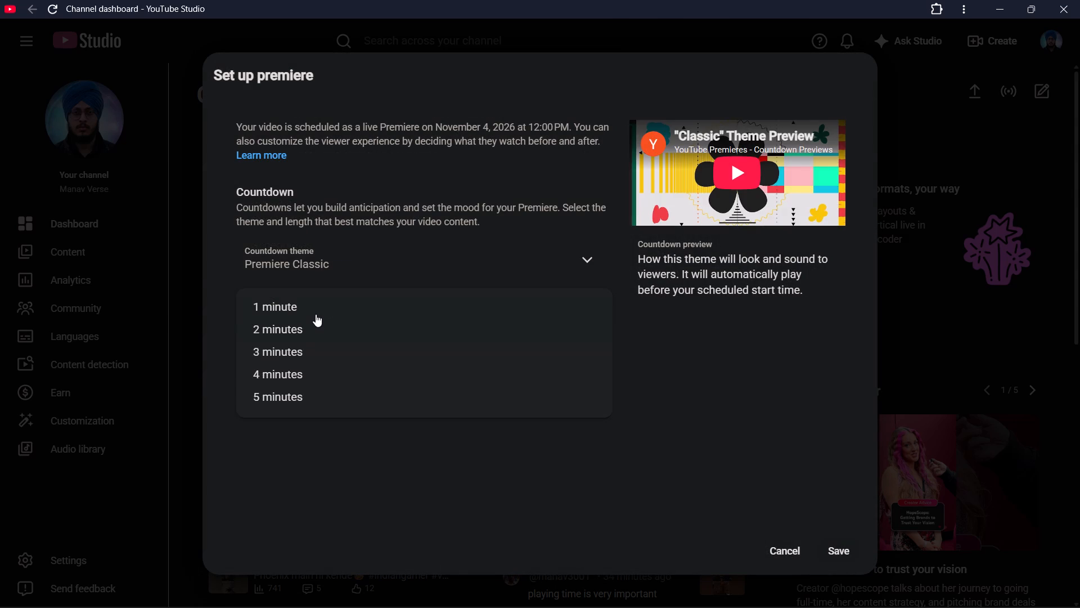
{"action": "left_click", "coordinate": [299, 311]}
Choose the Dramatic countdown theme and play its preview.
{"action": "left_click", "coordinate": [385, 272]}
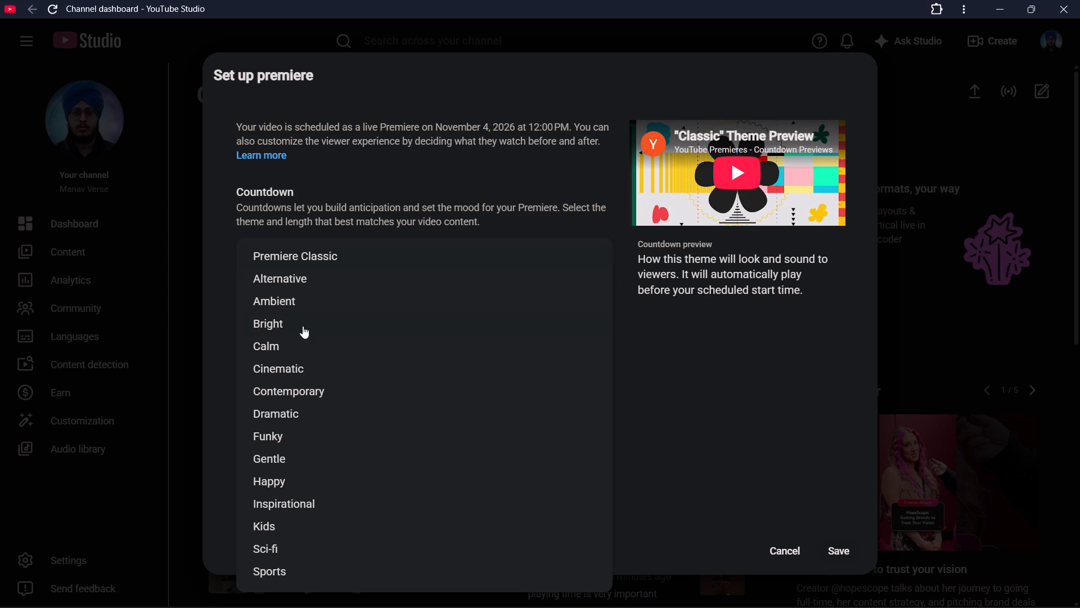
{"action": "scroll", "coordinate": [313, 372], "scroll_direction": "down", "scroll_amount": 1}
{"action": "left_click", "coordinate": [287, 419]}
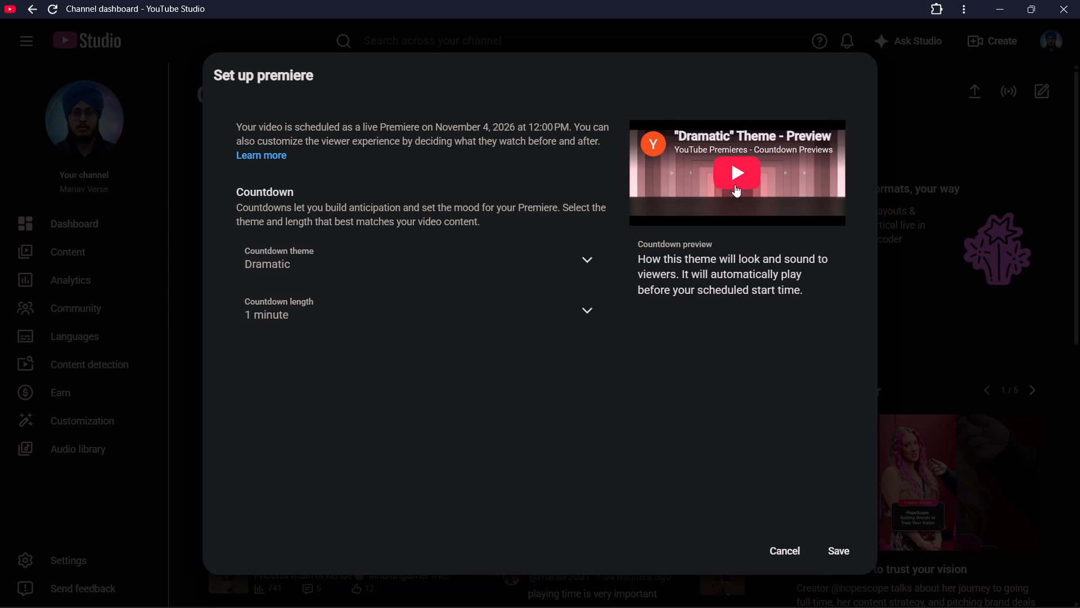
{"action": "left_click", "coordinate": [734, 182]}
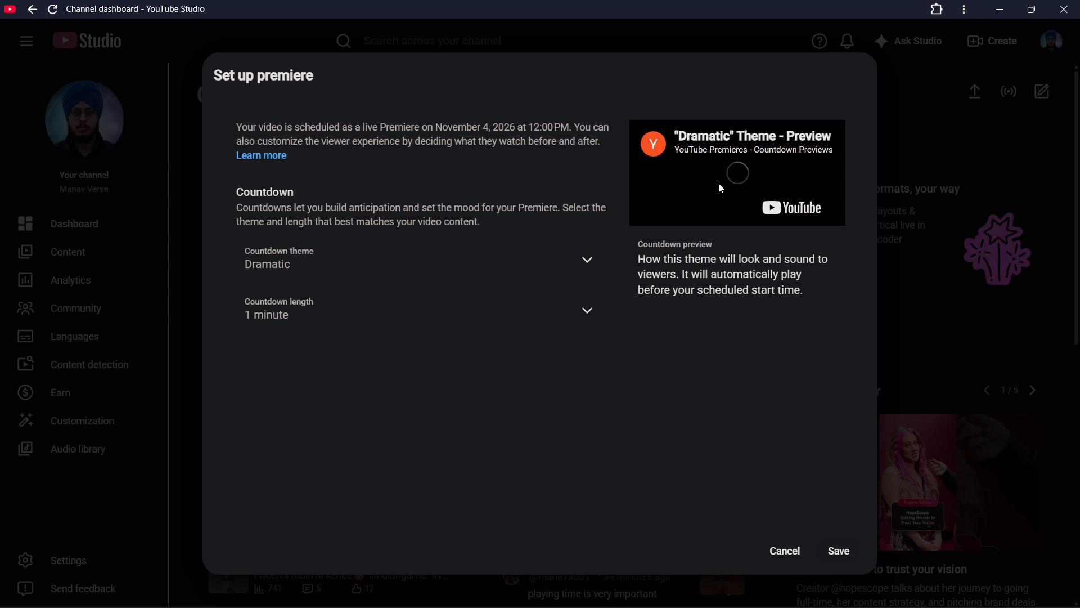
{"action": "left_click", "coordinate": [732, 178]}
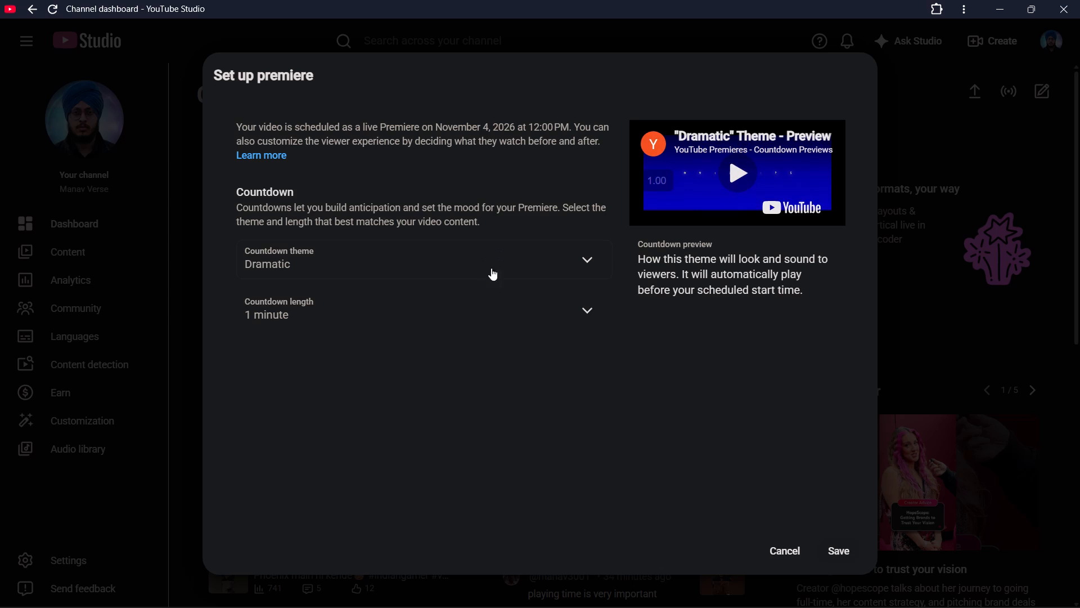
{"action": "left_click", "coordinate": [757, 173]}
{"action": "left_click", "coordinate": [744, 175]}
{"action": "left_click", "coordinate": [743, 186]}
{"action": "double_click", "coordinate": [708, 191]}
Change the countdown theme to Happy, play its preview and save the Premiere setup.
{"action": "left_click", "coordinate": [318, 269]}
{"action": "scroll", "coordinate": [304, 447], "scroll_direction": "down", "scroll_amount": 2}
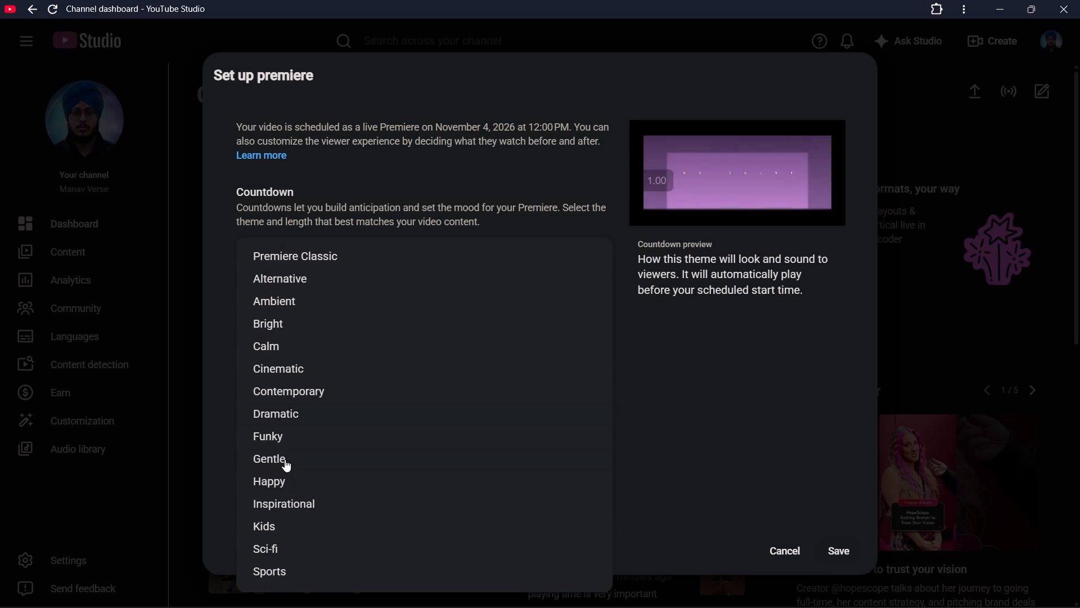
{"action": "left_click", "coordinate": [290, 481]}
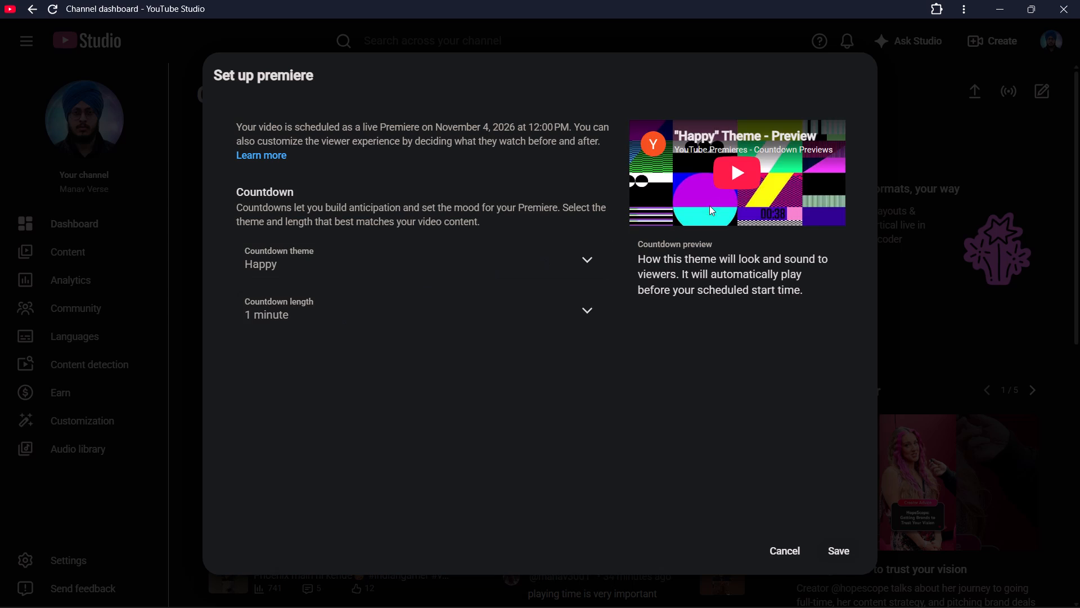
{"action": "left_click", "coordinate": [728, 188]}
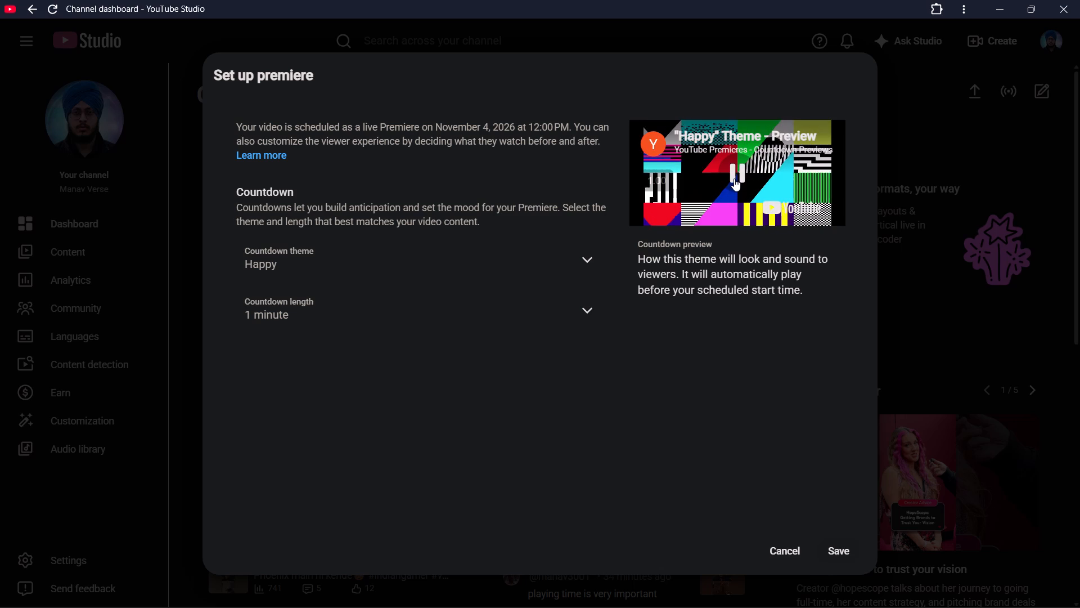
{"action": "left_click", "coordinate": [383, 268]}
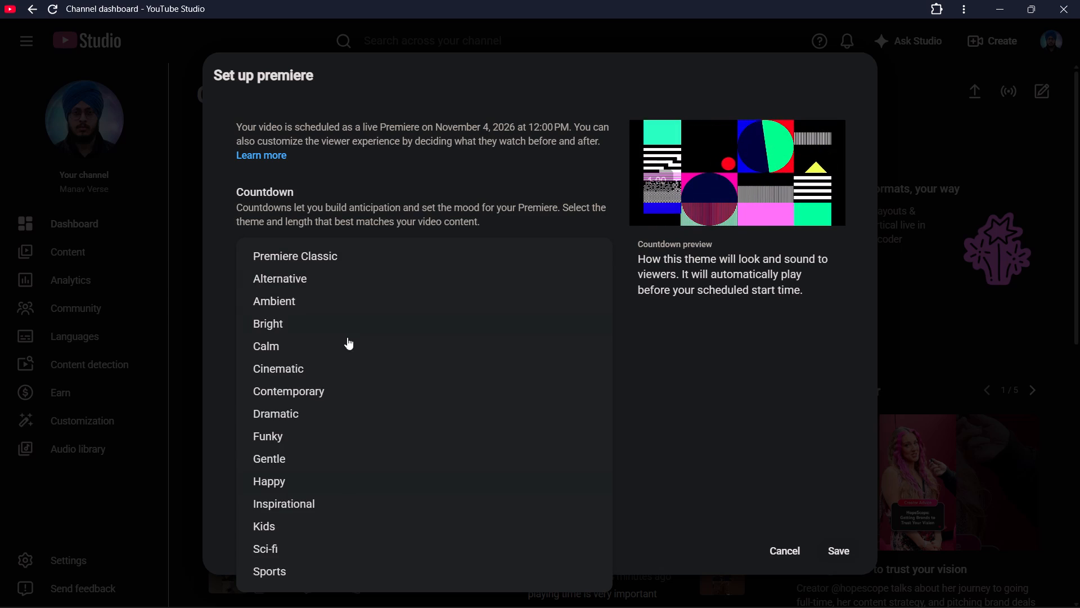
{"action": "left_click", "coordinate": [620, 382]}
{"action": "left_click", "coordinate": [844, 558]}
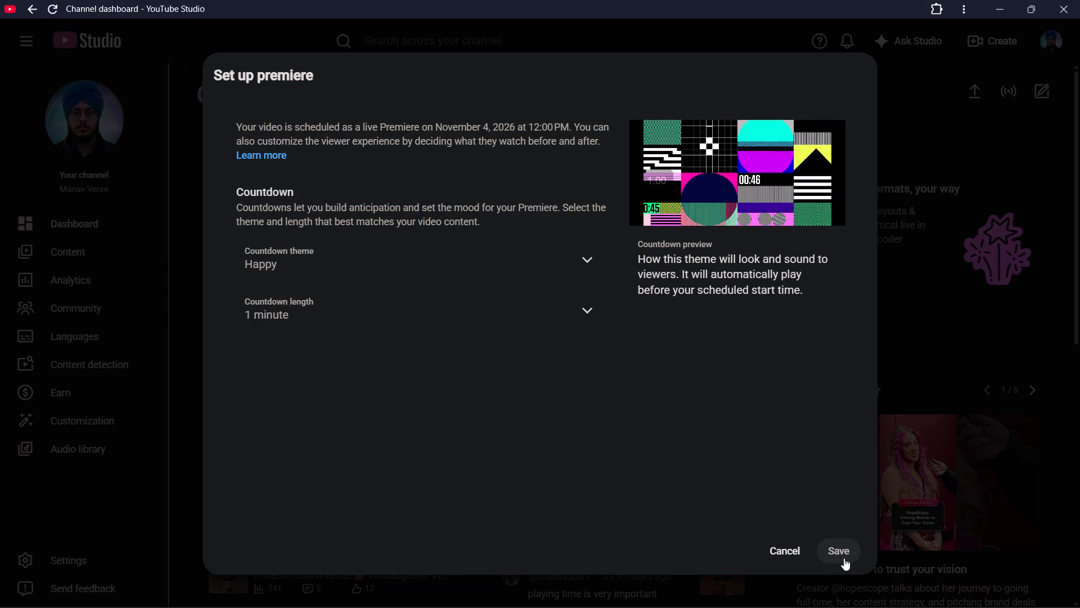
Schedule the video's Premiere and close the sharing dialog.
{"action": "scroll", "coordinate": [493, 379], "scroll_direction": "down", "scroll_amount": 3}
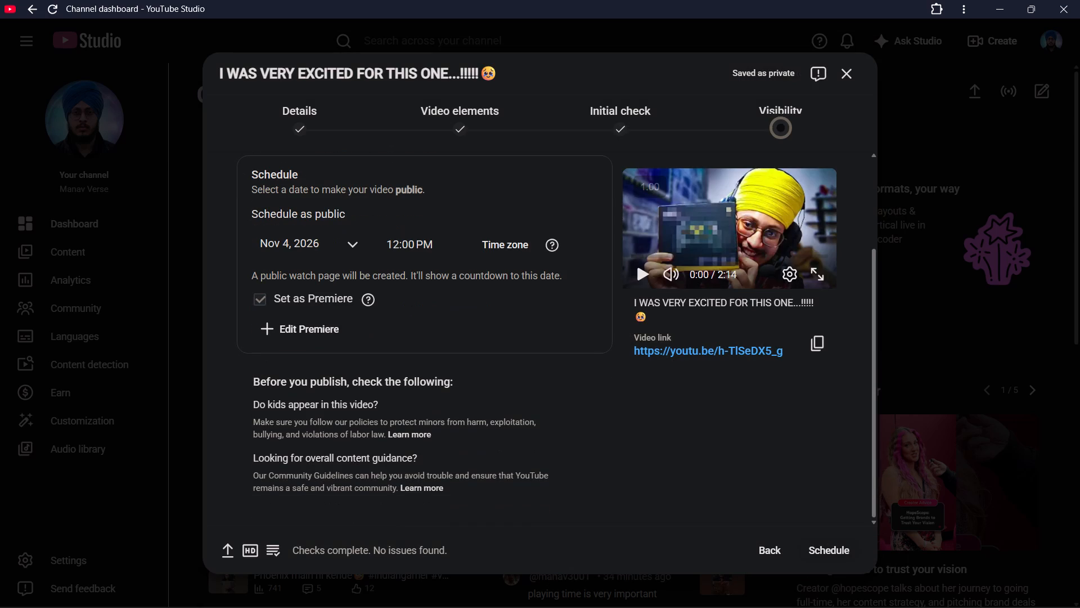
{"action": "left_click", "coordinate": [821, 551]}
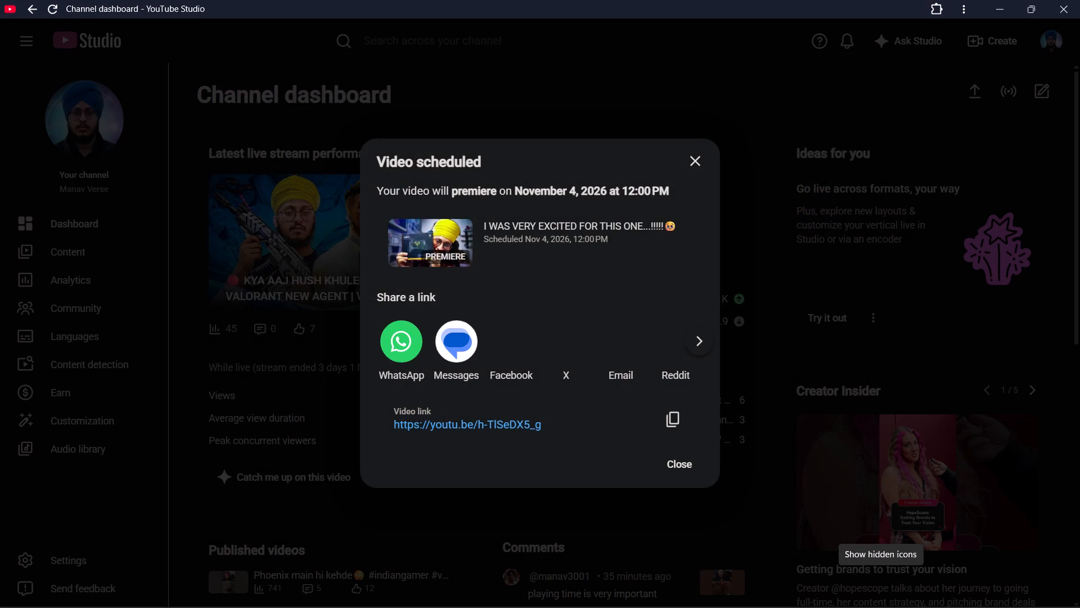
{"action": "left_click", "coordinate": [676, 462]}
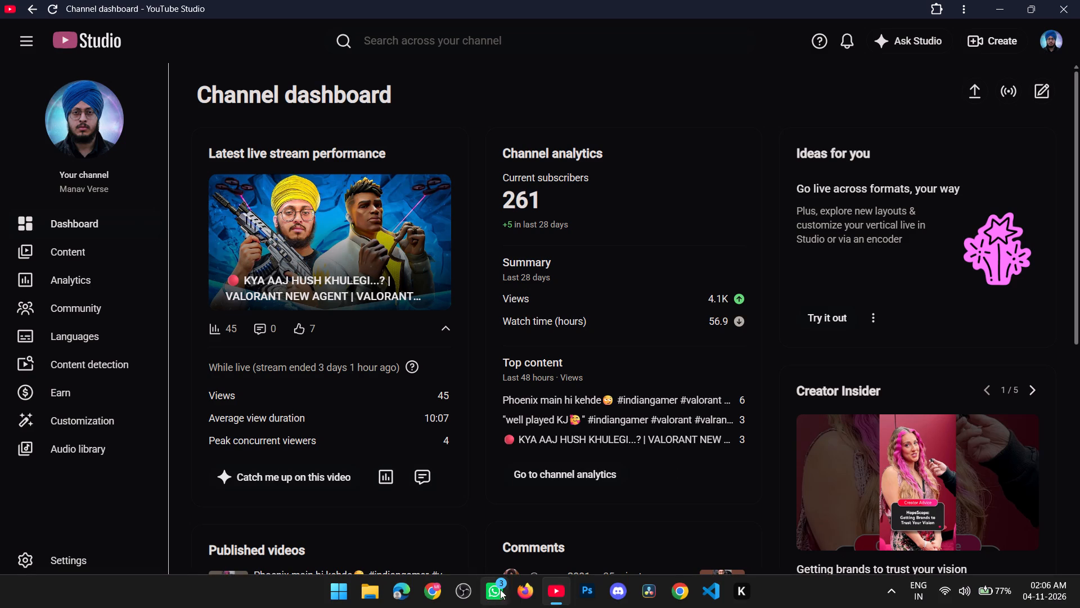
Launch Adobe Photoshop, dismiss the policy checks survey in YouTube Studio, and switch to the Photoshop window.
{"action": "left_click", "coordinate": [591, 590]}
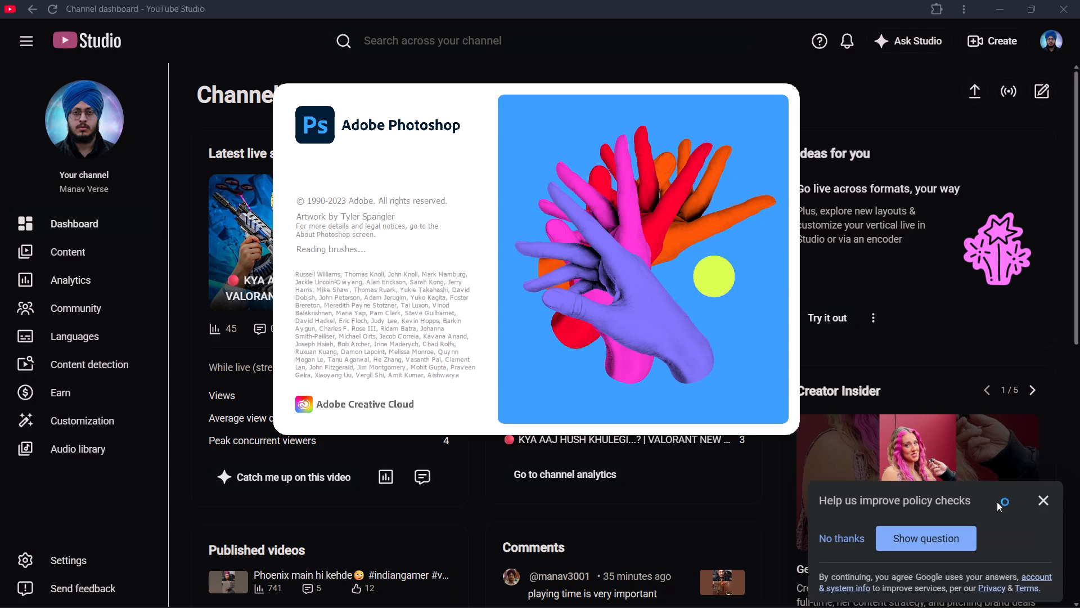
{"action": "left_click", "coordinate": [1042, 495]}
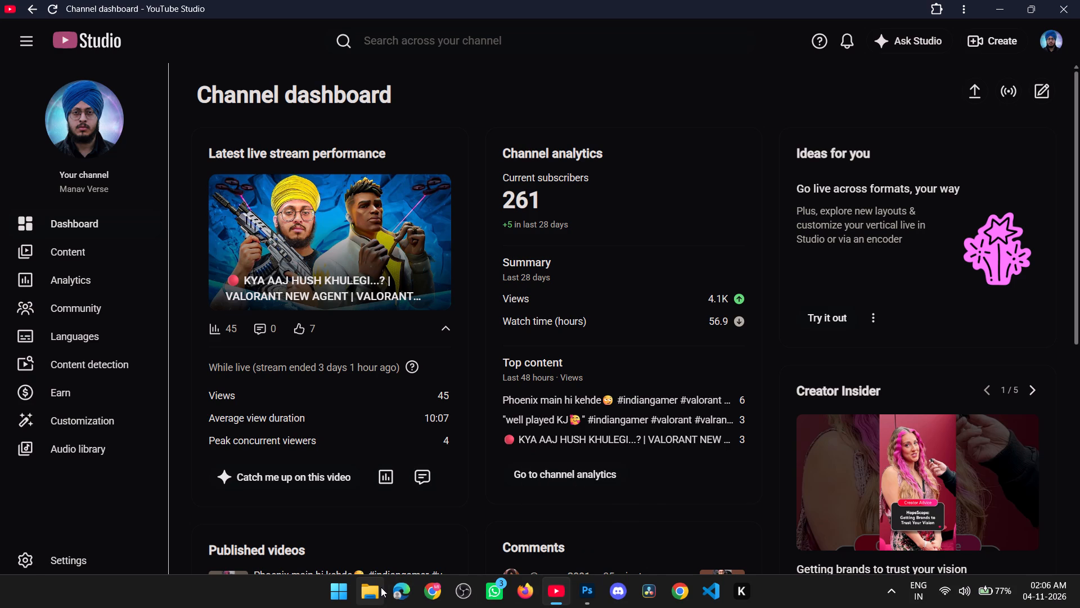
{"action": "left_click", "coordinate": [592, 588]}
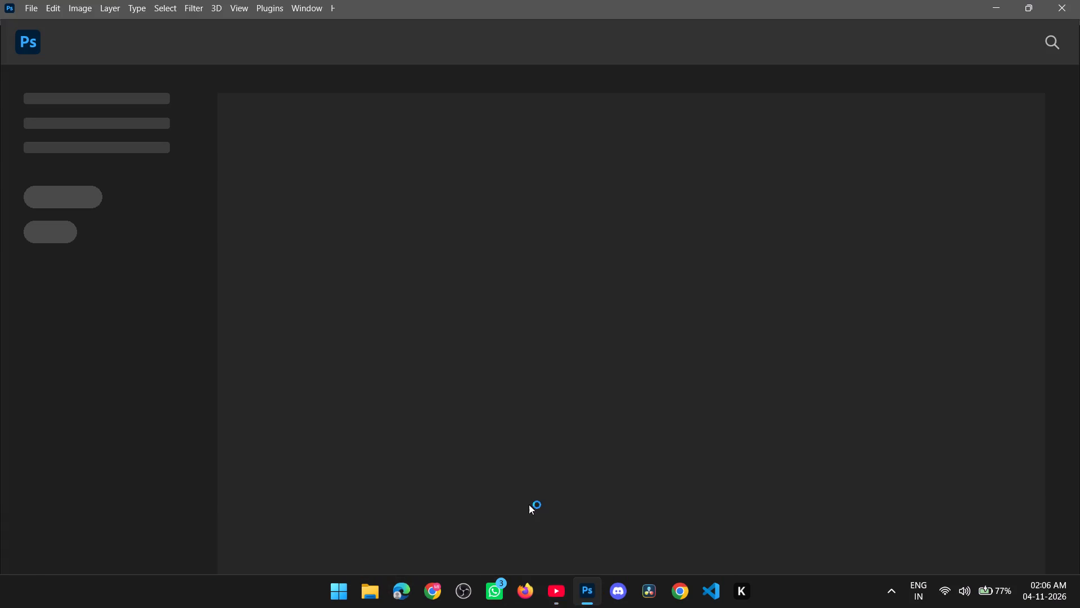
{"action": "key", "text": "alt+Tab"}
{"action": "key", "text": "ctrl+r"}
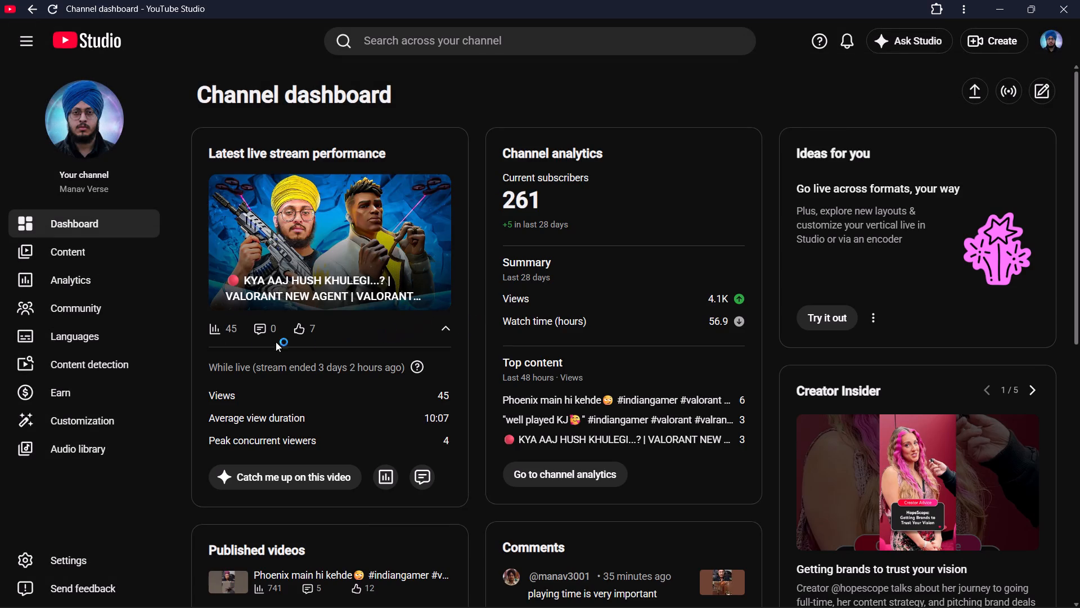
{"action": "left_click", "coordinate": [91, 261]}
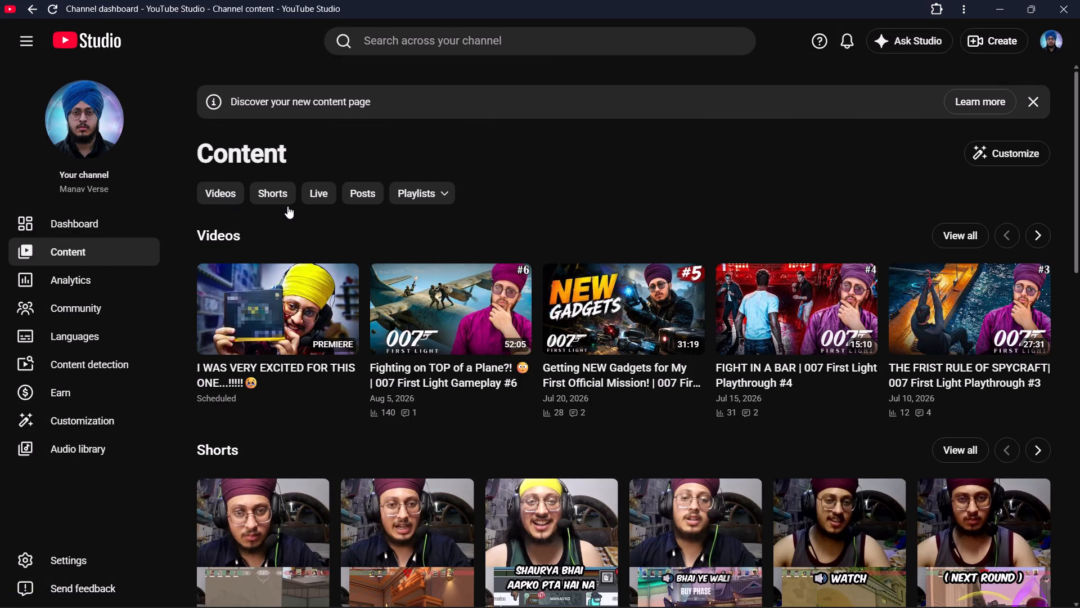
{"action": "key", "text": "shift+super+s"}
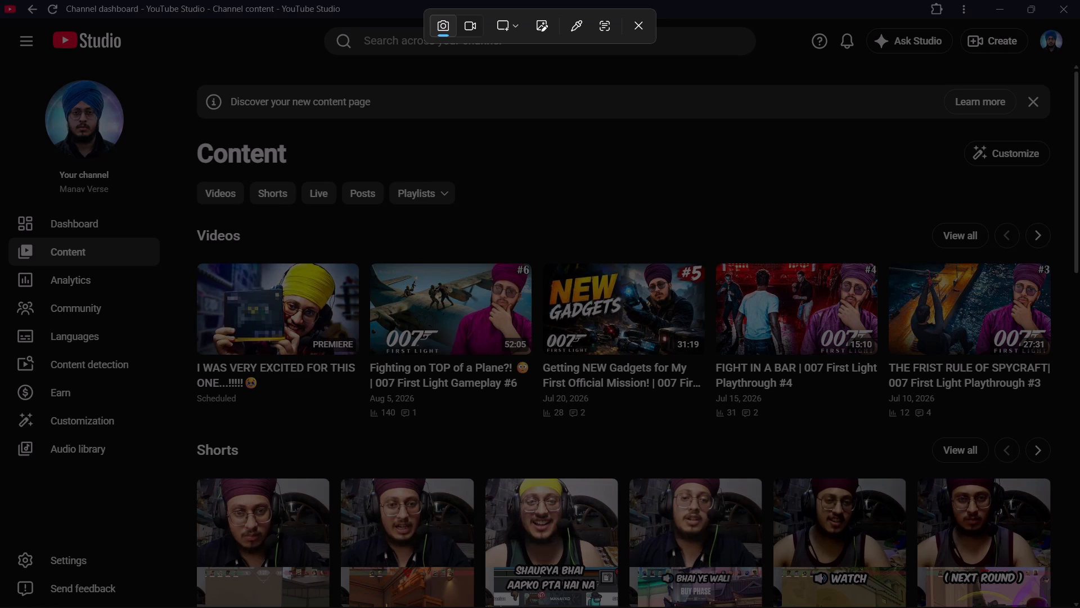
{"action": "left_click_drag", "start_coordinate": [197, 256], "coordinate": [355, 360]}
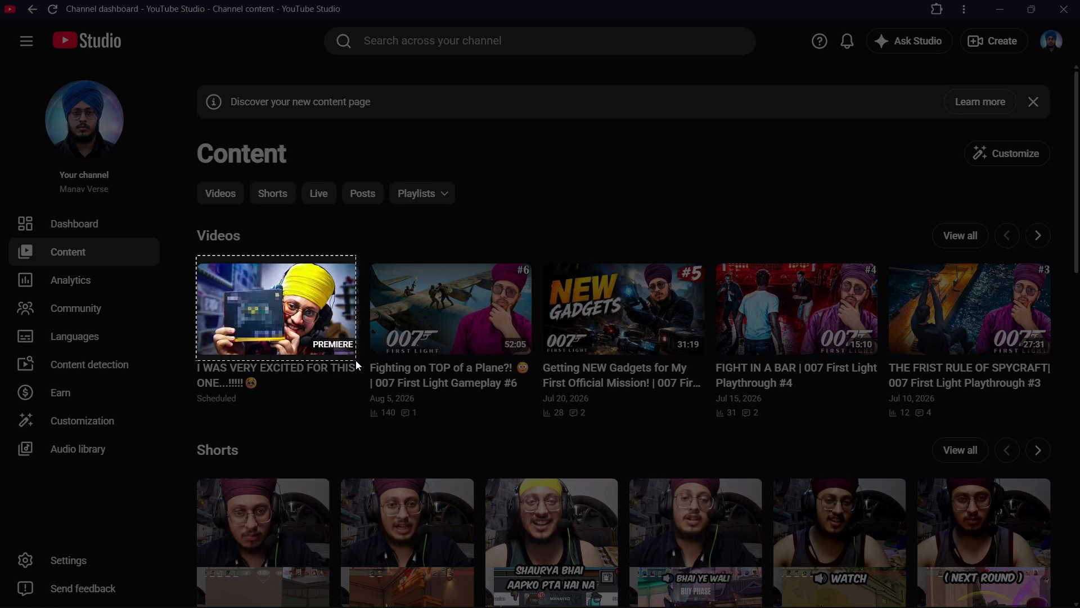
{"action": "left_click_drag", "start_coordinate": [355, 360], "coordinate": [358, 394]}
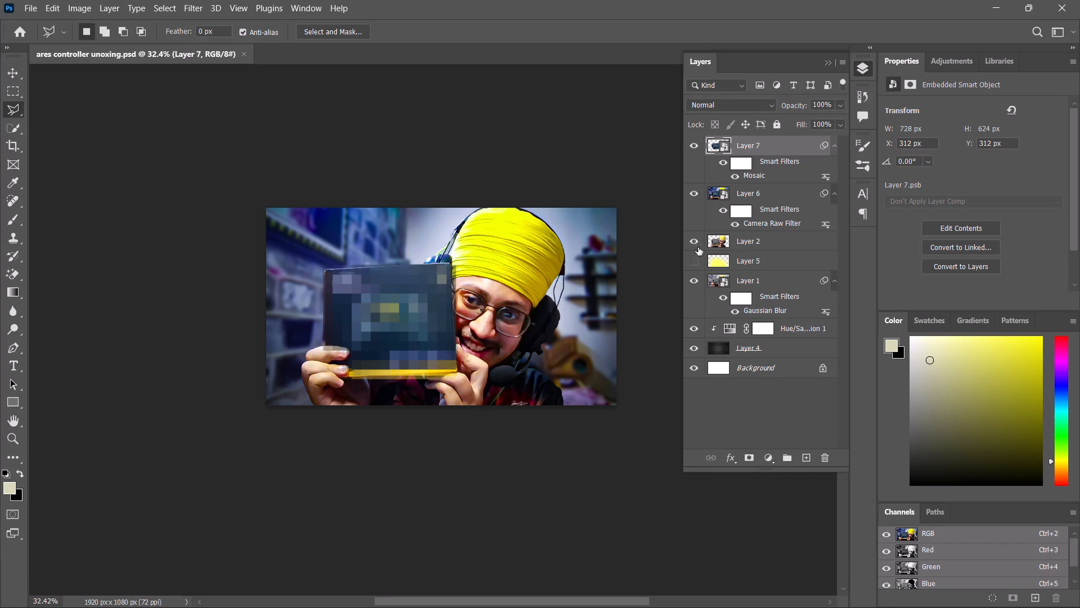
{"action": "key", "text": "ctrl+s"}
{"action": "key", "text": "ctrl+alt+s"}
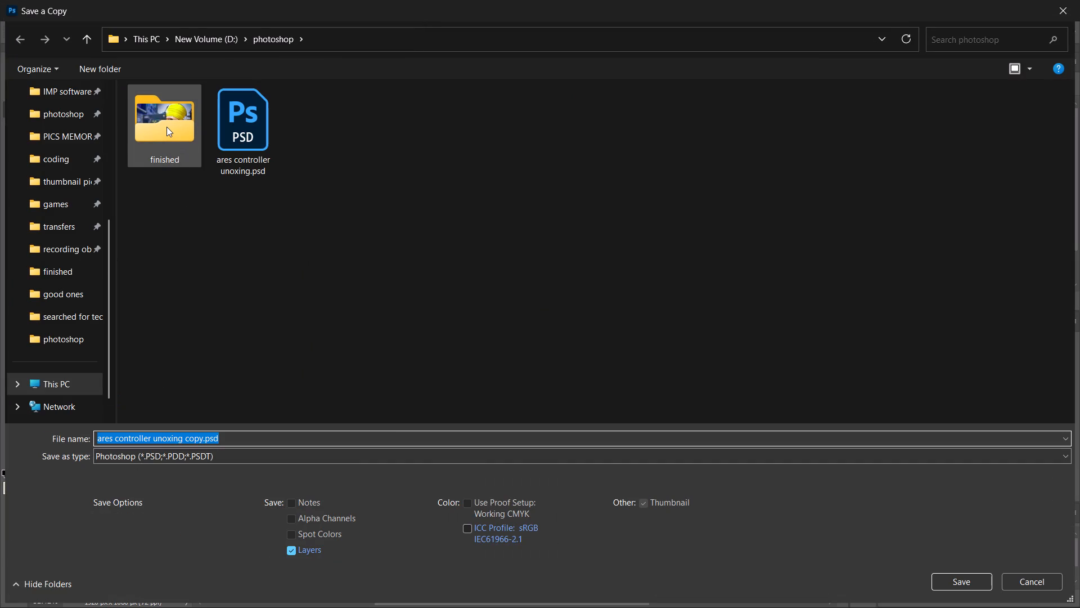
{"action": "double_click", "coordinate": [166, 127]}
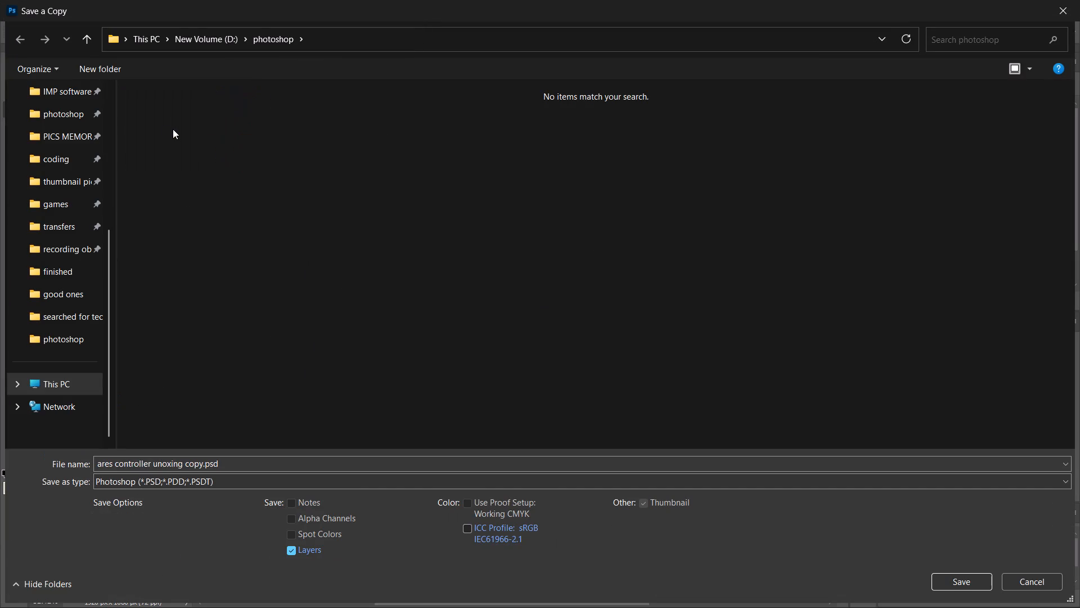
{"action": "left_click", "coordinate": [206, 485]}
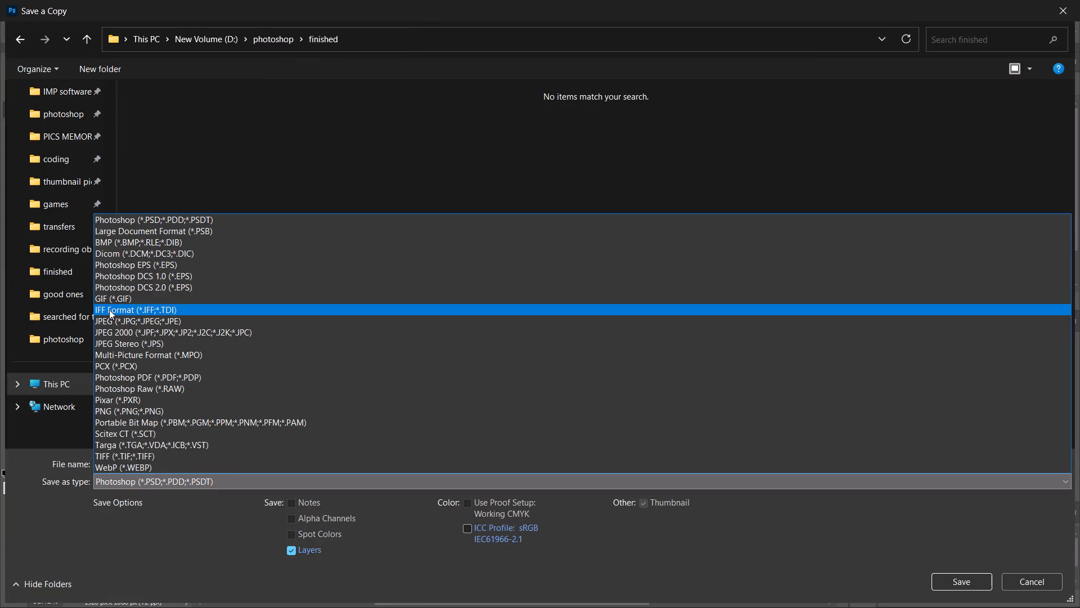
{"action": "left_click", "coordinate": [114, 321]}
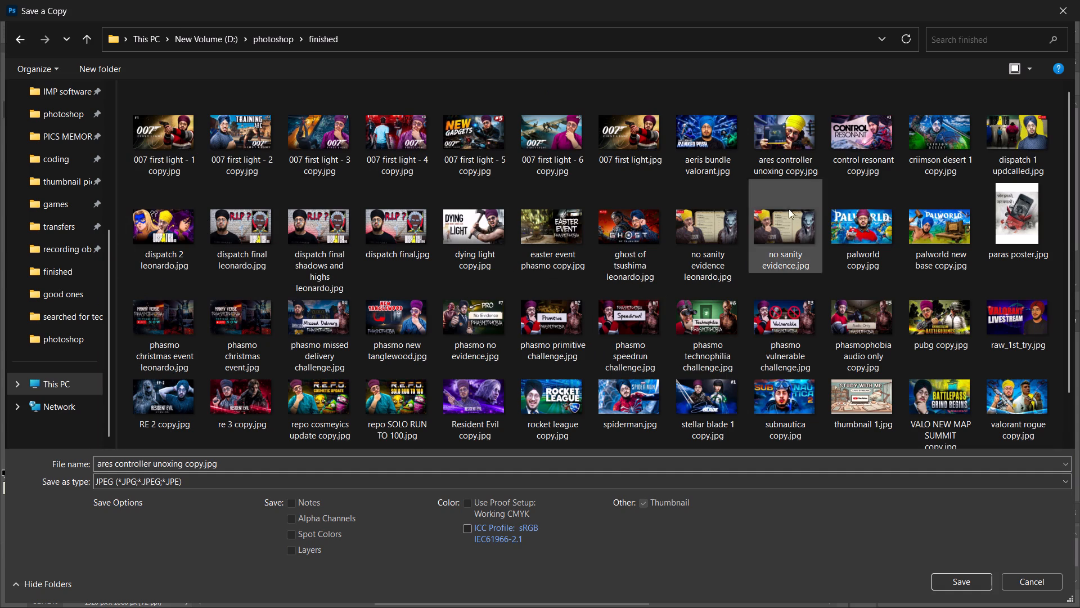
{"action": "left_click", "coordinate": [789, 131]}
{"action": "left_click", "coordinate": [952, 578]}
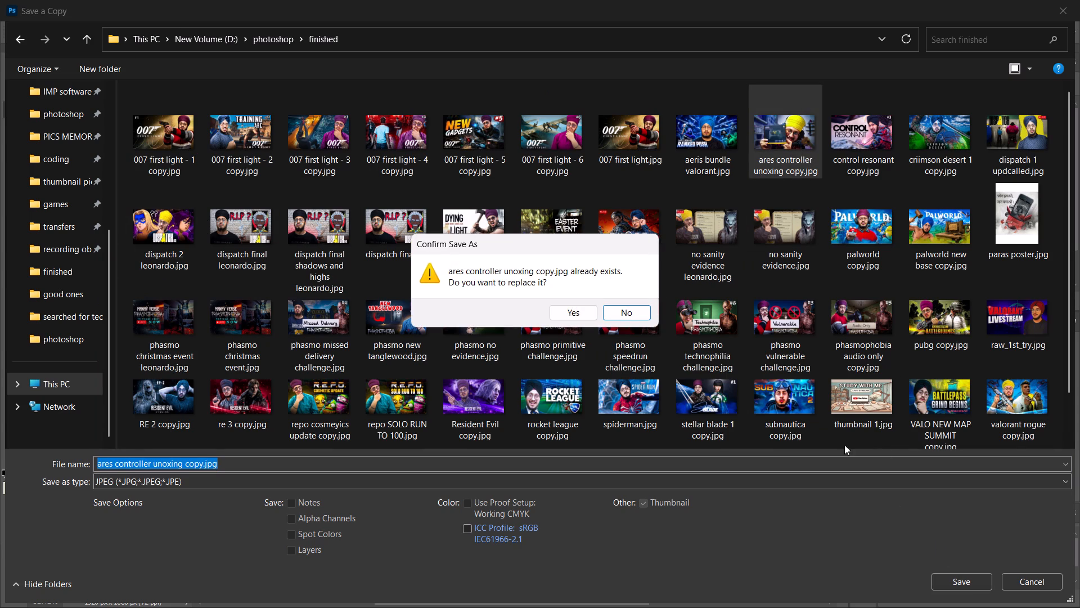
{"action": "left_click", "coordinate": [588, 316]}
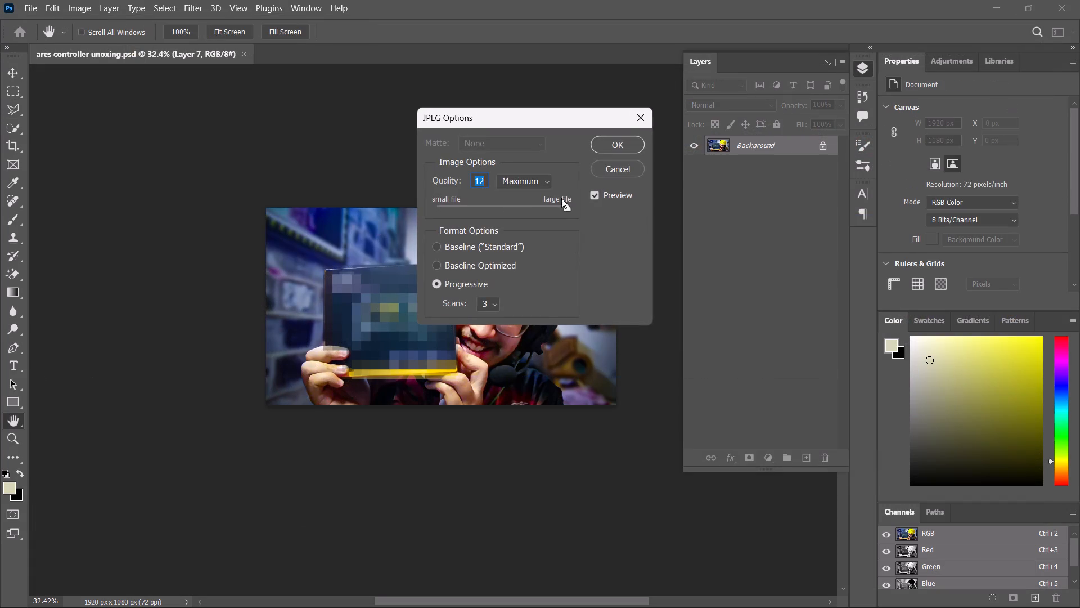
{"action": "left_click", "coordinate": [606, 145]}
Close Photoshop and the ChatGPT browser window.
{"action": "left_click", "coordinate": [1079, 0]}
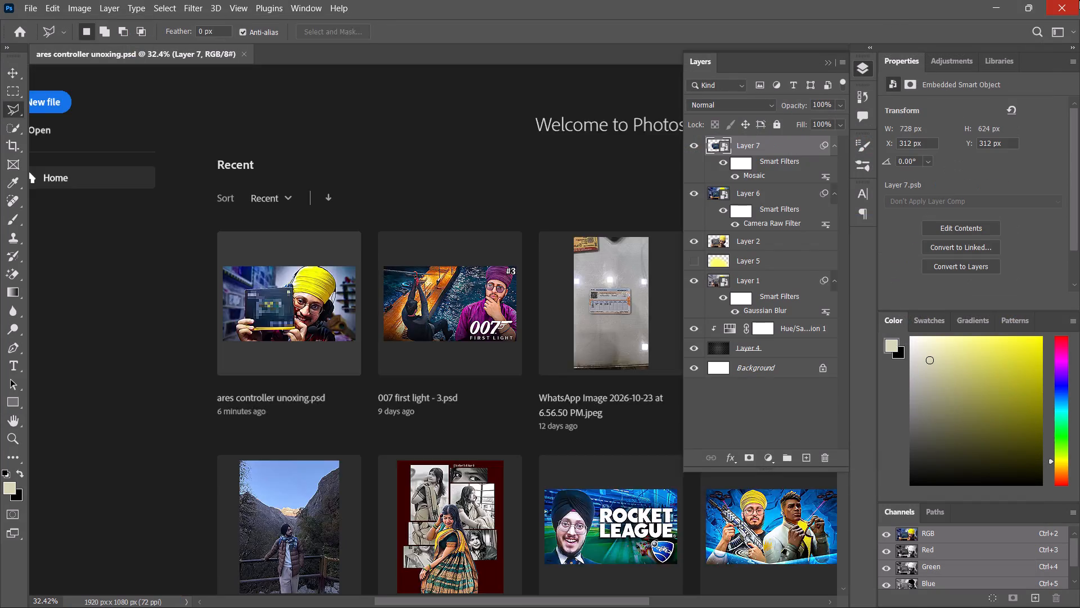
{"action": "left_click", "coordinate": [1079, 0]}
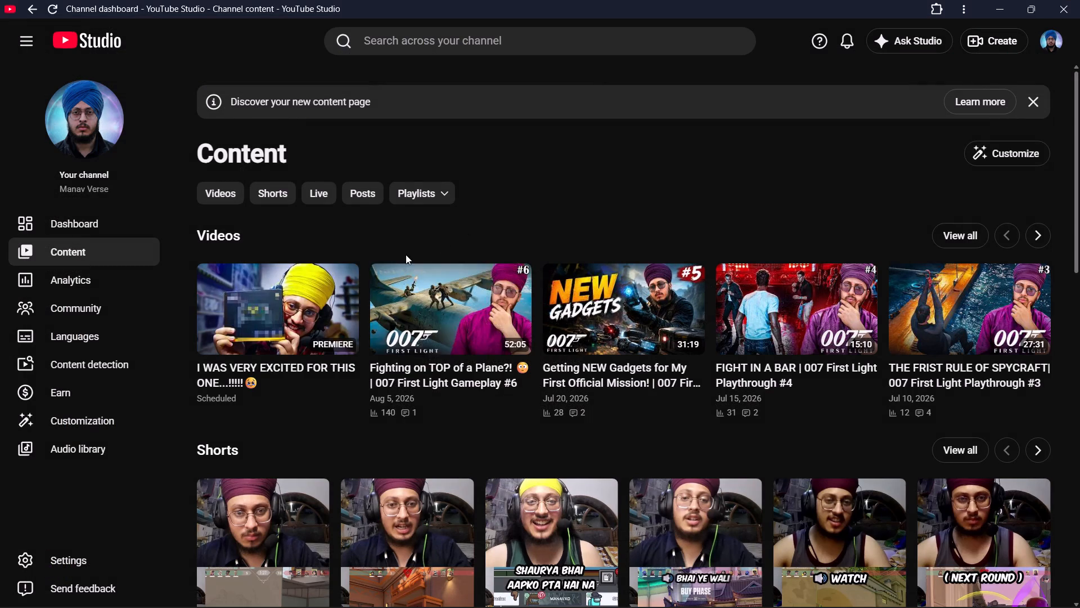
In YouTube Studio, open the scheduled premiere's details and replace its thumbnail with "ares controller unoxing copy.jpg" from the finished folder.
{"action": "left_click", "coordinate": [340, 281]}
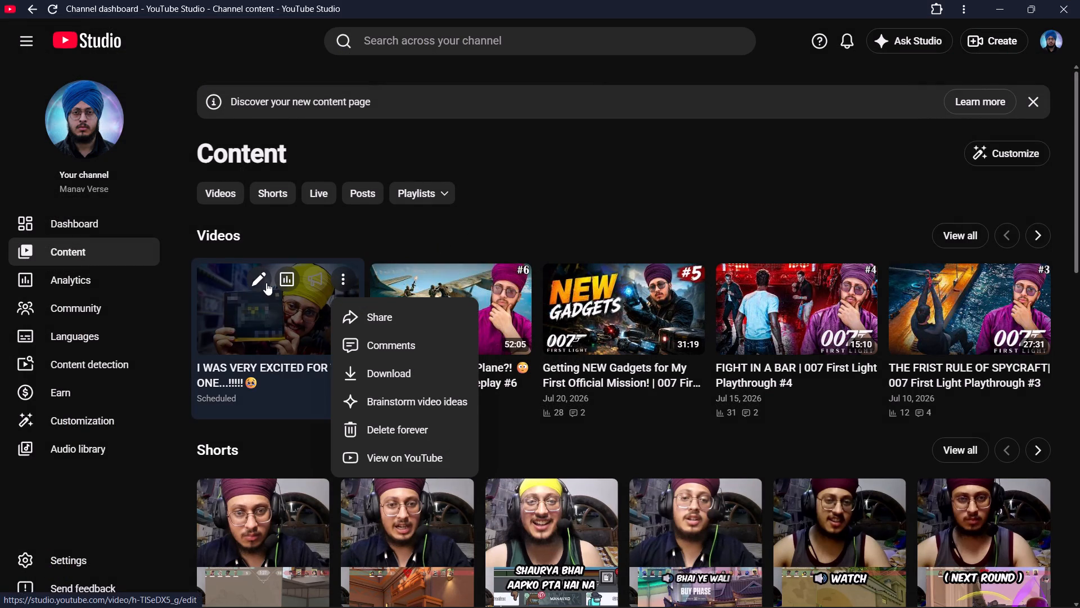
{"action": "left_click", "coordinate": [269, 283]}
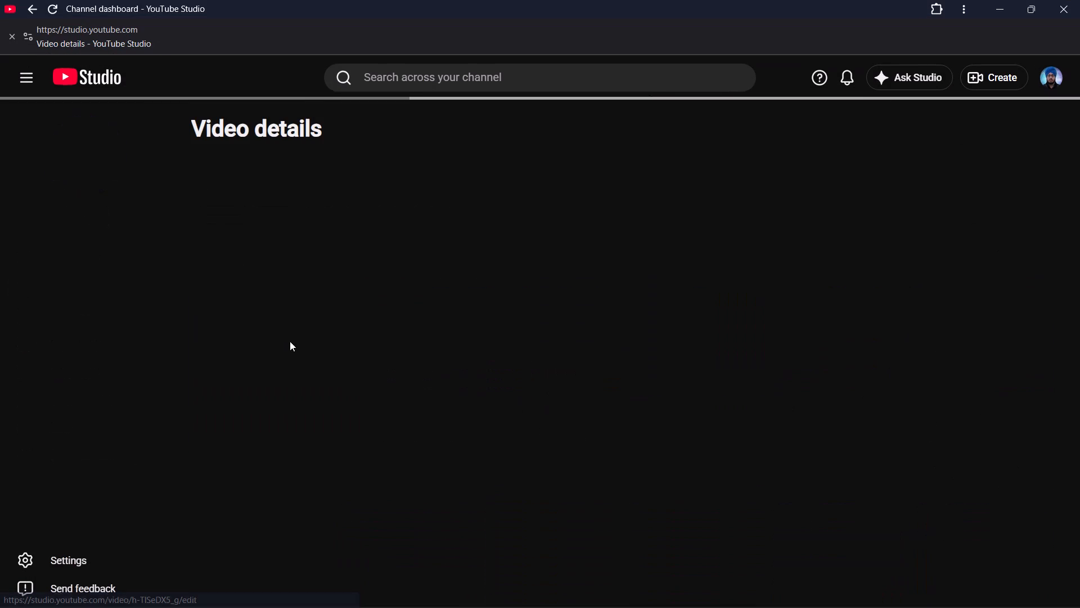
{"action": "left_click", "coordinate": [62, 325]}
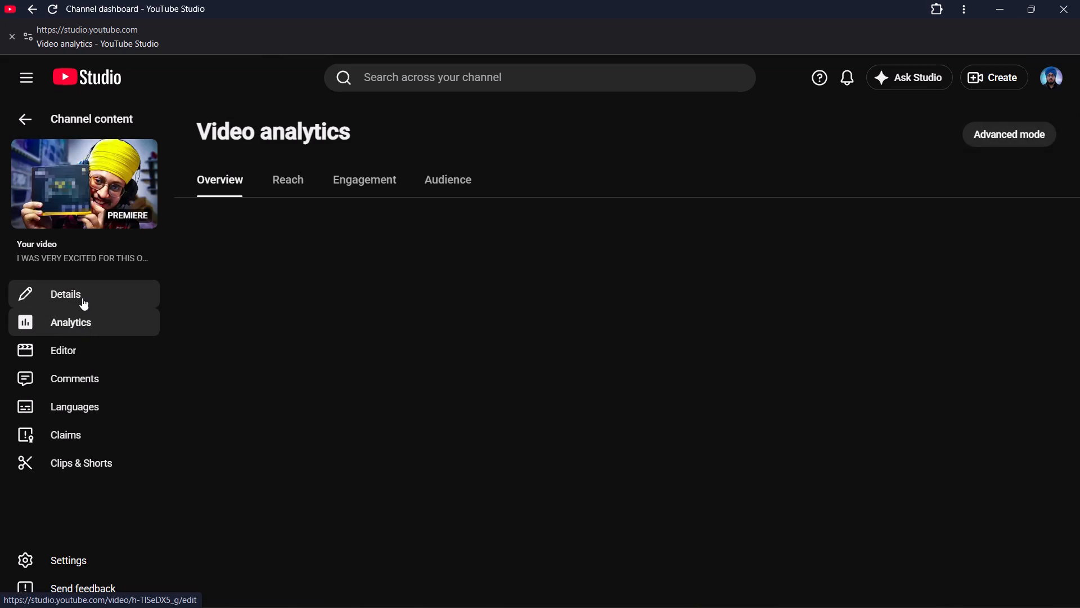
{"action": "left_click", "coordinate": [82, 298]}
{"action": "scroll", "coordinate": [563, 355], "scroll_direction": "down", "scroll_amount": 4}
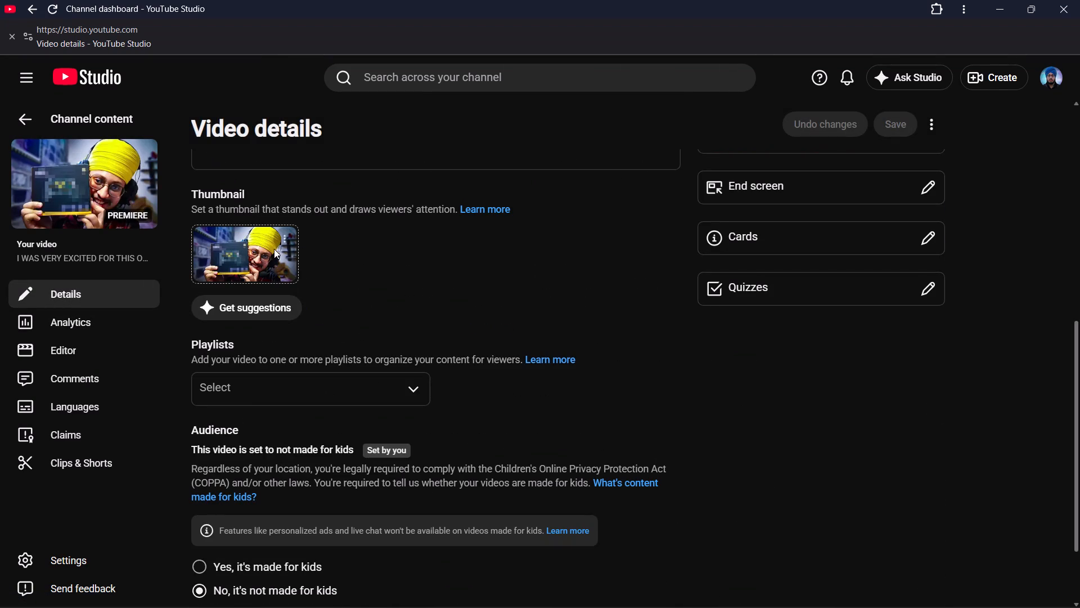
{"action": "left_click", "coordinate": [271, 245]}
{"action": "left_click", "coordinate": [283, 242]}
{"action": "left_click", "coordinate": [295, 251]}
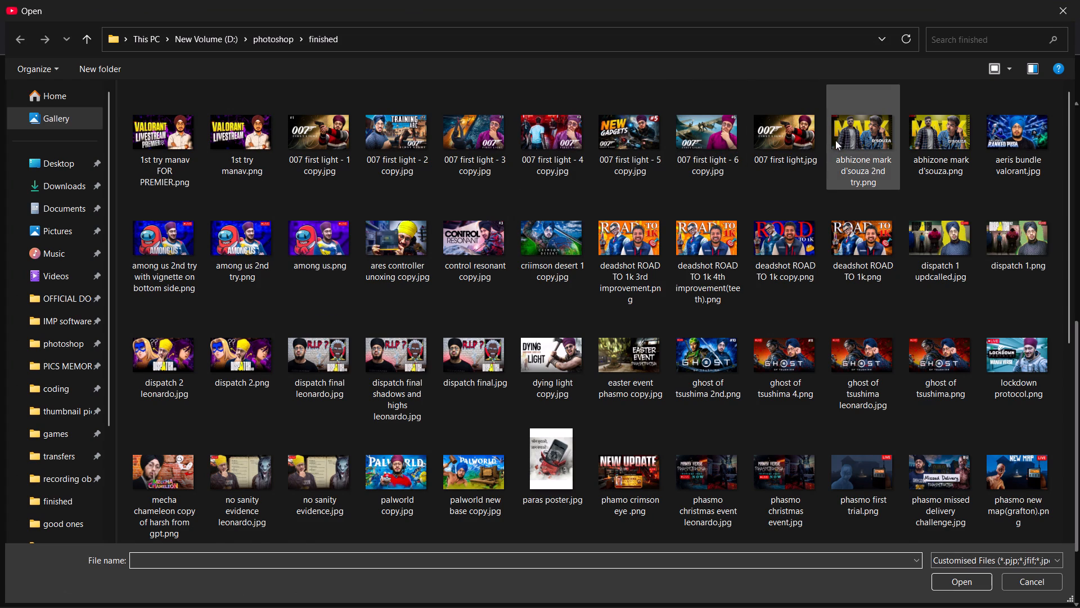
{"action": "key", "text": "a"}
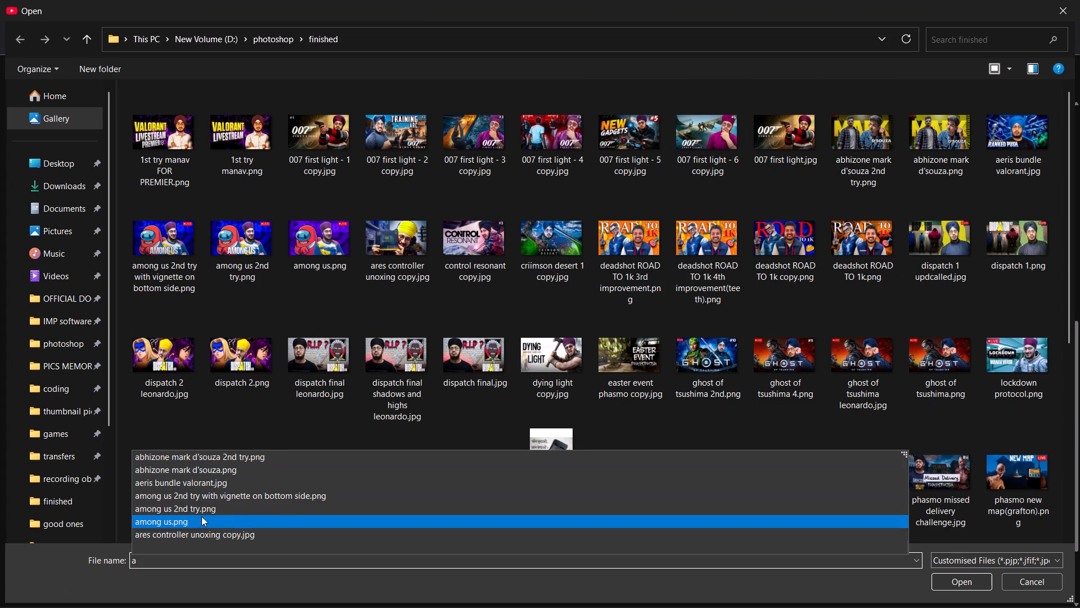
{"action": "left_click", "coordinate": [197, 531]}
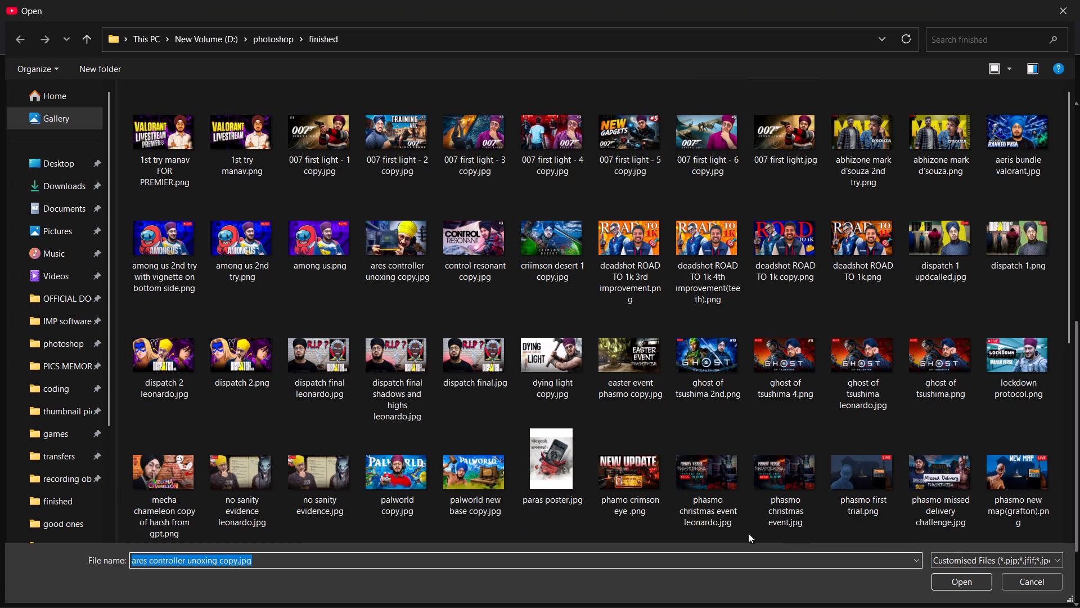
Upload "ares controller unoxing copy.jpg" as the premiere's thumbnail and save the video details.
{"action": "left_click", "coordinate": [962, 581]}
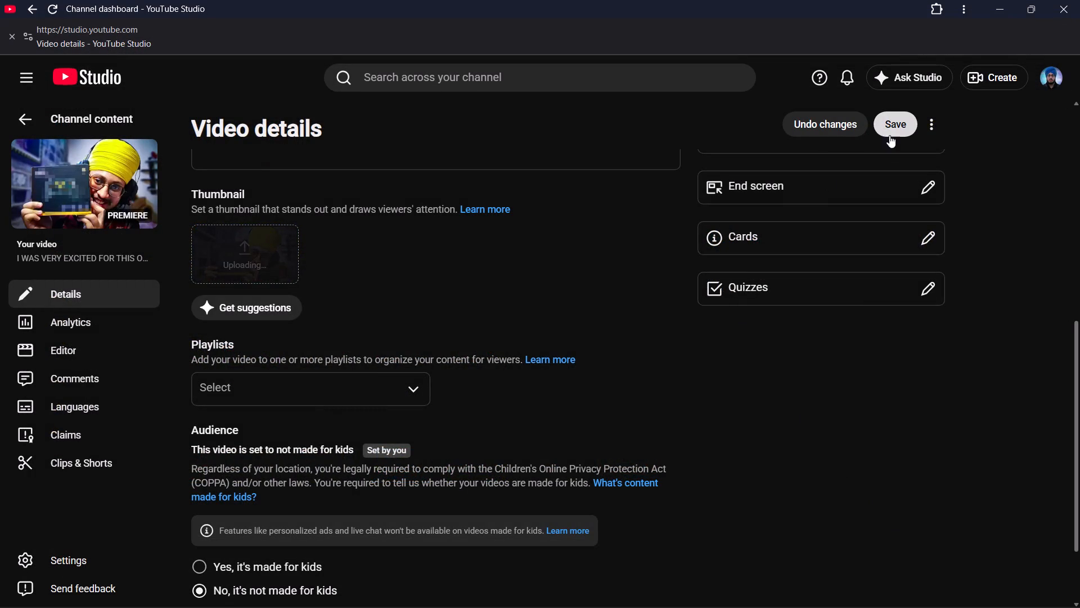
{"action": "left_click", "coordinate": [890, 128]}
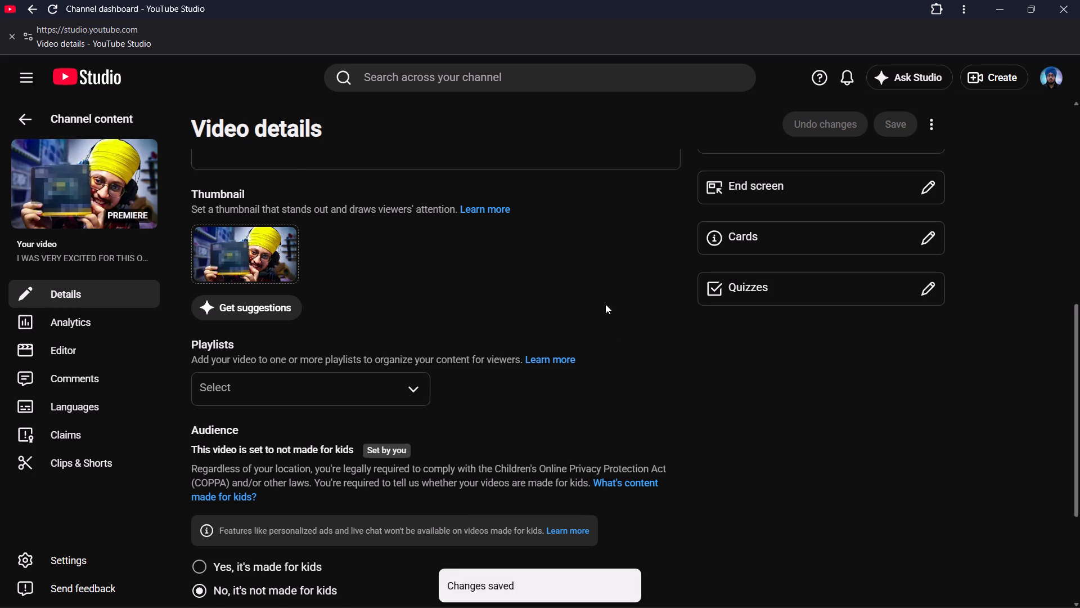